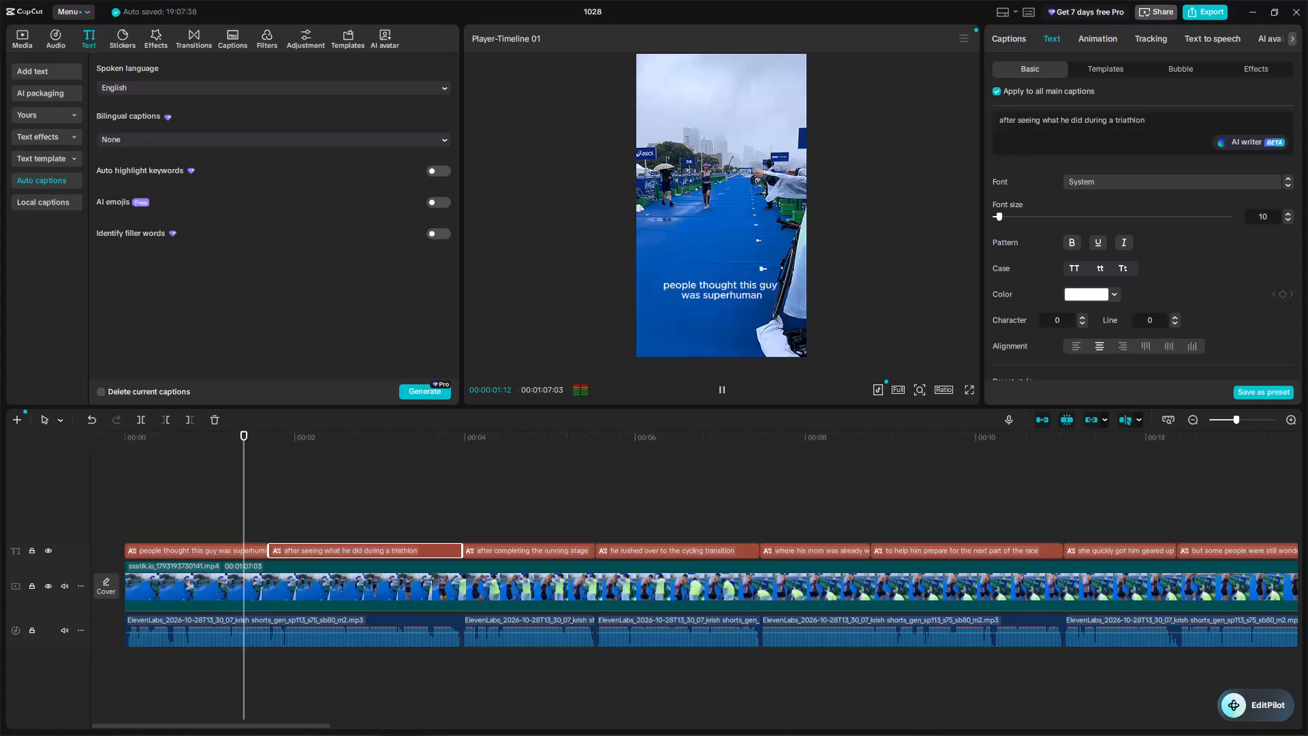
Apply the caption template with bold italic green "Hôm" lettering and a black outline to all main captions.
{"action": "left_click", "coordinate": [1104, 63]}
{"action": "key", "text": "space"}
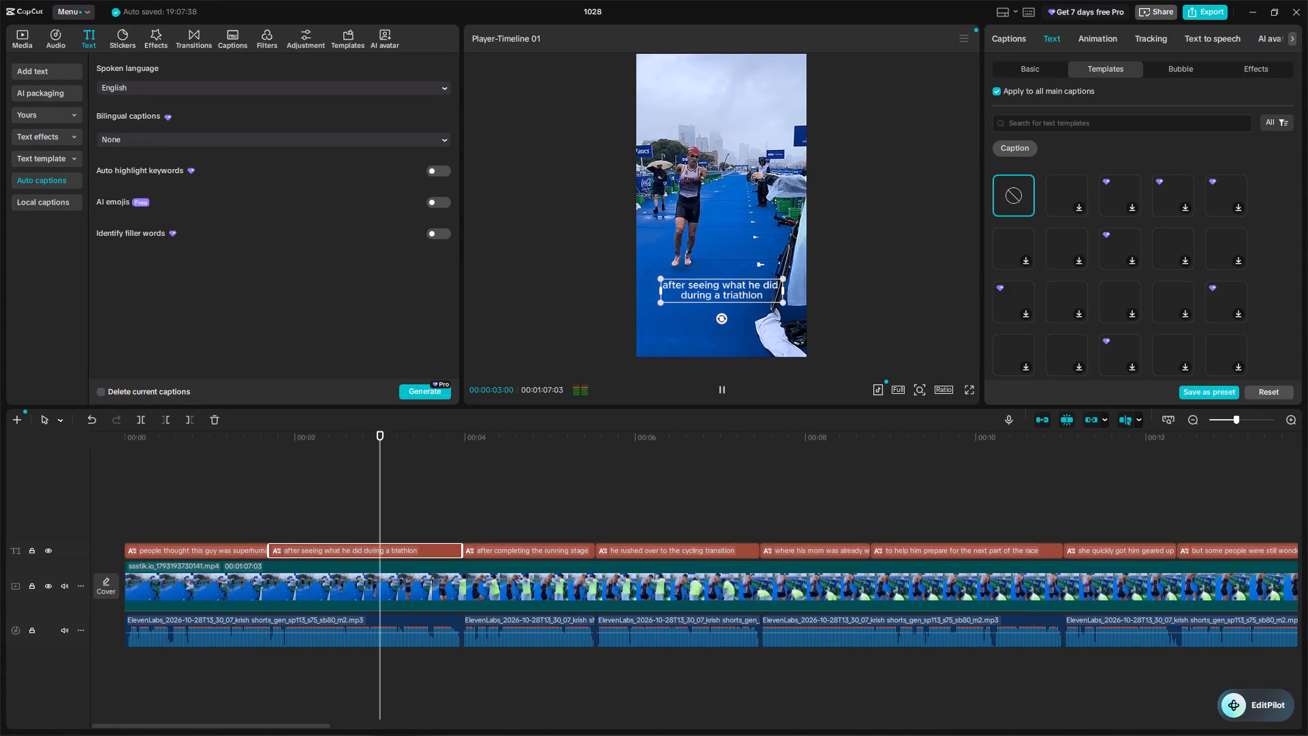
{"action": "key", "text": "space"}
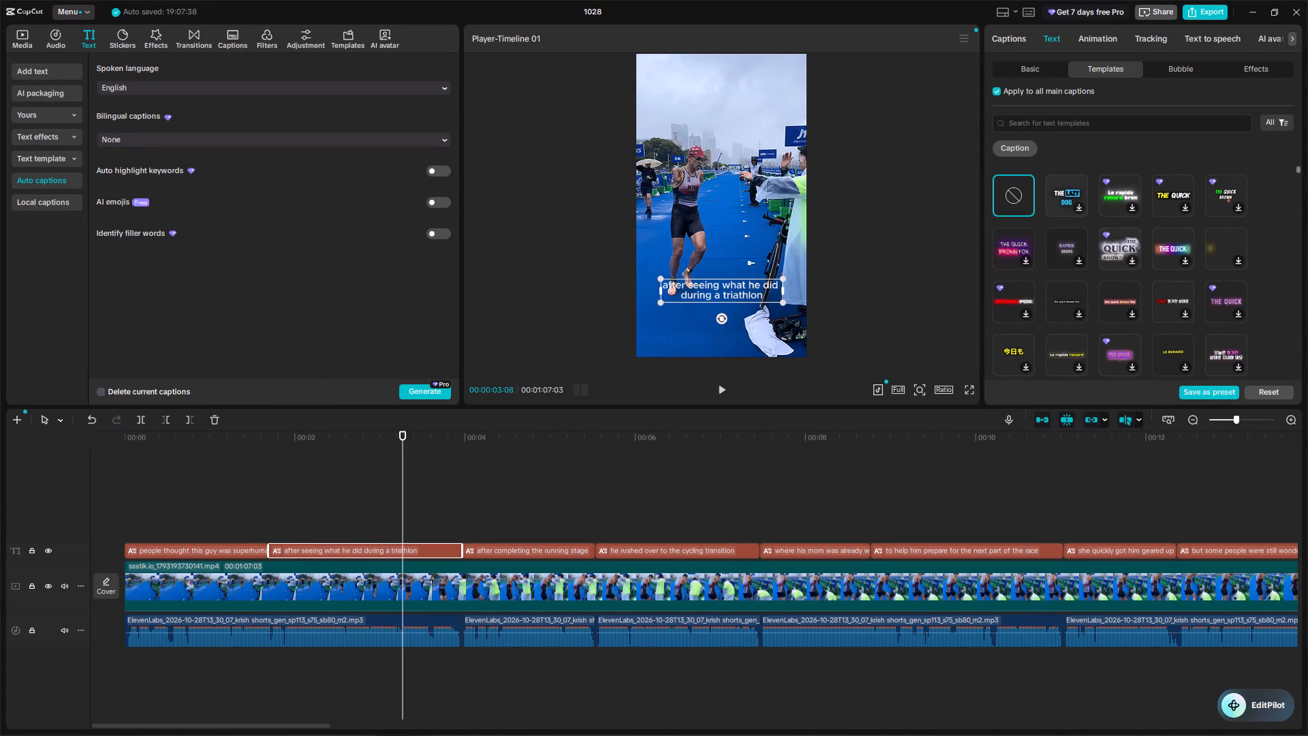
{"action": "scroll", "coordinate": [1264, 347], "scroll_direction": "down", "scroll_amount": 1}
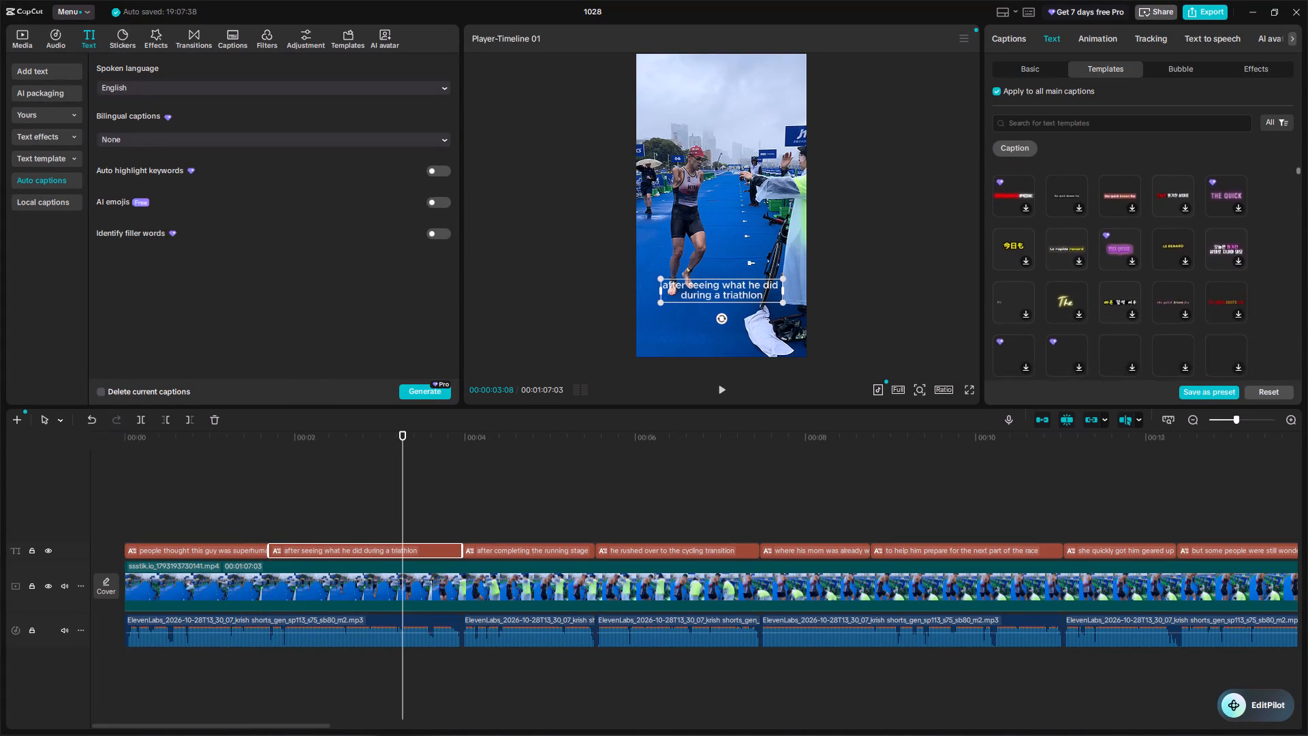
{"action": "scroll", "coordinate": [1264, 347], "scroll_direction": "down", "scroll_amount": 2}
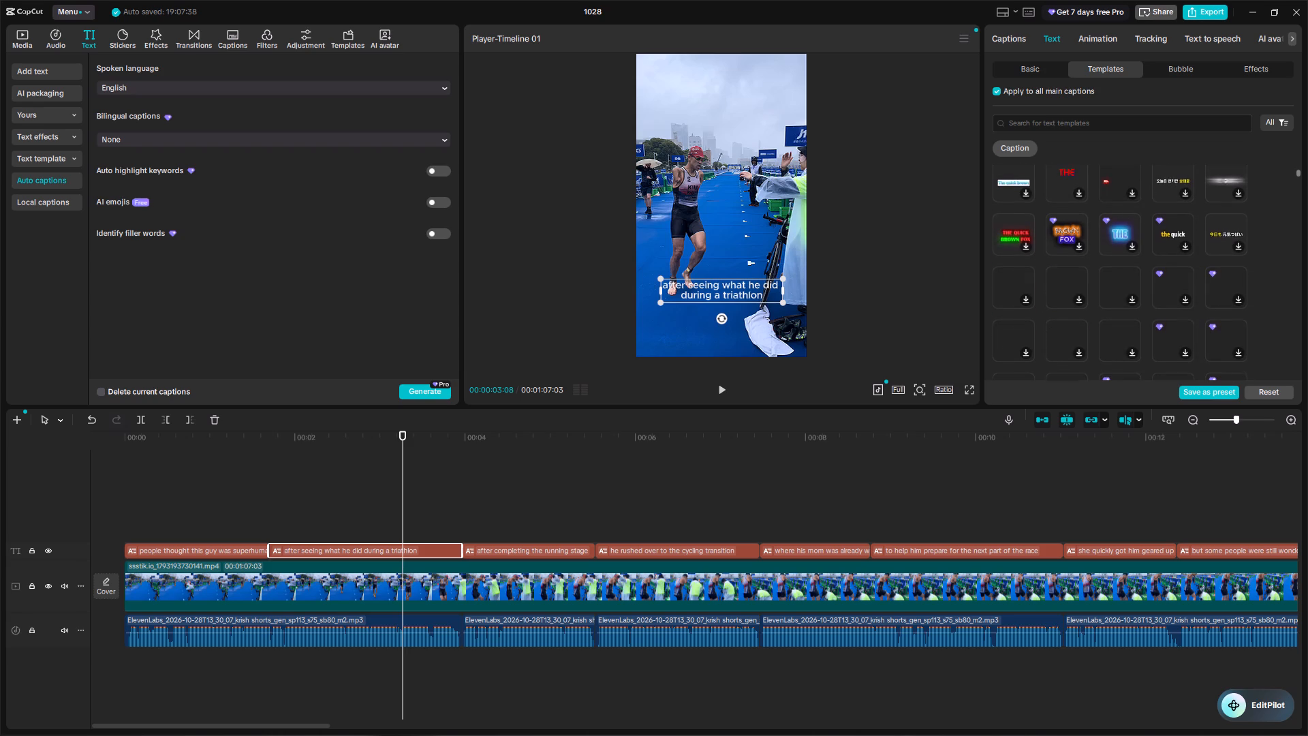
{"action": "scroll", "coordinate": [1264, 347], "scroll_direction": "down", "scroll_amount": 2}
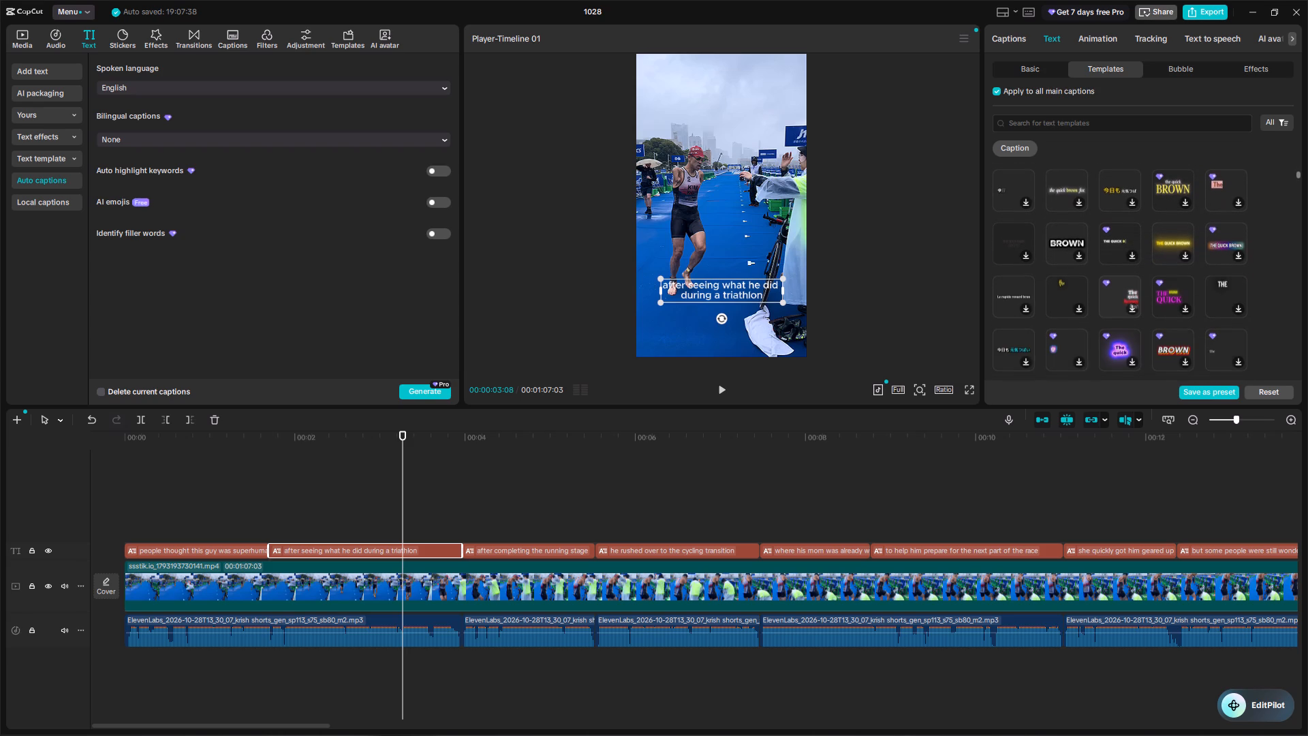
{"action": "scroll", "coordinate": [1264, 347], "scroll_direction": "down", "scroll_amount": 2}
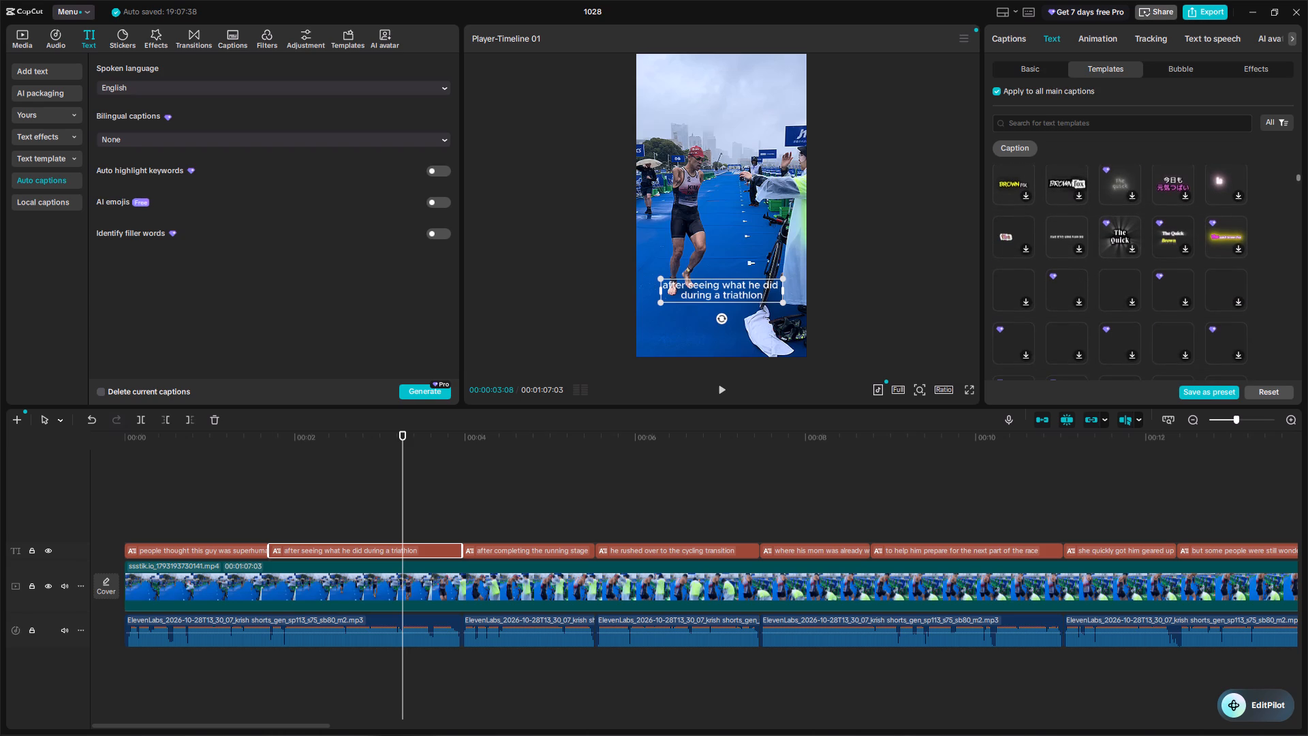
{"action": "scroll", "coordinate": [1264, 347], "scroll_direction": "down", "scroll_amount": 2}
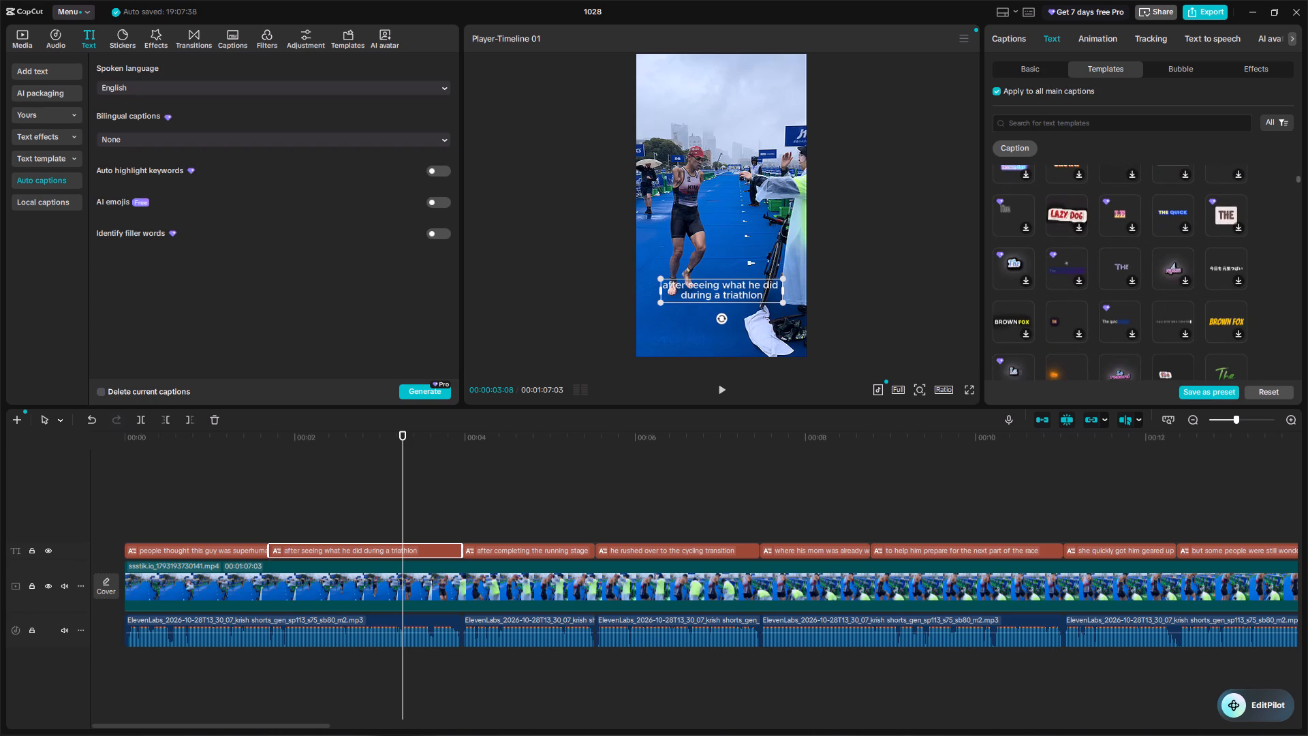
{"action": "scroll", "coordinate": [1264, 347], "scroll_direction": "down", "scroll_amount": 3}
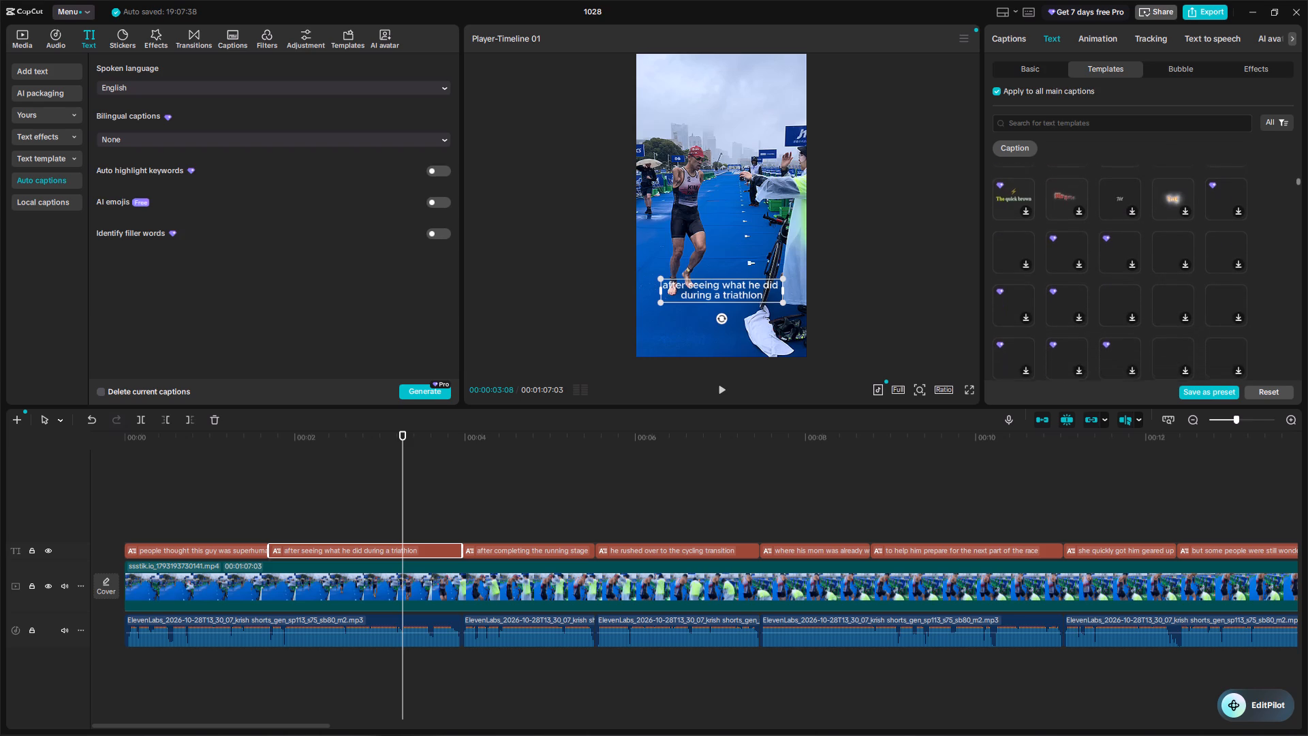
{"action": "scroll", "coordinate": [1264, 347], "scroll_direction": "down", "scroll_amount": 2}
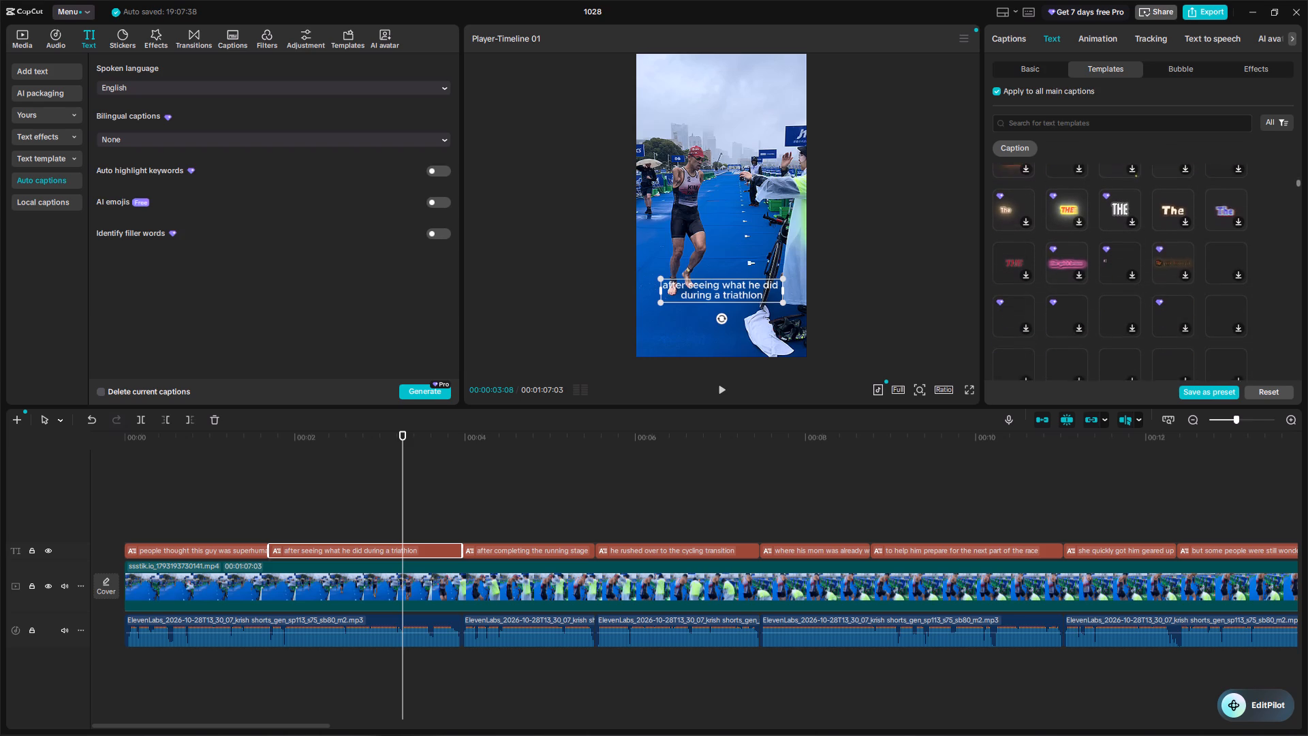
{"action": "scroll", "coordinate": [1264, 347], "scroll_direction": "down", "scroll_amount": 3}
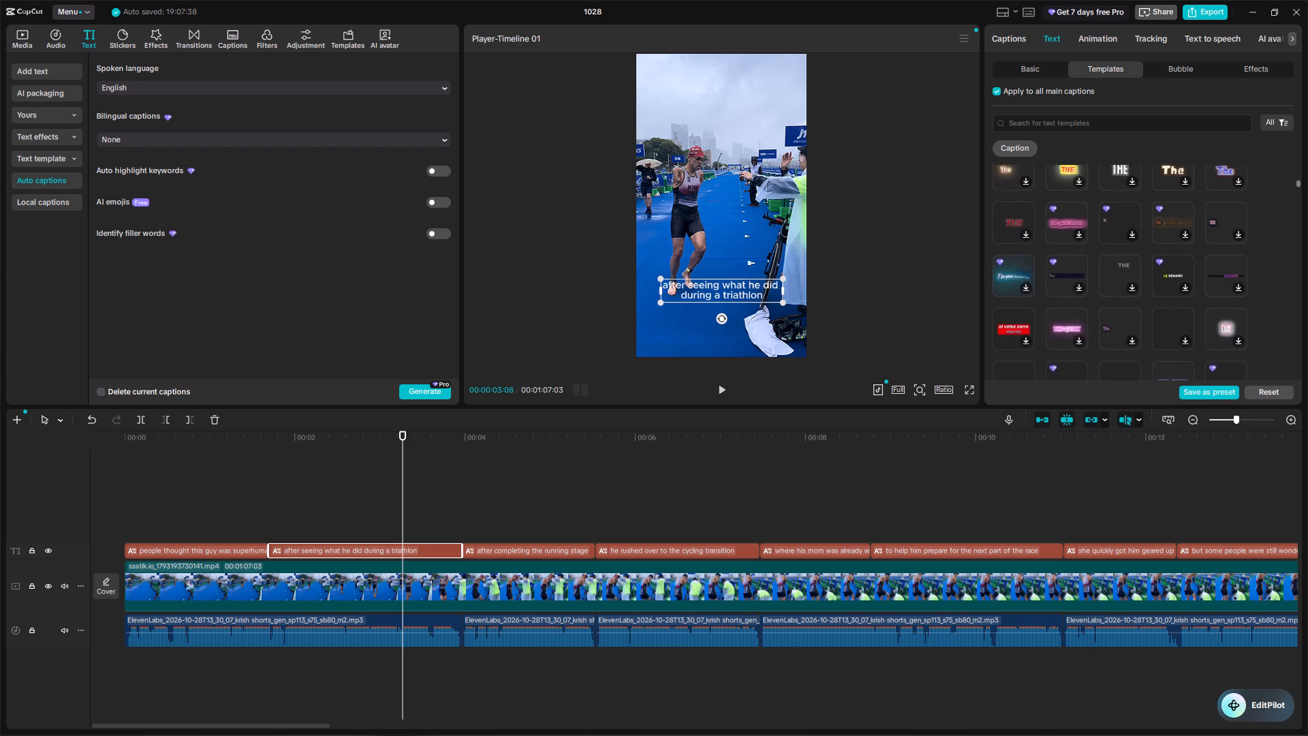
{"action": "scroll", "coordinate": [1246, 317], "scroll_direction": "down", "scroll_amount": 2}
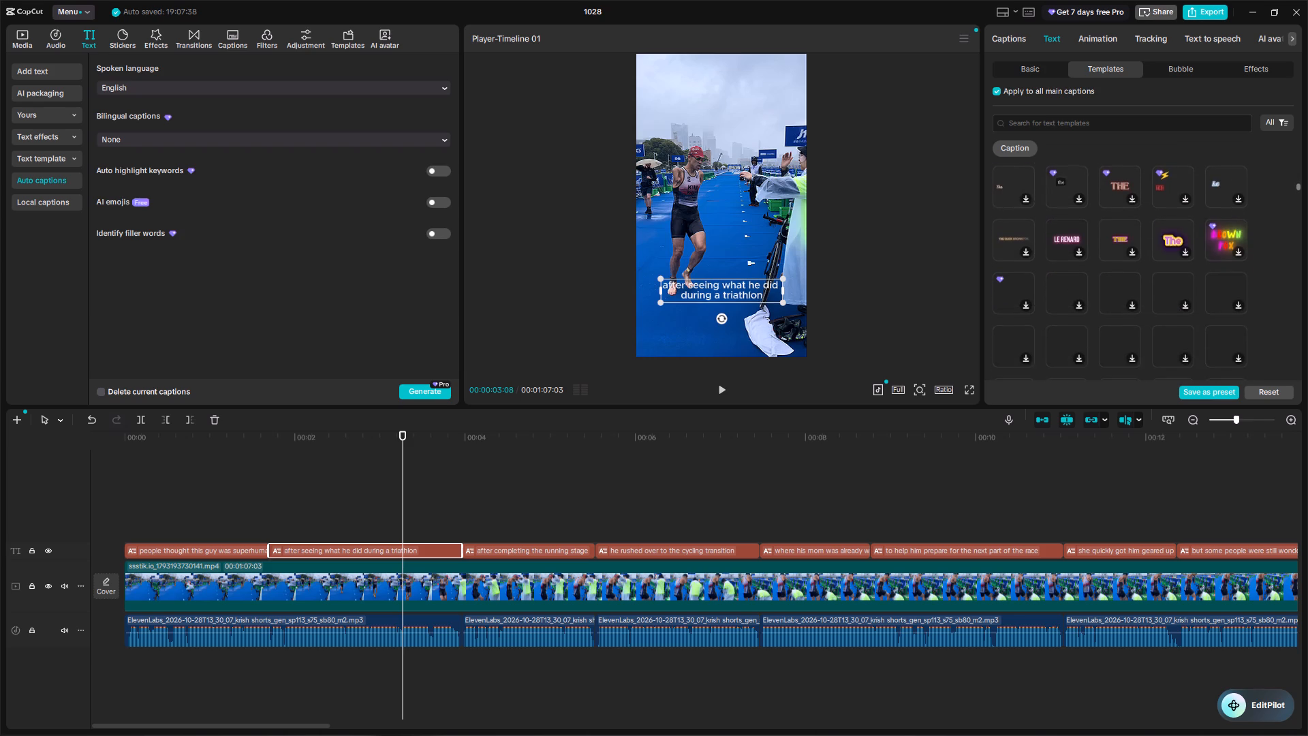
{"action": "scroll", "coordinate": [1246, 317], "scroll_direction": "down", "scroll_amount": 2}
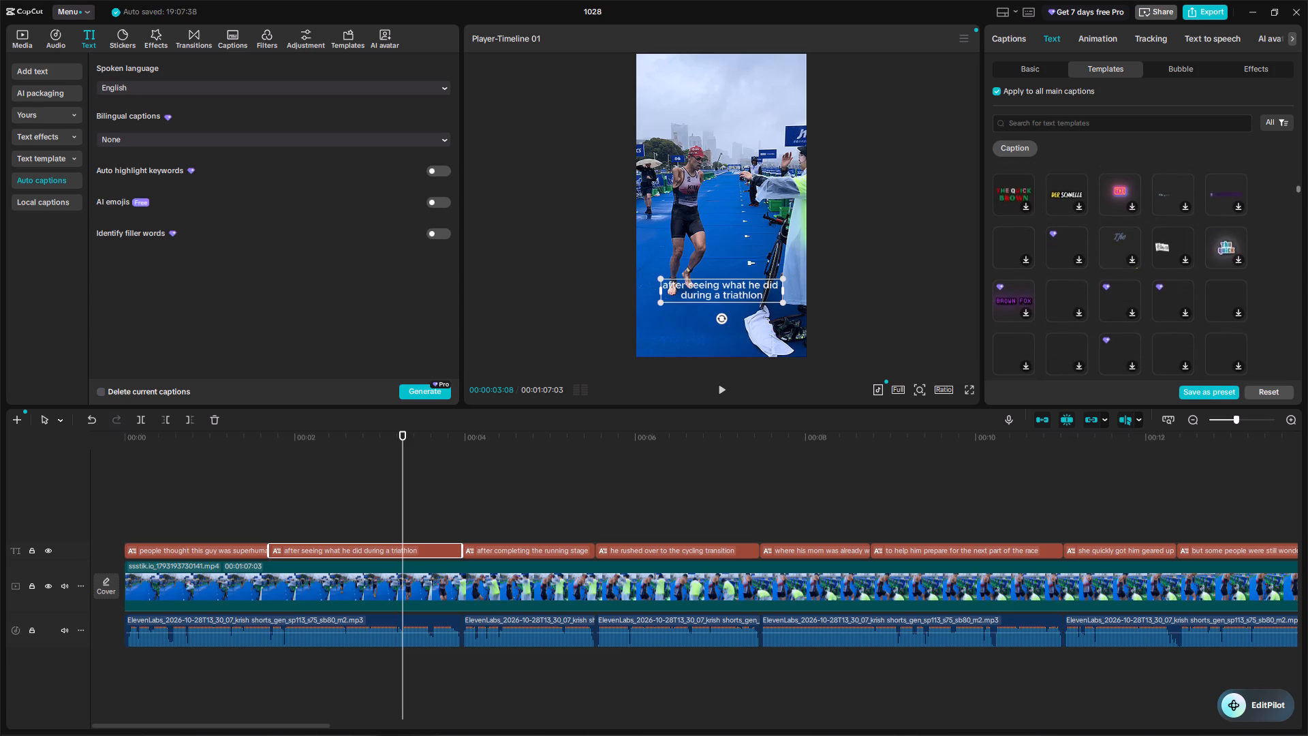
{"action": "scroll", "coordinate": [1246, 317], "scroll_direction": "down", "scroll_amount": 2}
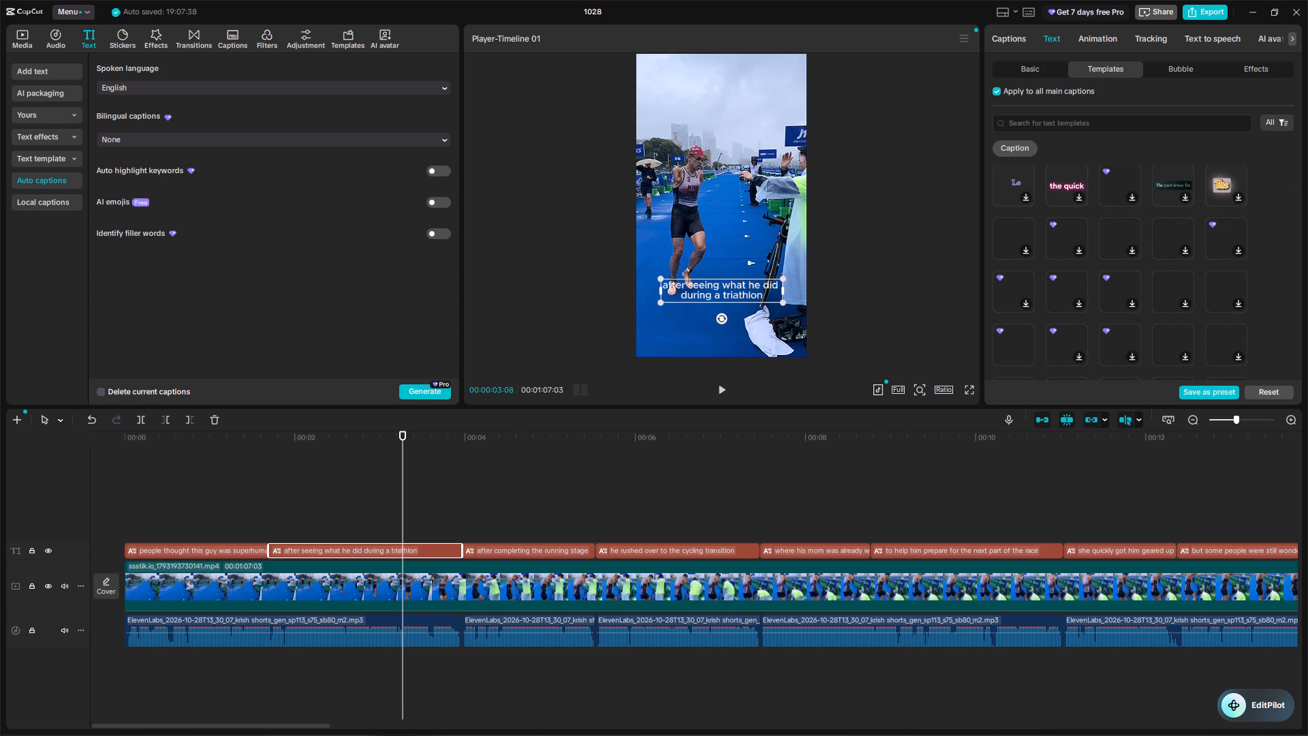
{"action": "scroll", "coordinate": [1246, 317], "scroll_direction": "down", "scroll_amount": 1}
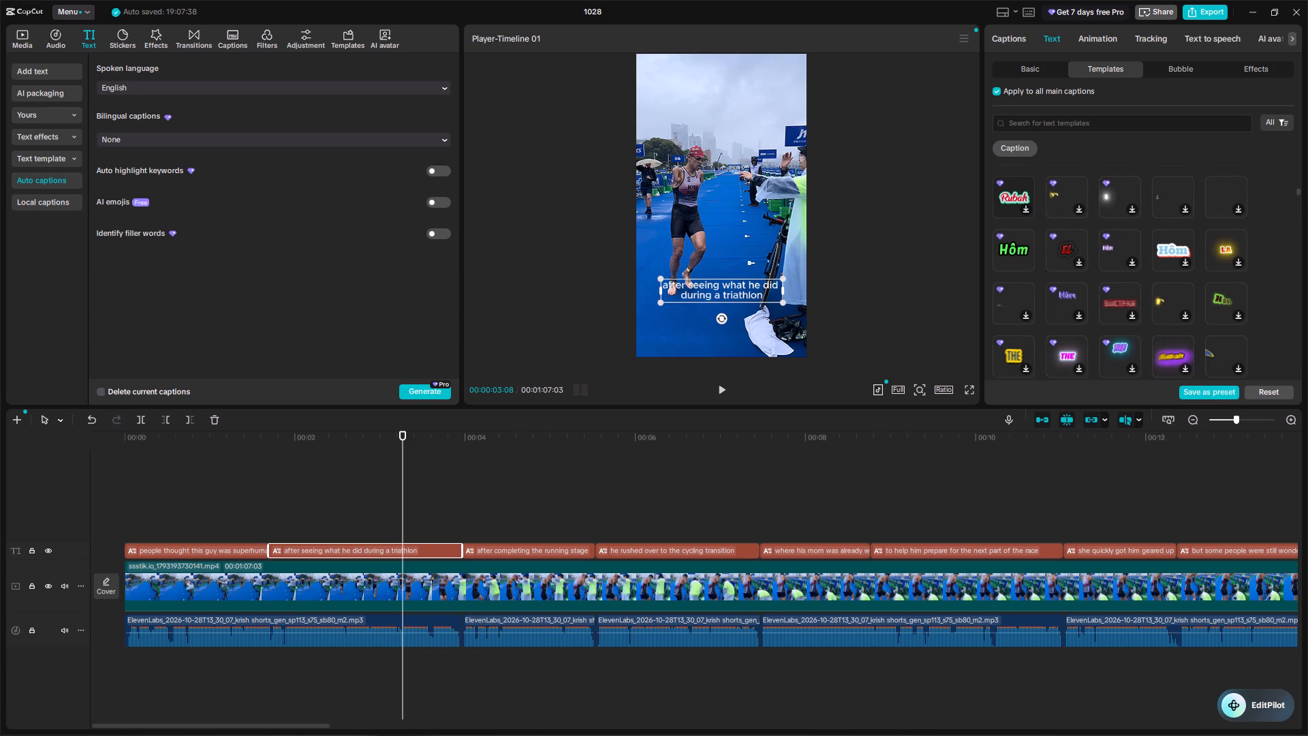
{"action": "left_click", "coordinate": [1009, 249]}
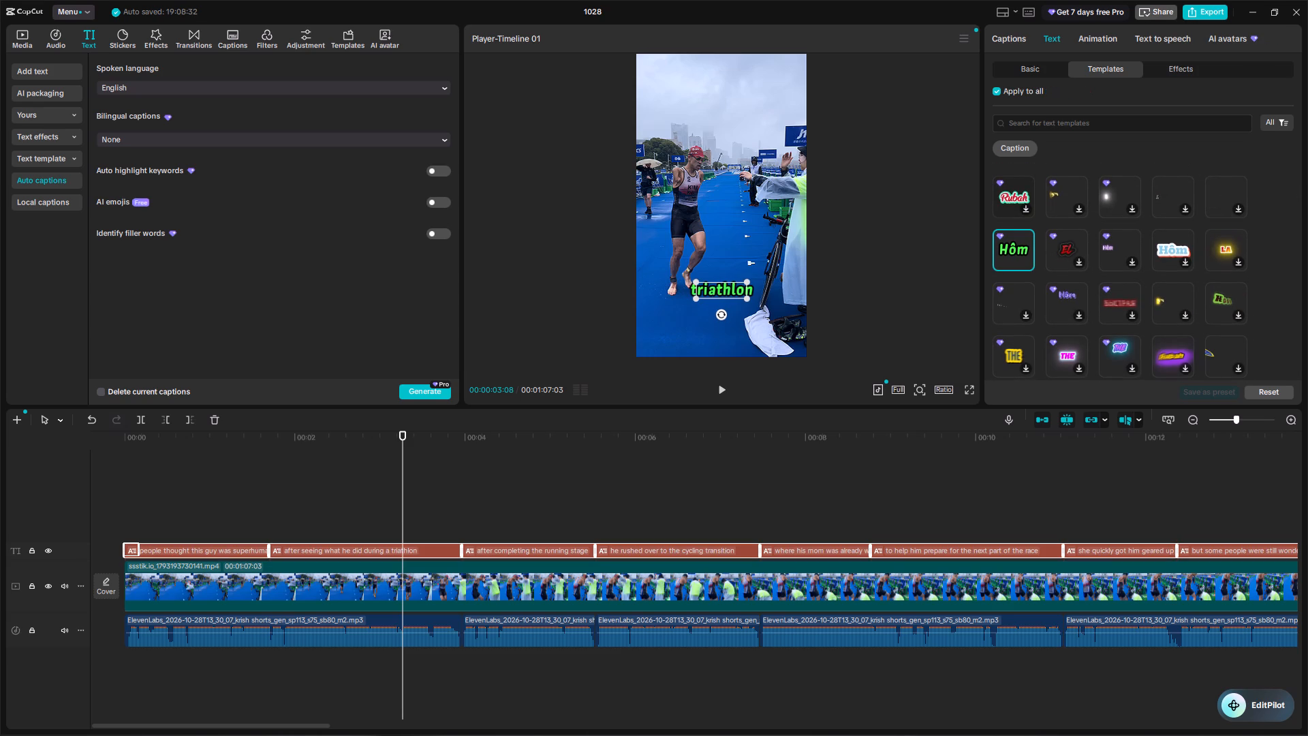
Browse further through the caption text templates for an alternative style for the captions.
{"action": "scroll", "coordinate": [1184, 350], "scroll_direction": "down", "scroll_amount": 2}
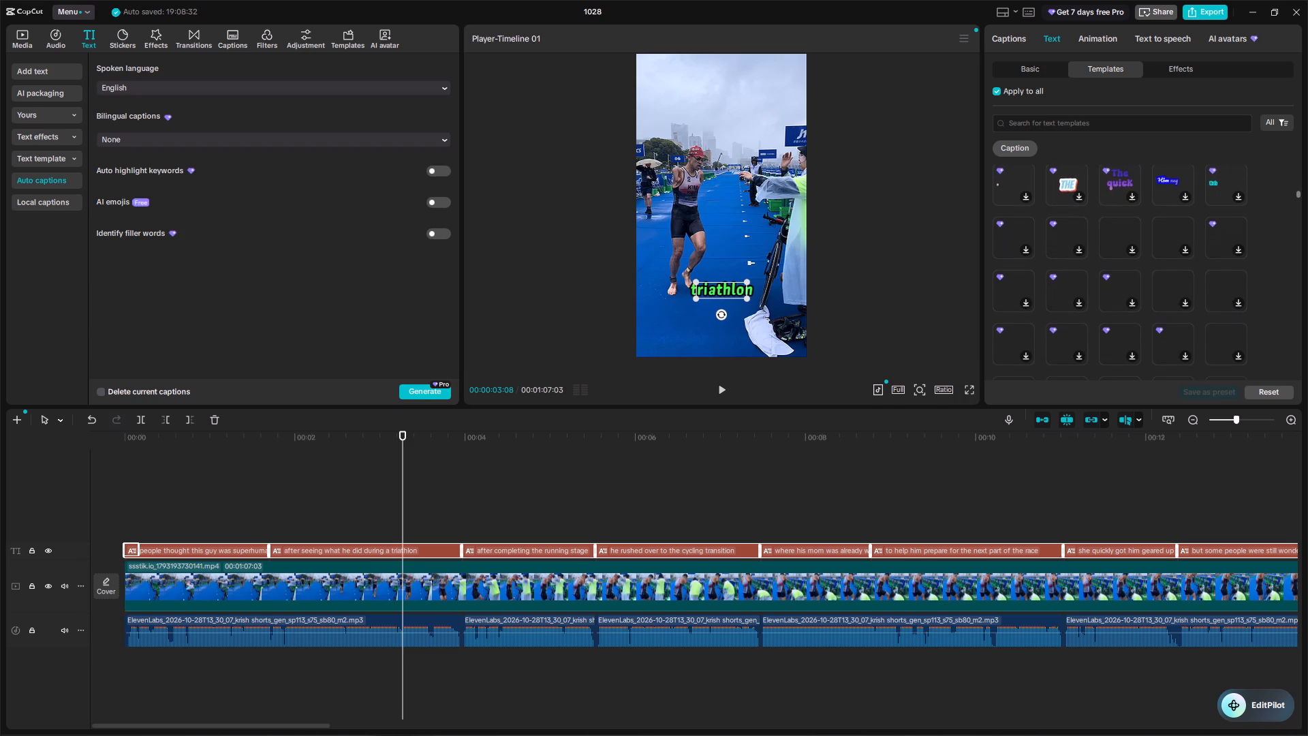
{"action": "scroll", "coordinate": [1243, 339], "scroll_direction": "down", "scroll_amount": 1}
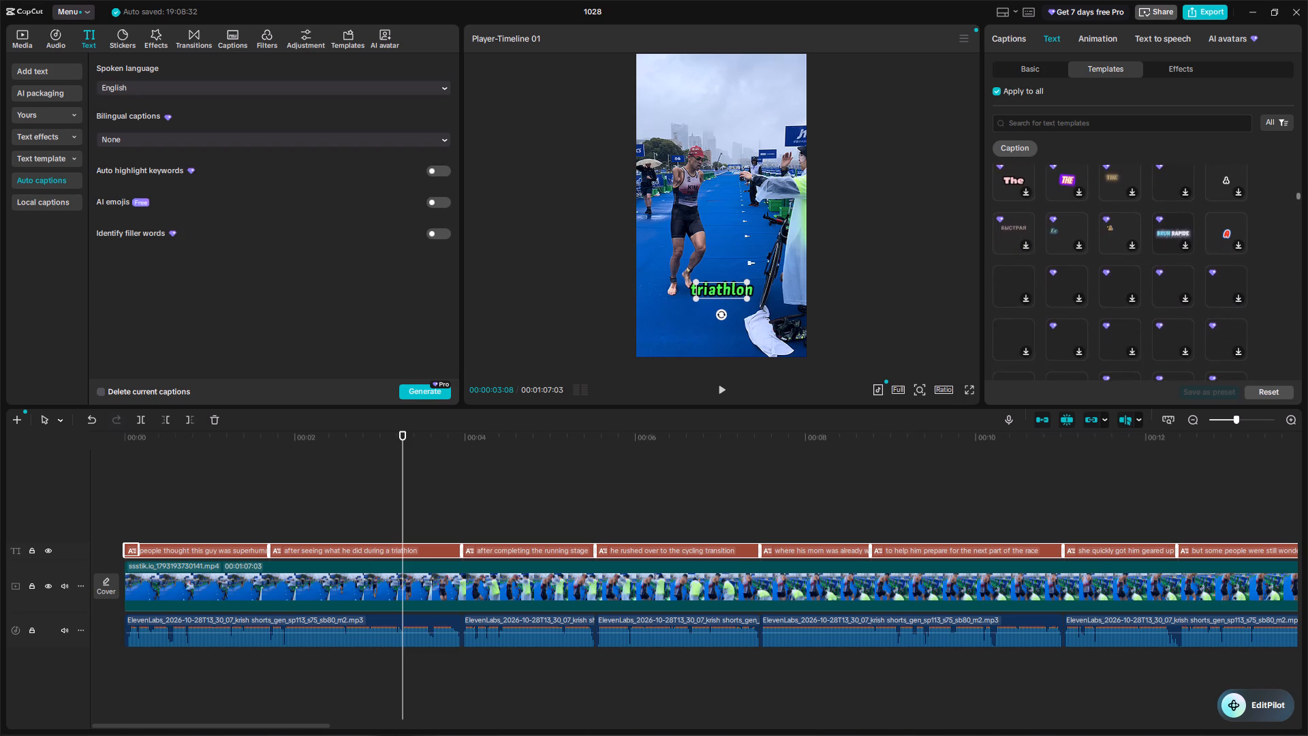
{"action": "scroll", "coordinate": [1243, 339], "scroll_direction": "down", "scroll_amount": 3}
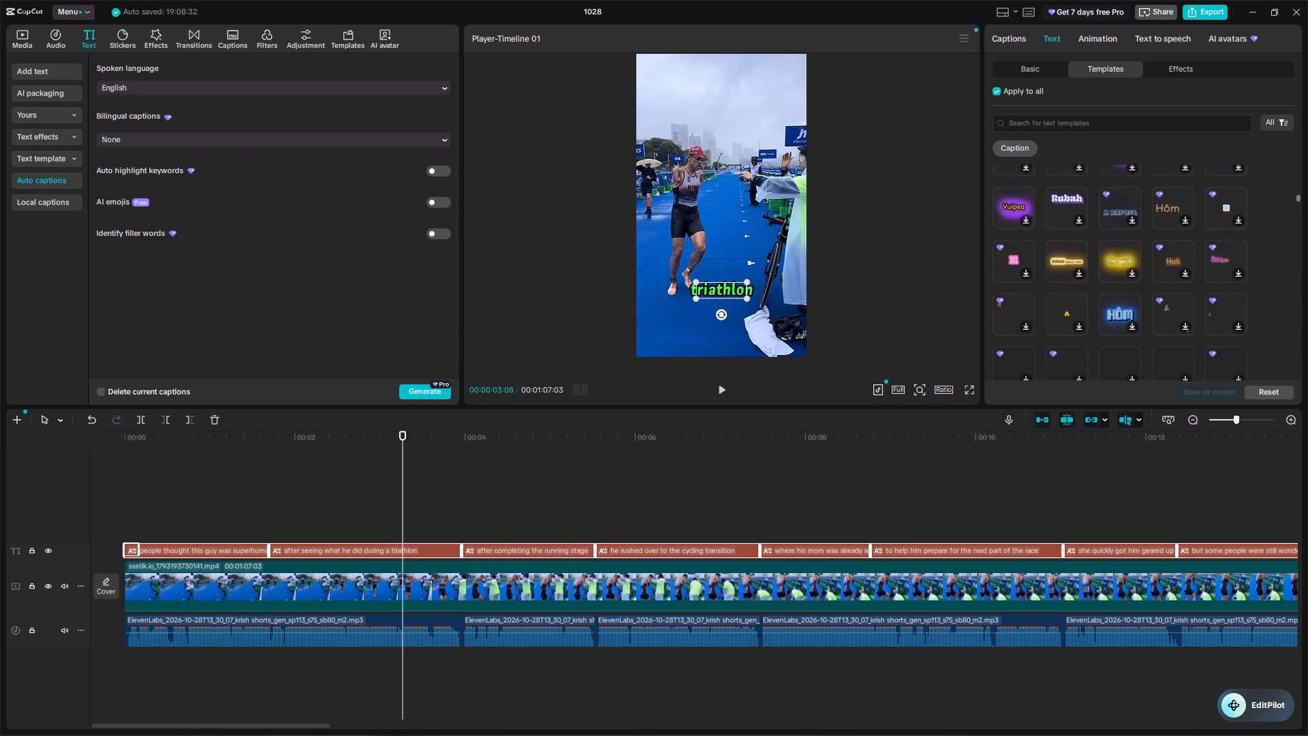
{"action": "scroll", "coordinate": [1243, 339], "scroll_direction": "down", "scroll_amount": 1}
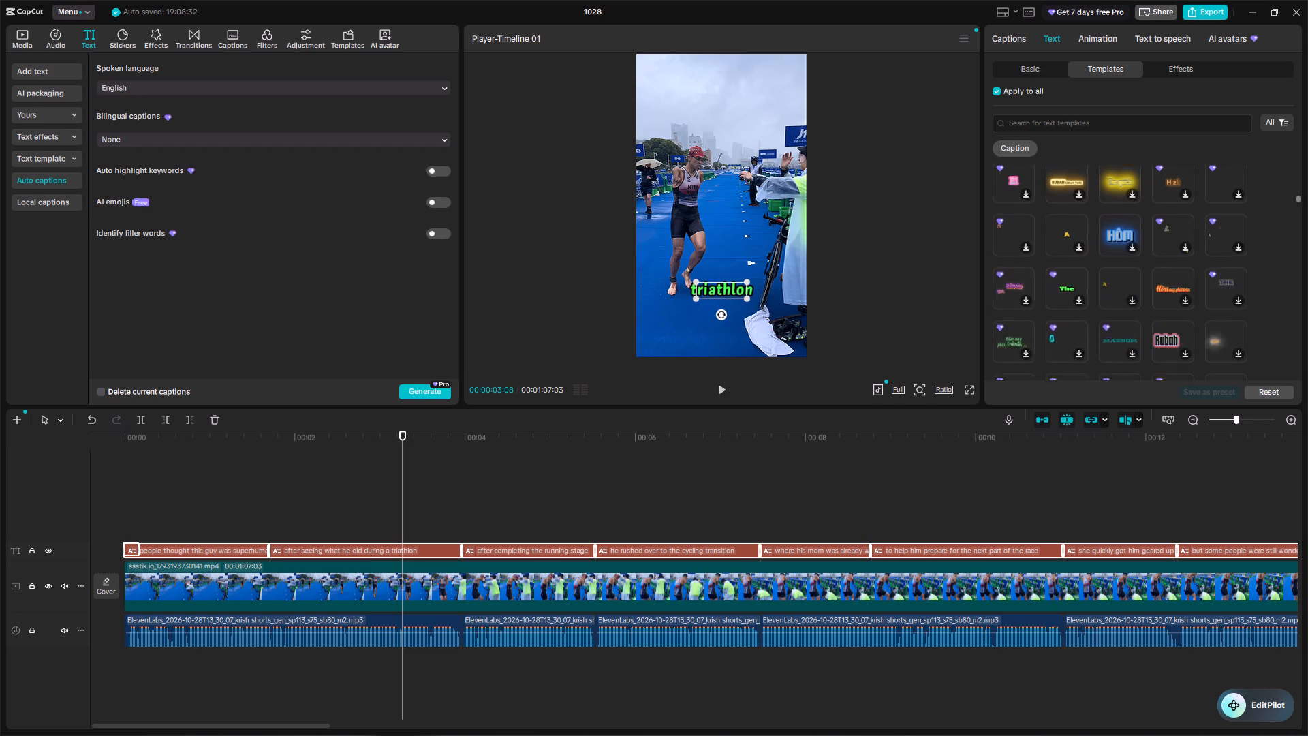
{"action": "scroll", "coordinate": [1251, 331], "scroll_direction": "down", "scroll_amount": 2}
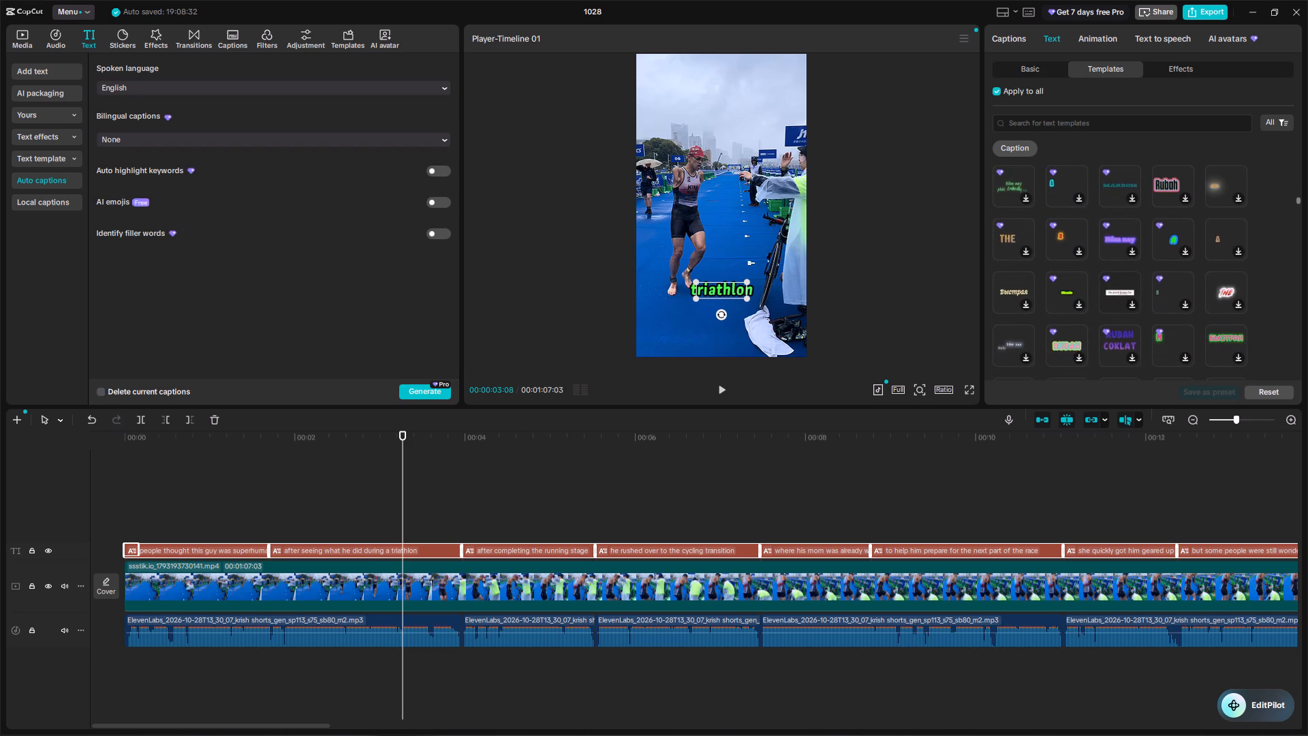
{"action": "scroll", "coordinate": [1251, 331], "scroll_direction": "down", "scroll_amount": 2}
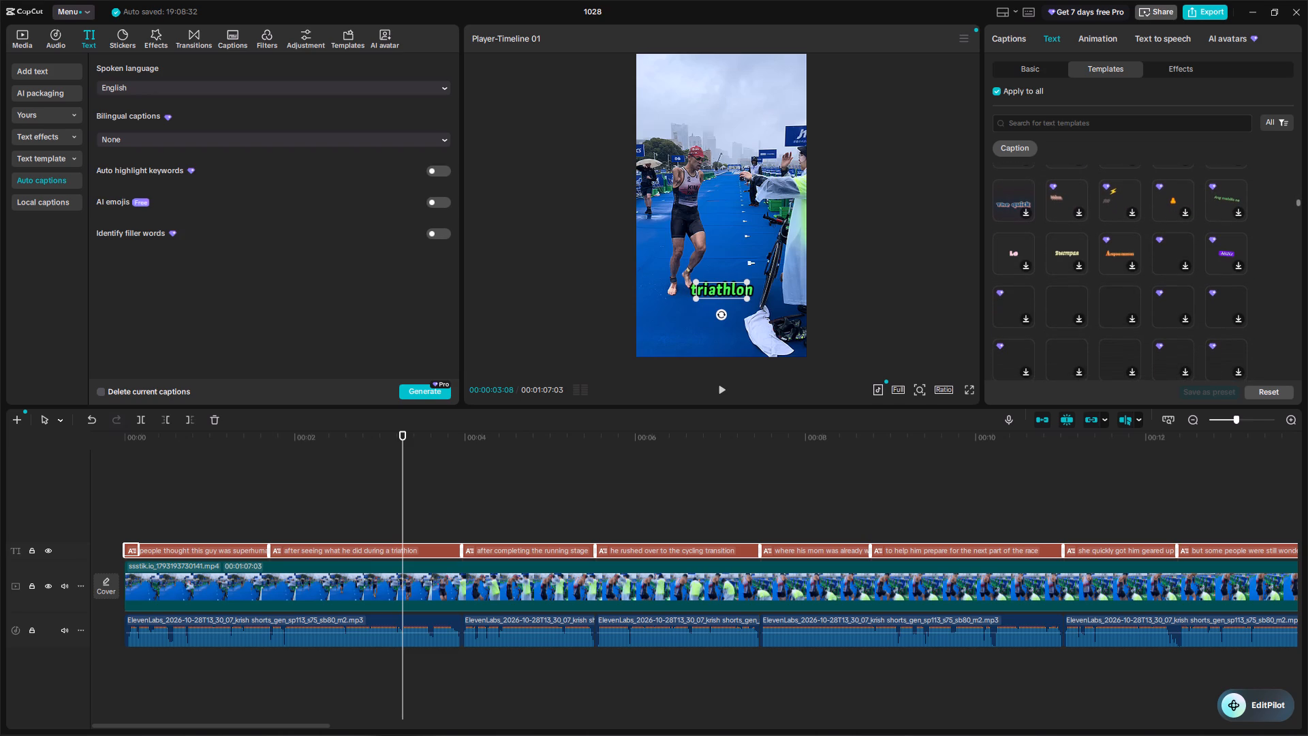
{"action": "scroll", "coordinate": [1251, 331], "scroll_direction": "down", "scroll_amount": 2}
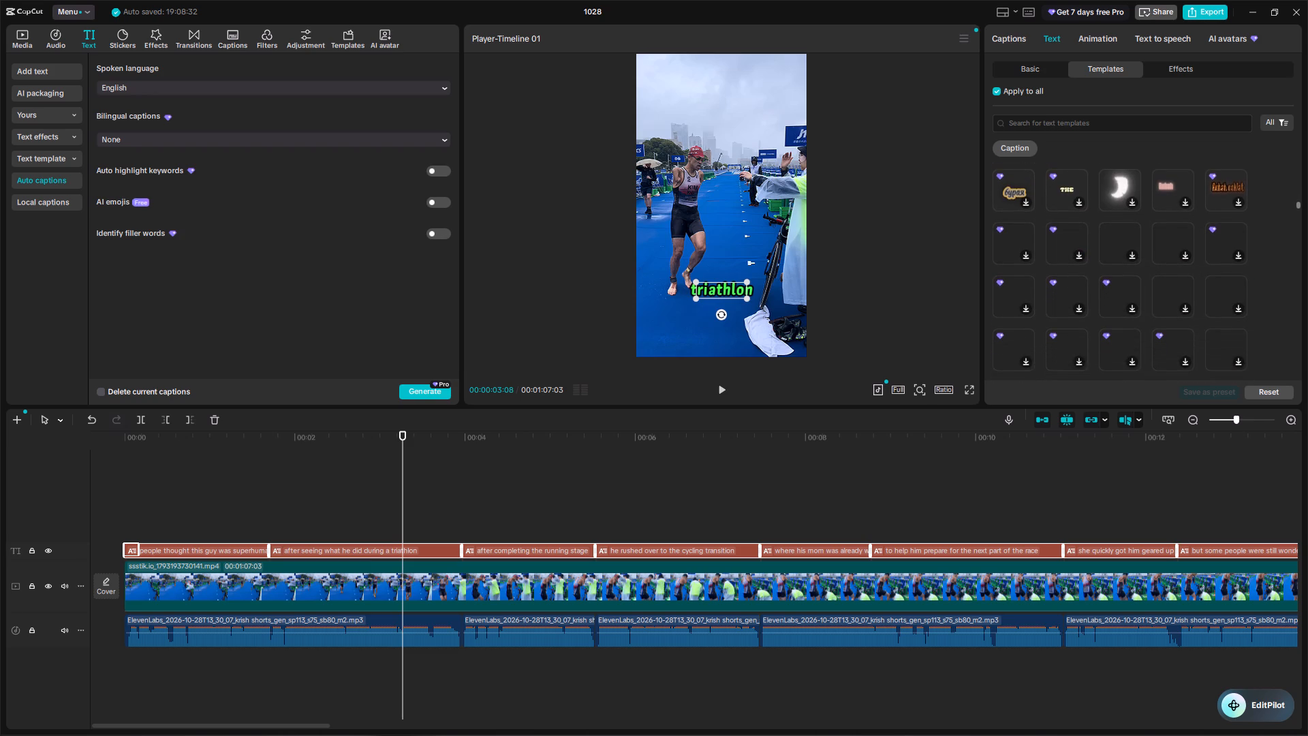
{"action": "scroll", "coordinate": [1268, 309], "scroll_direction": "down", "scroll_amount": 2}
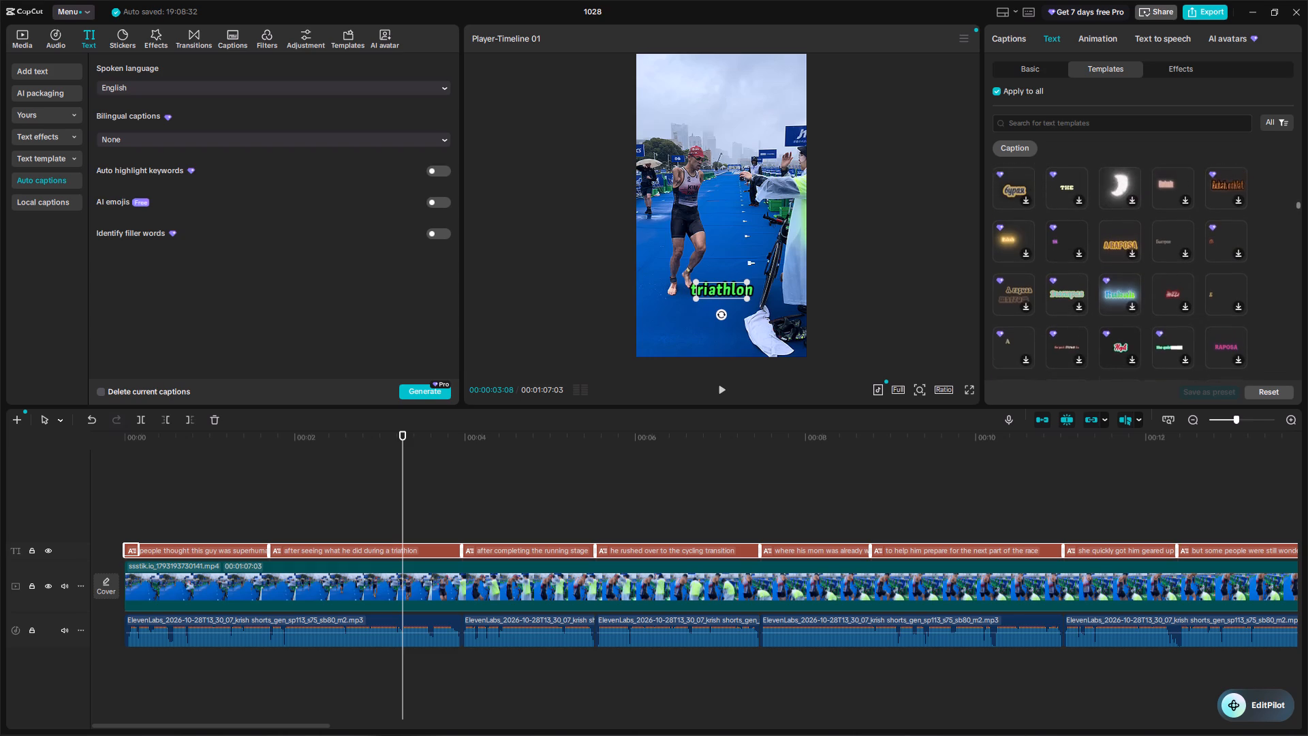
{"action": "scroll", "coordinate": [1268, 309], "scroll_direction": "down", "scroll_amount": 1}
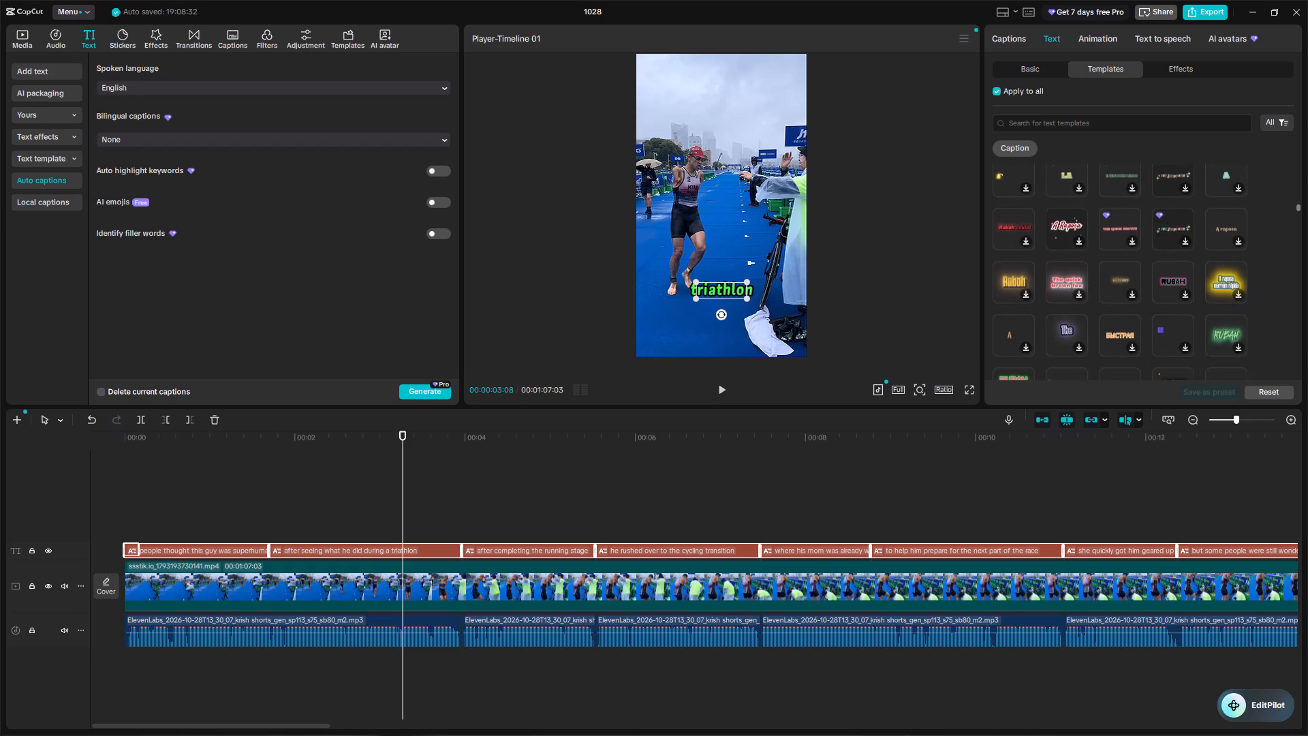
{"action": "scroll", "coordinate": [1268, 309], "scroll_direction": "down", "scroll_amount": 2}
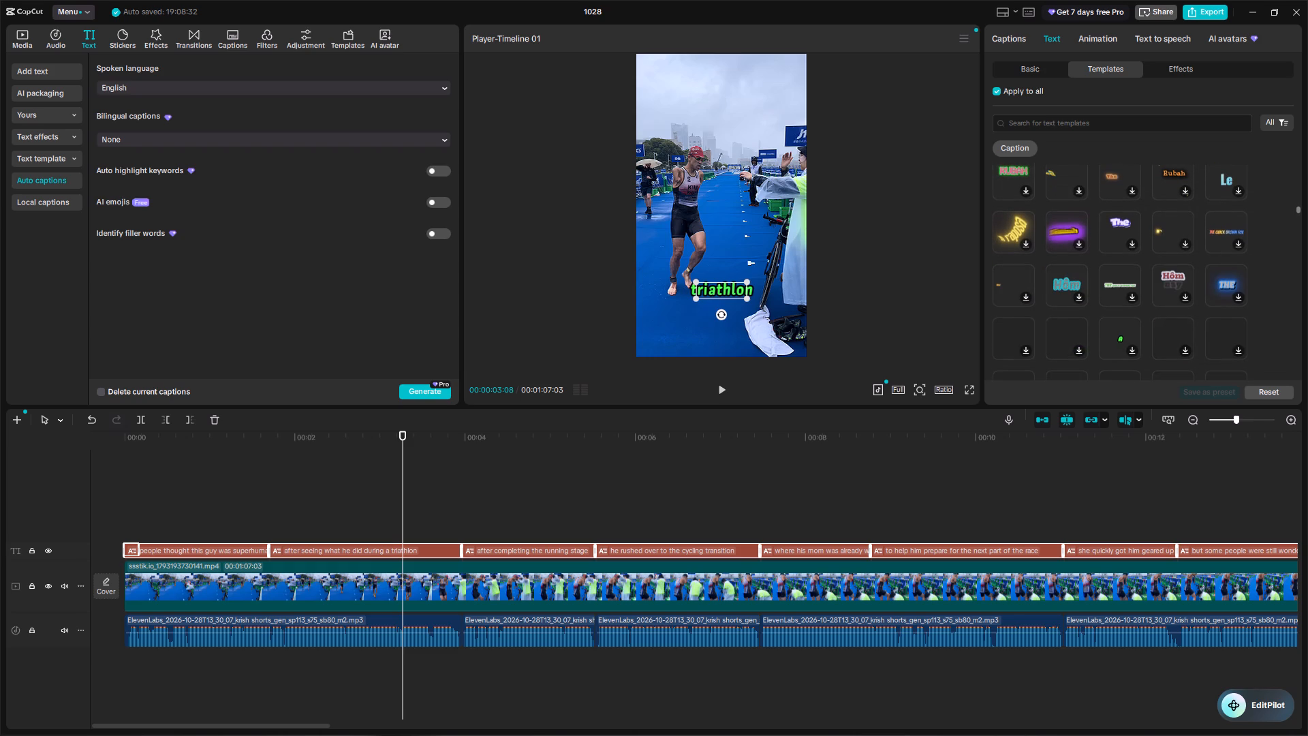
{"action": "scroll", "coordinate": [1268, 309], "scroll_direction": "down", "scroll_amount": 2}
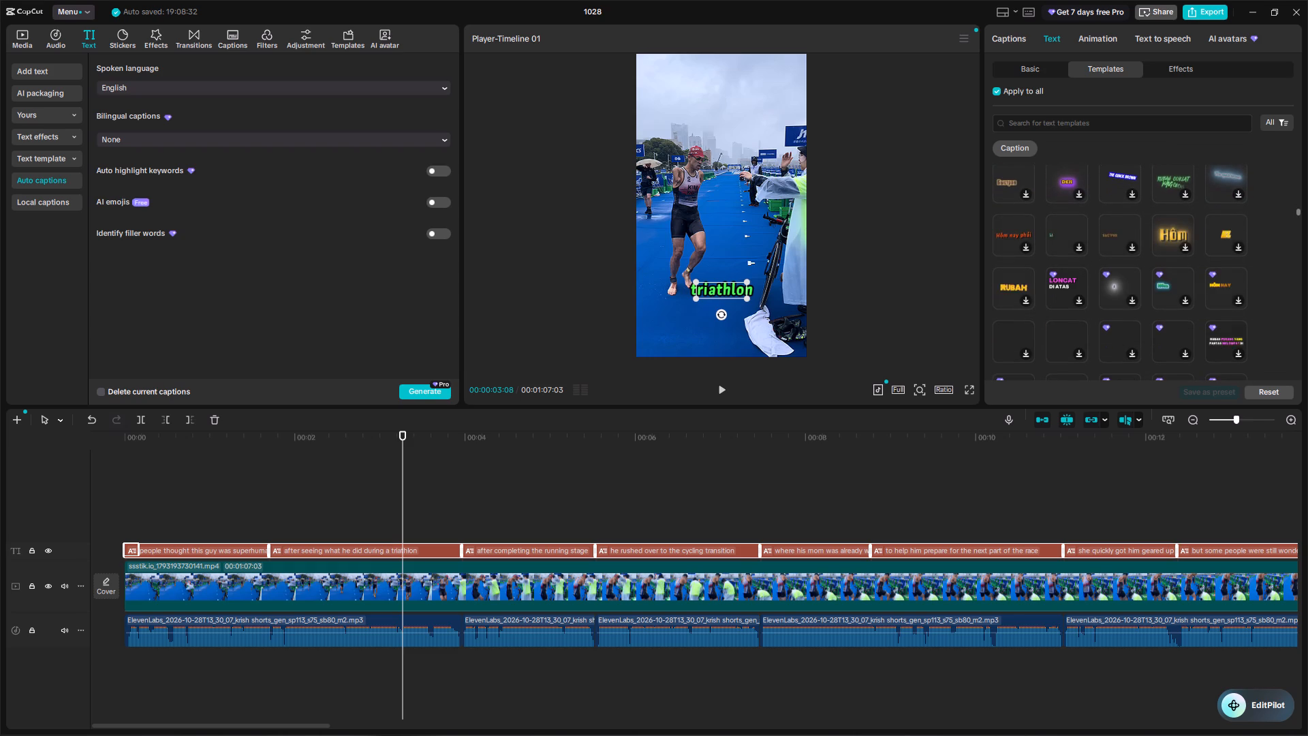
{"action": "scroll", "coordinate": [1268, 309], "scroll_direction": "down", "scroll_amount": 2}
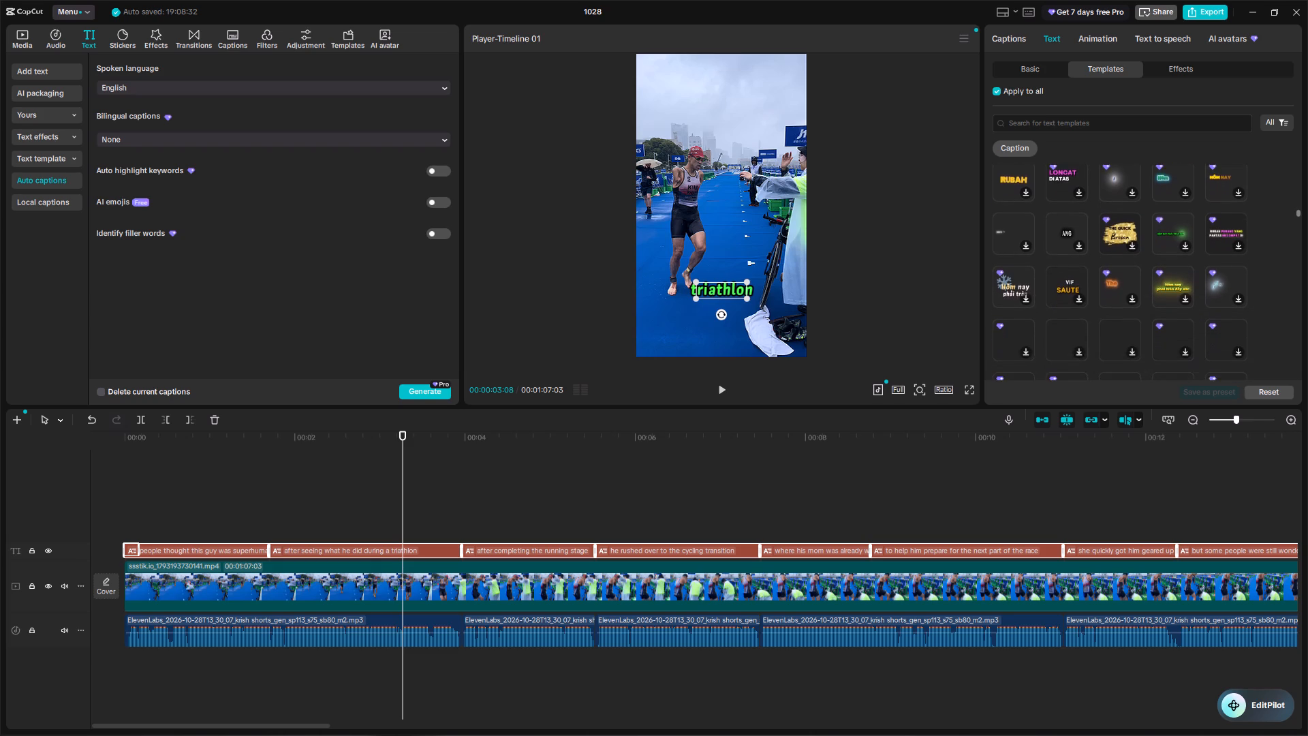
{"action": "scroll", "coordinate": [1268, 309], "scroll_direction": "down", "scroll_amount": 2}
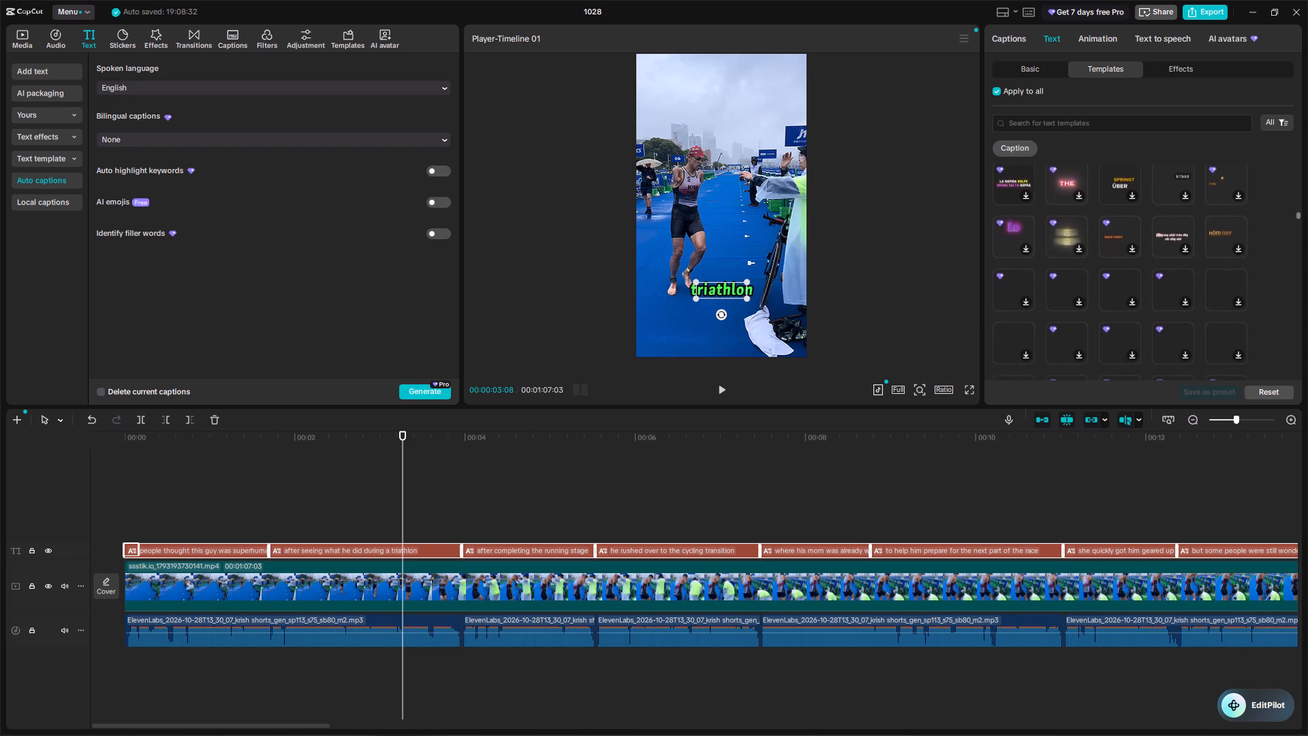
{"action": "scroll", "coordinate": [1268, 309], "scroll_direction": "down", "scroll_amount": 3}
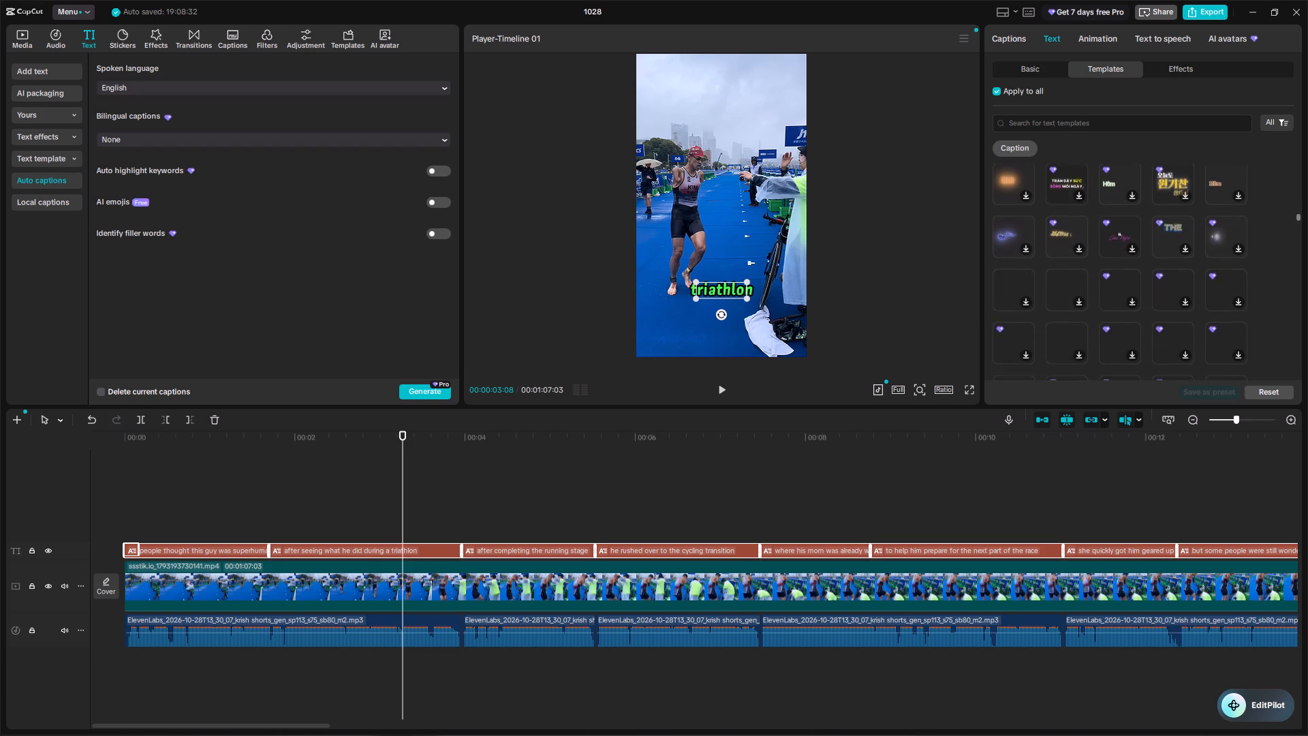
{"action": "scroll", "coordinate": [1268, 309], "scroll_direction": "down", "scroll_amount": 1}
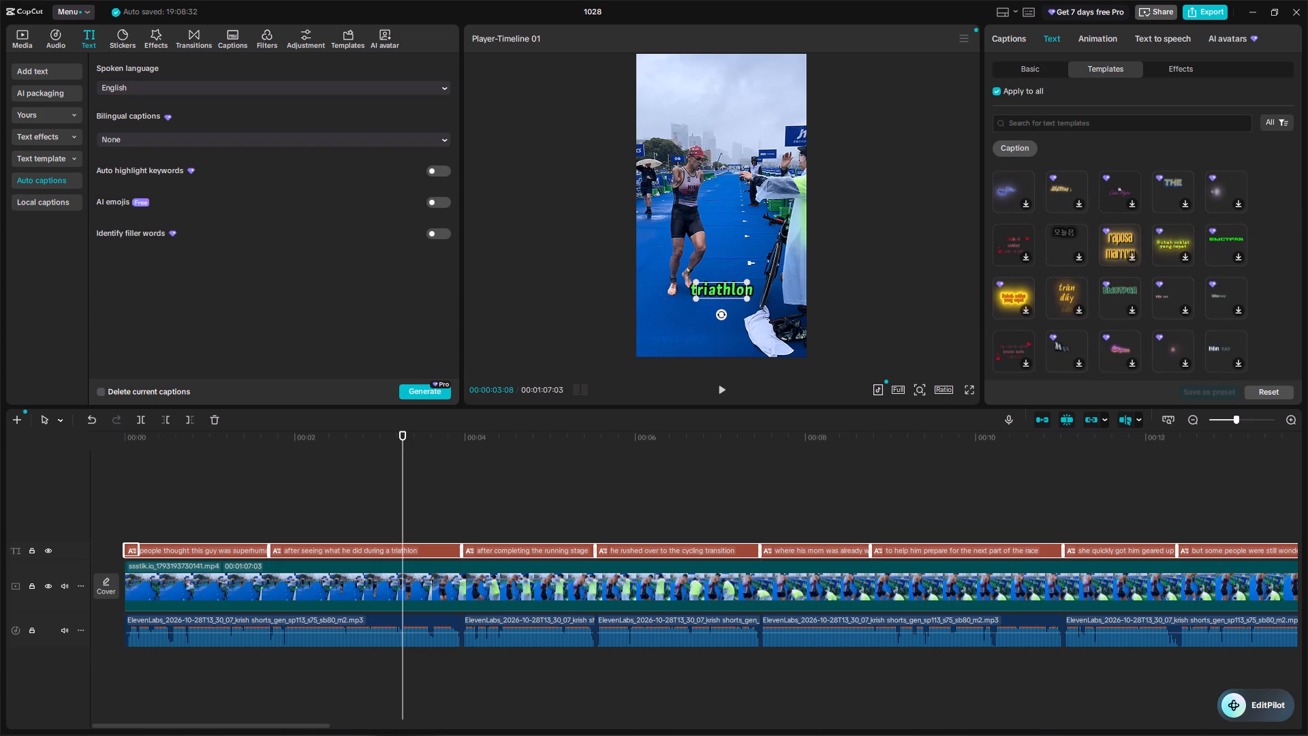
{"action": "scroll", "coordinate": [1275, 296], "scroll_direction": "down", "scroll_amount": 2}
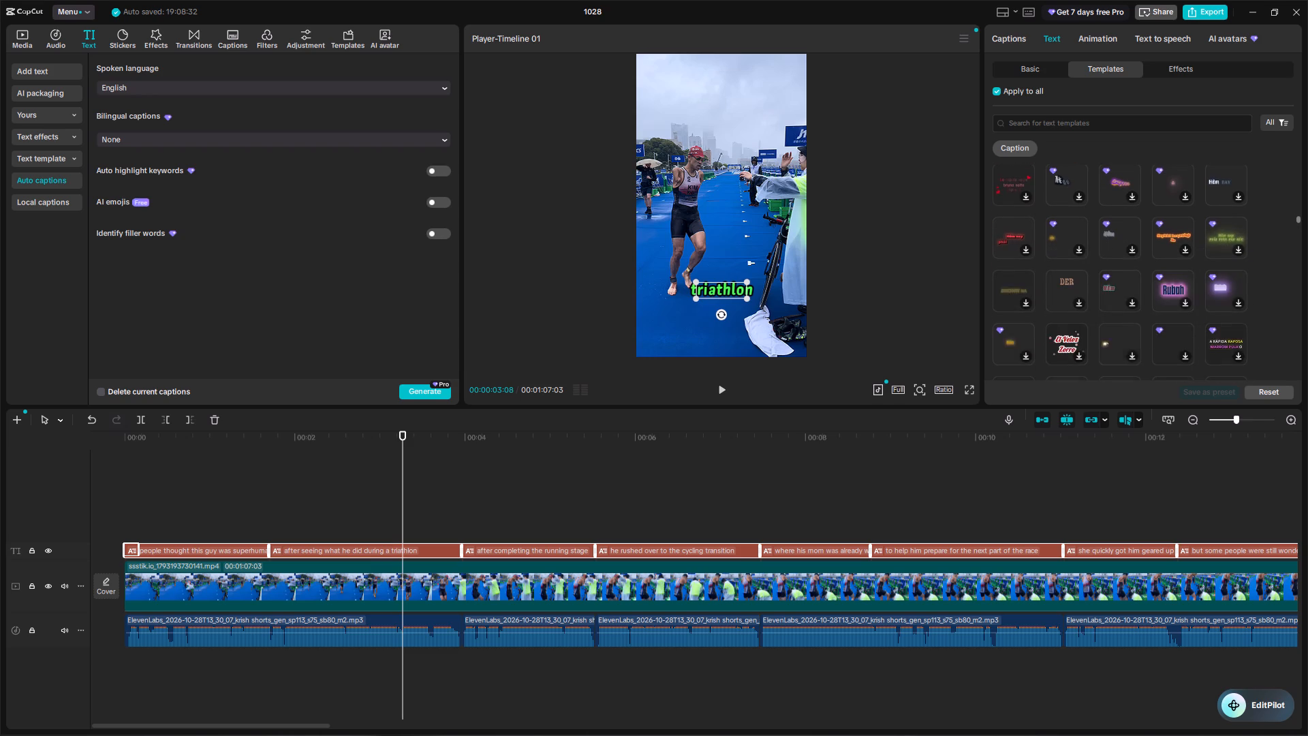
{"action": "scroll", "coordinate": [1275, 296], "scroll_direction": "down", "scroll_amount": 2}
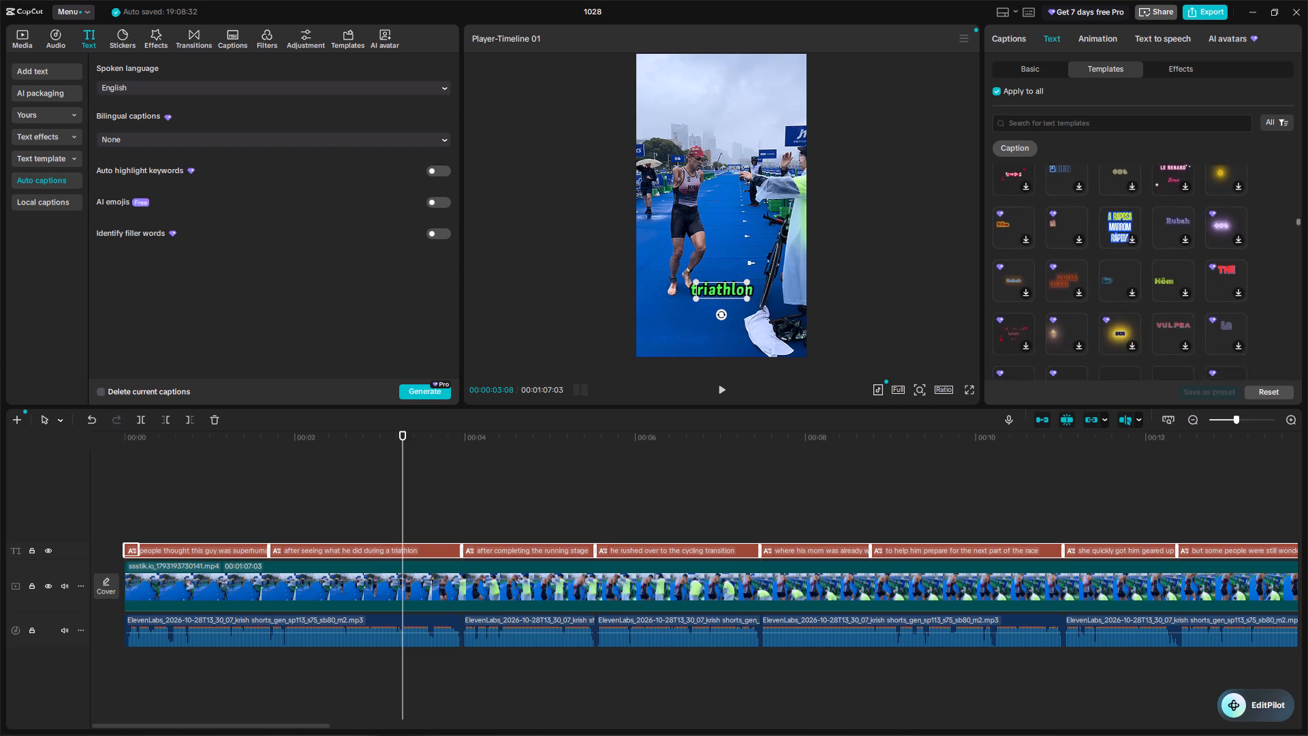
{"action": "scroll", "coordinate": [1275, 296], "scroll_direction": "down", "scroll_amount": 2}
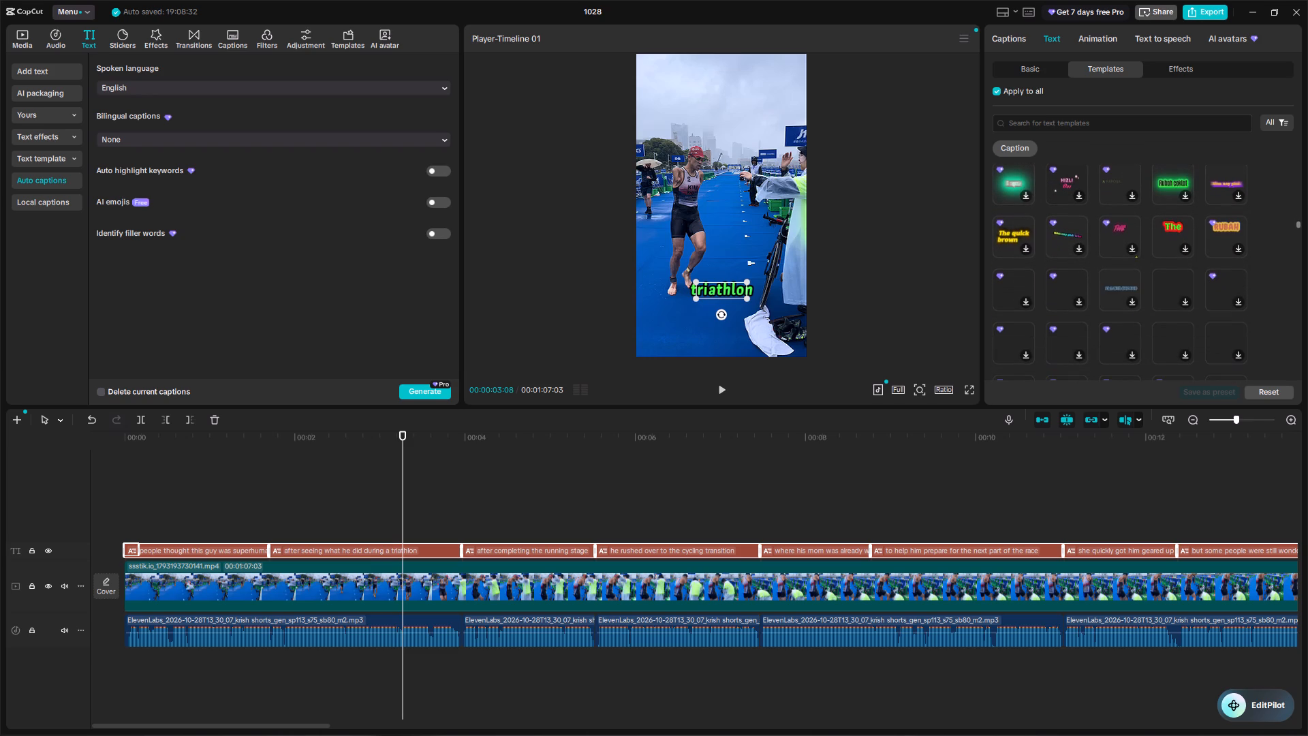
{"action": "scroll", "coordinate": [1275, 296], "scroll_direction": "down", "scroll_amount": 2}
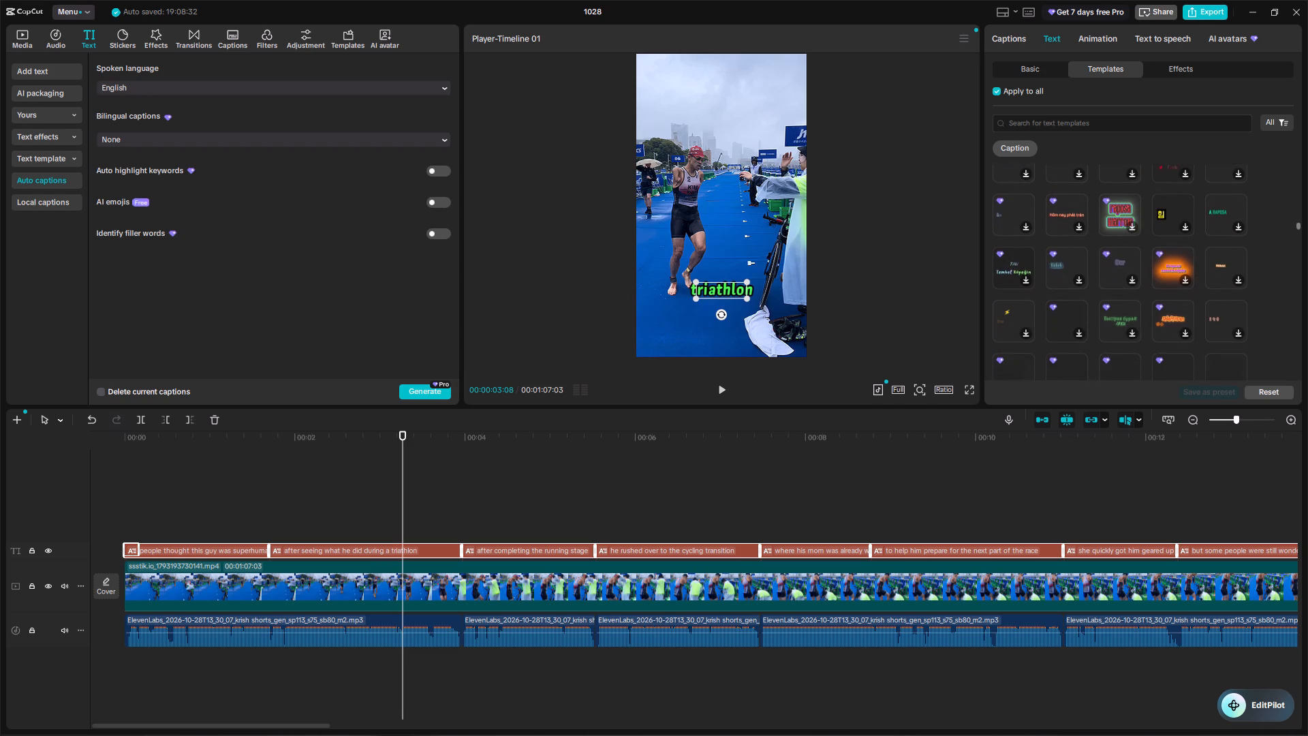
{"action": "scroll", "coordinate": [1275, 296], "scroll_direction": "down", "scroll_amount": 2}
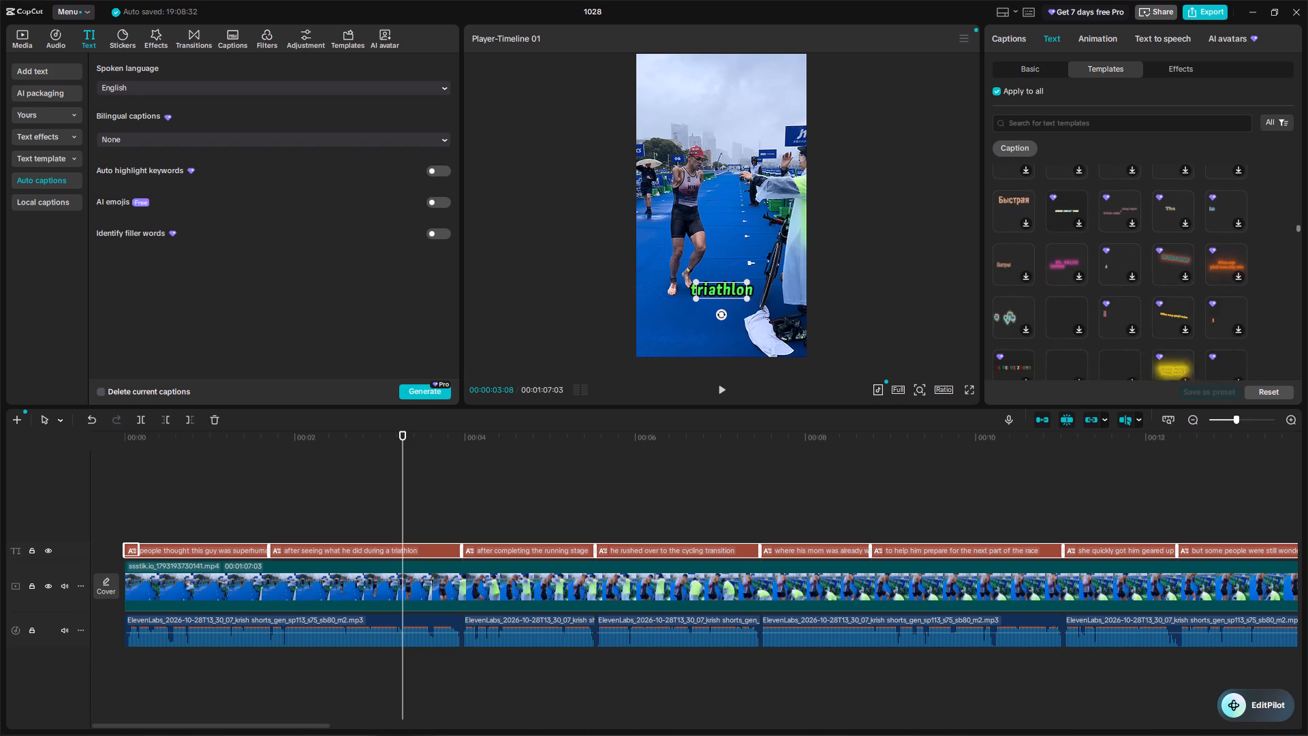
Browse further through the caption text templates to find an alternative style for the captions.
{"action": "scroll", "coordinate": [1275, 296], "scroll_direction": "down", "scroll_amount": 2}
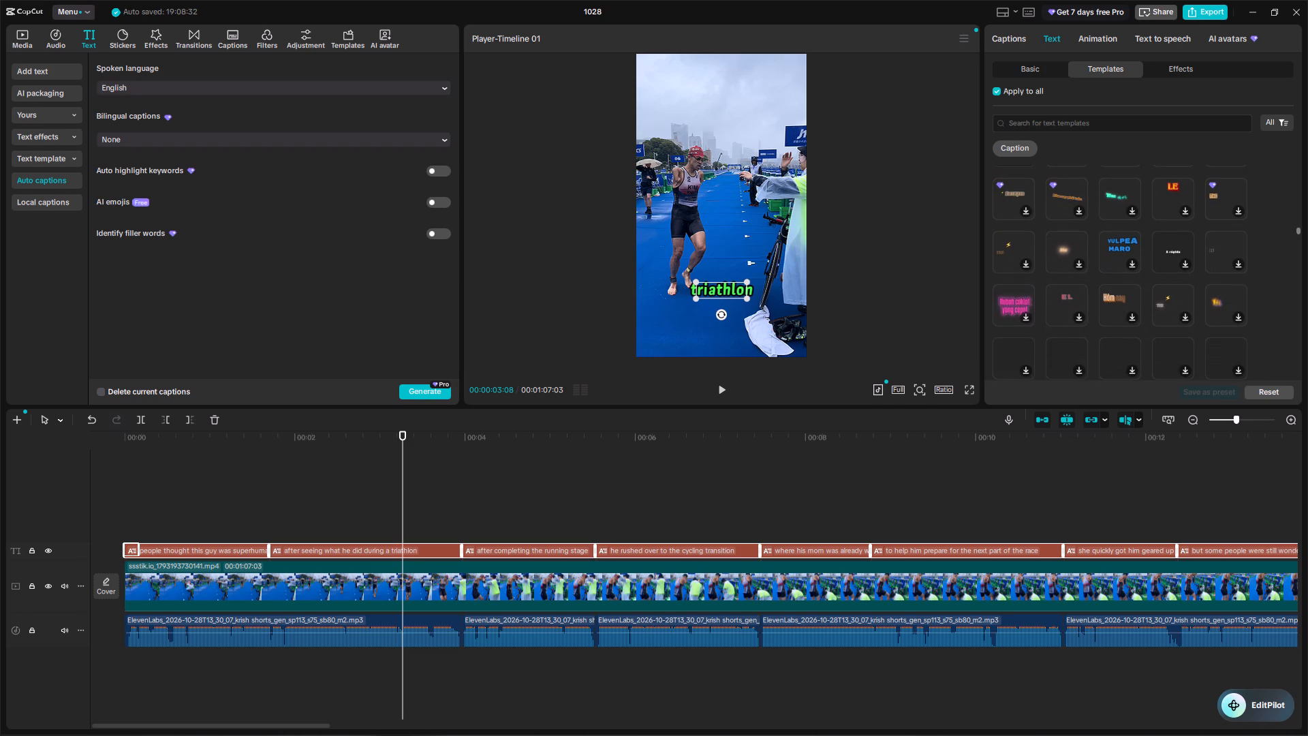
{"action": "scroll", "coordinate": [1275, 296], "scroll_direction": "down", "scroll_amount": 2}
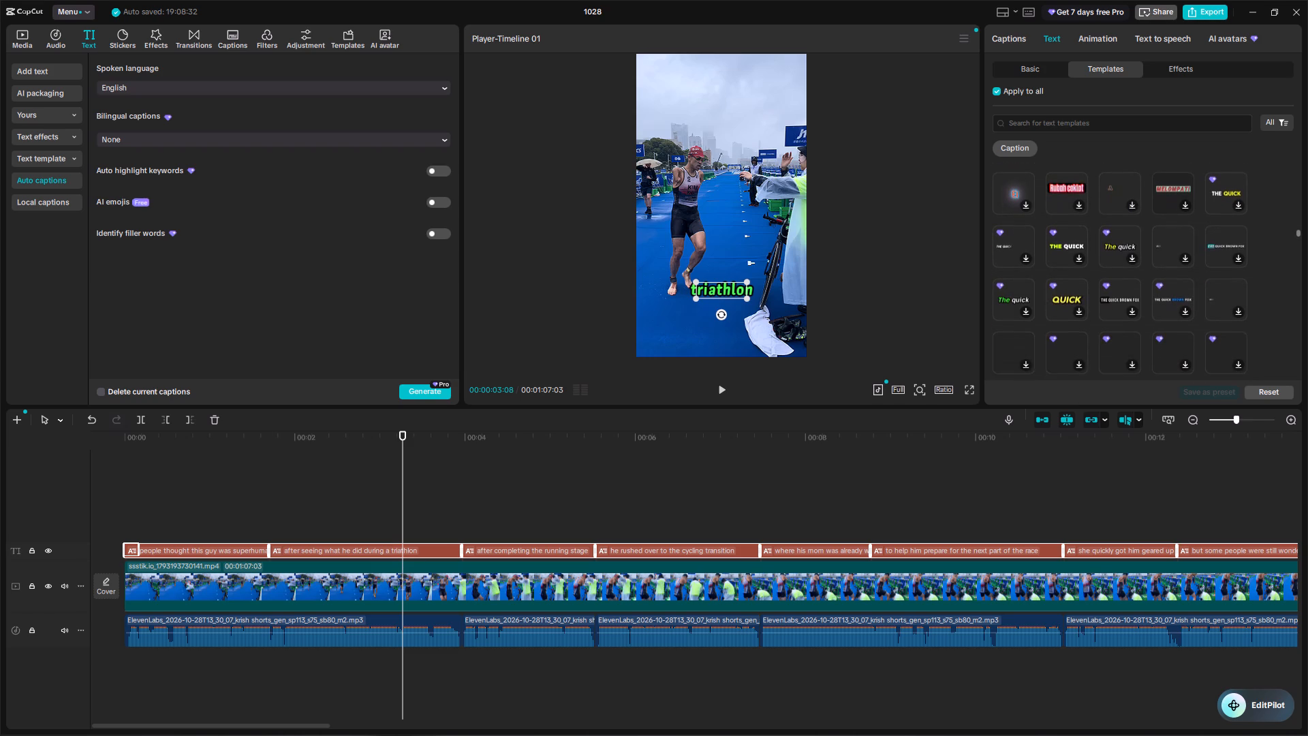
{"action": "scroll", "coordinate": [1275, 296], "scroll_direction": "down", "scroll_amount": 2}
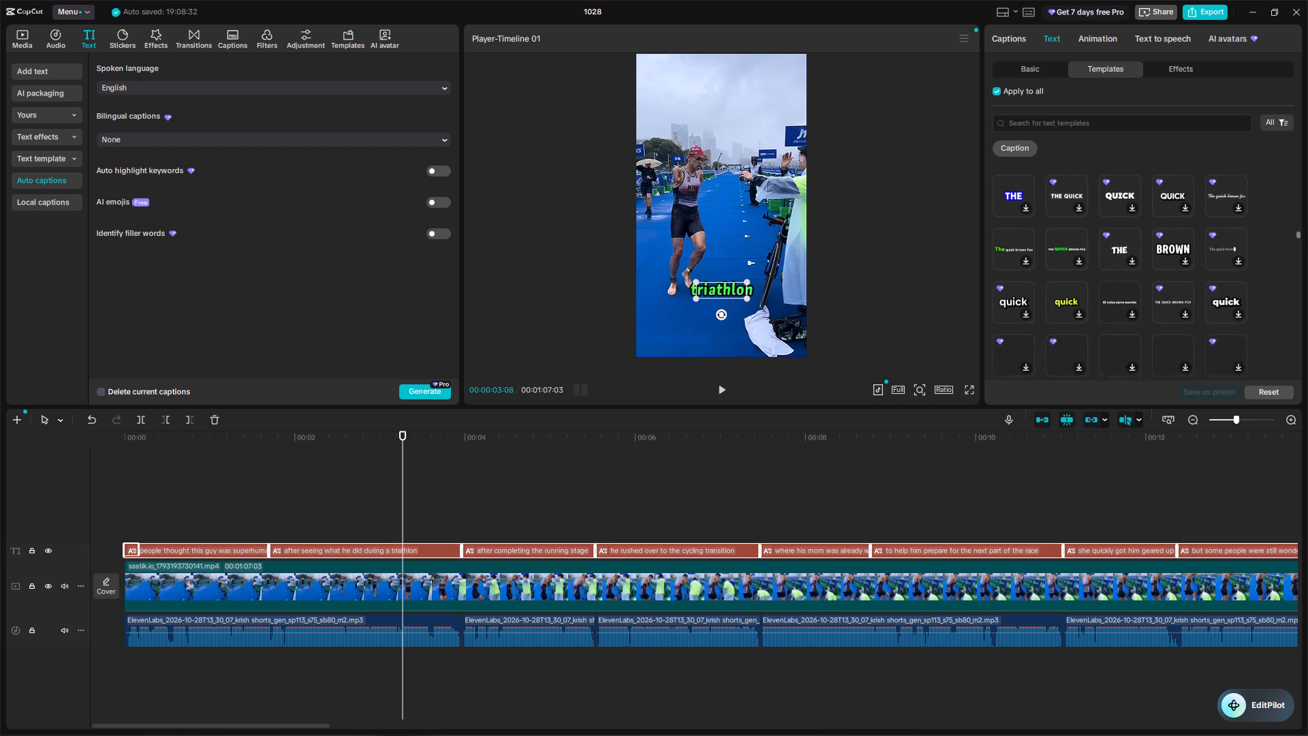
{"action": "scroll", "coordinate": [1282, 314], "scroll_direction": "down", "scroll_amount": 2}
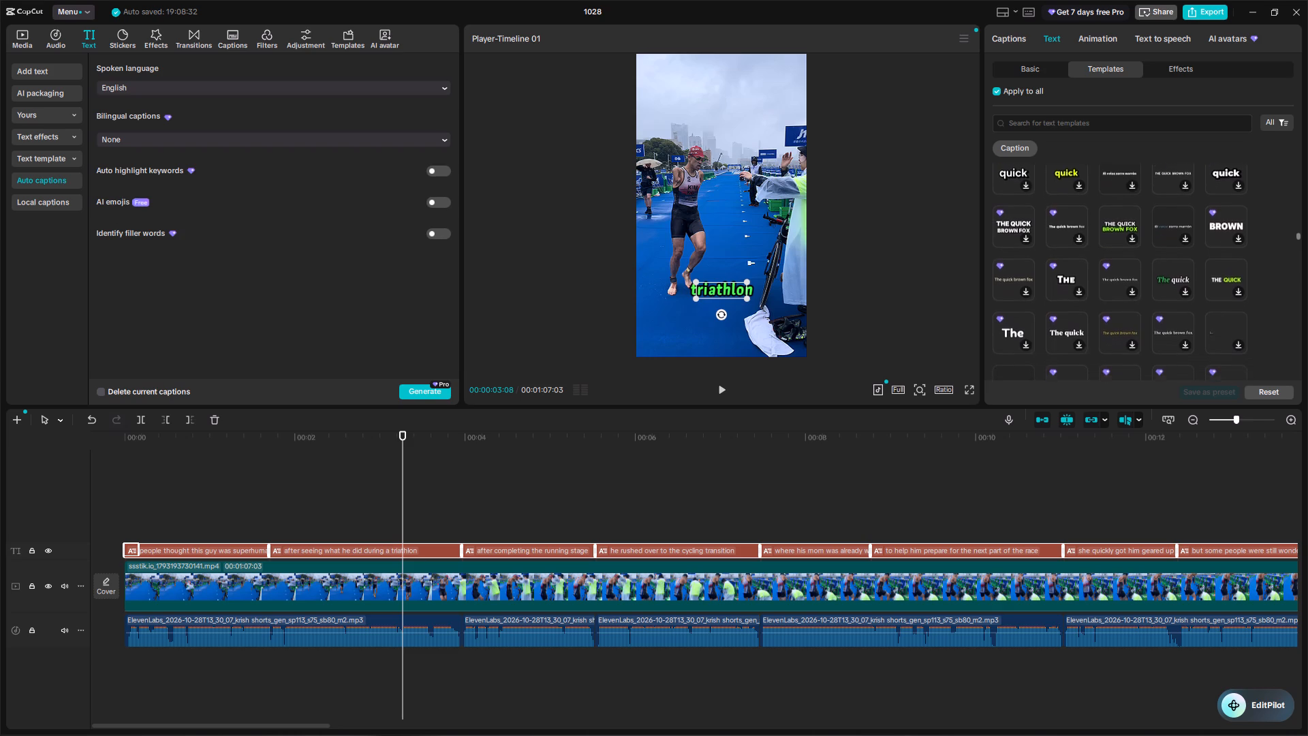
{"action": "scroll", "coordinate": [1282, 314], "scroll_direction": "down", "scroll_amount": 2}
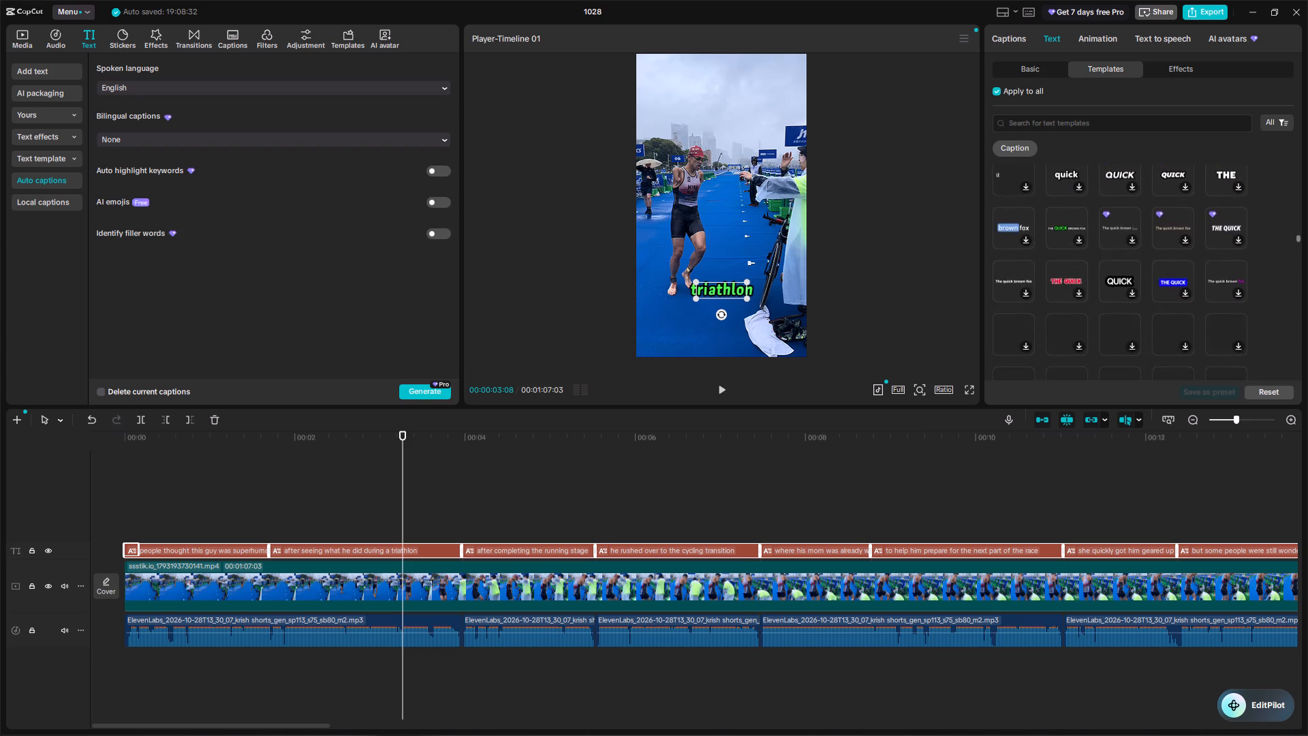
{"action": "scroll", "coordinate": [1282, 314], "scroll_direction": "down", "scroll_amount": 2}
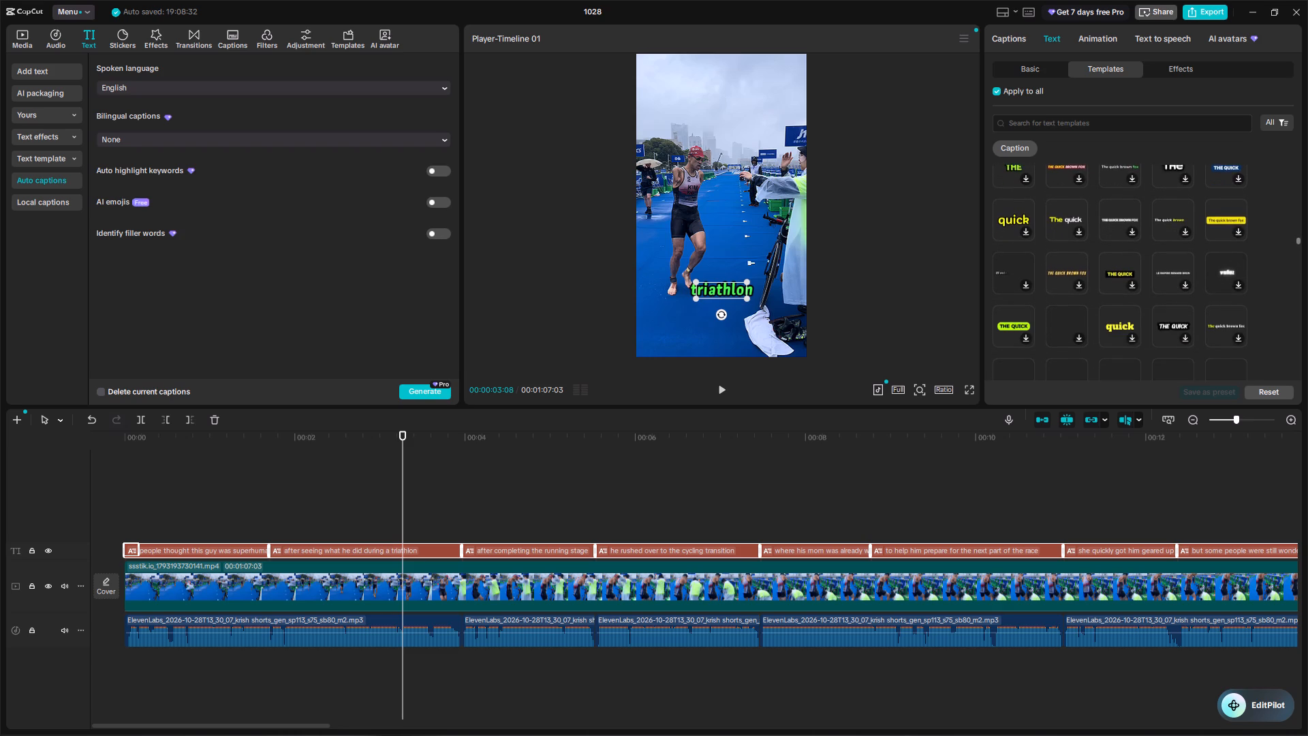
{"action": "scroll", "coordinate": [1282, 314], "scroll_direction": "down", "scroll_amount": 2}
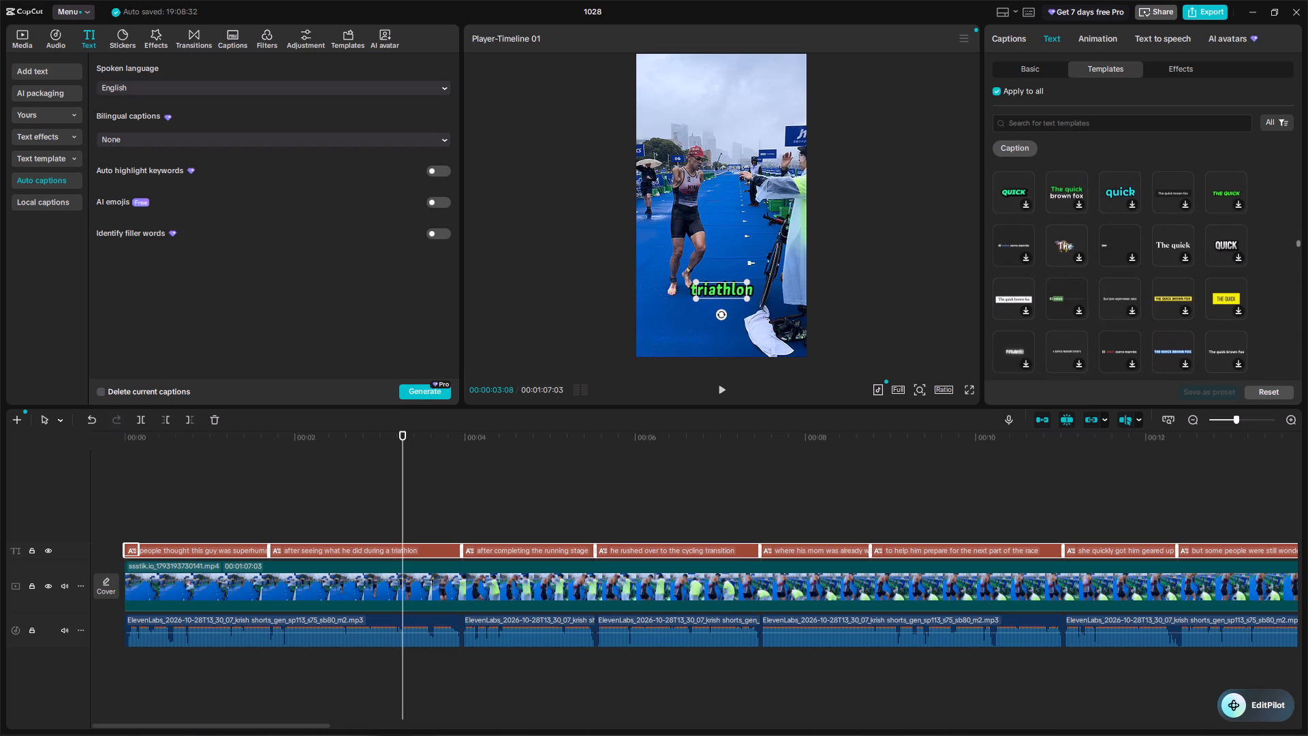
{"action": "scroll", "coordinate": [1282, 314], "scroll_direction": "down", "scroll_amount": 2}
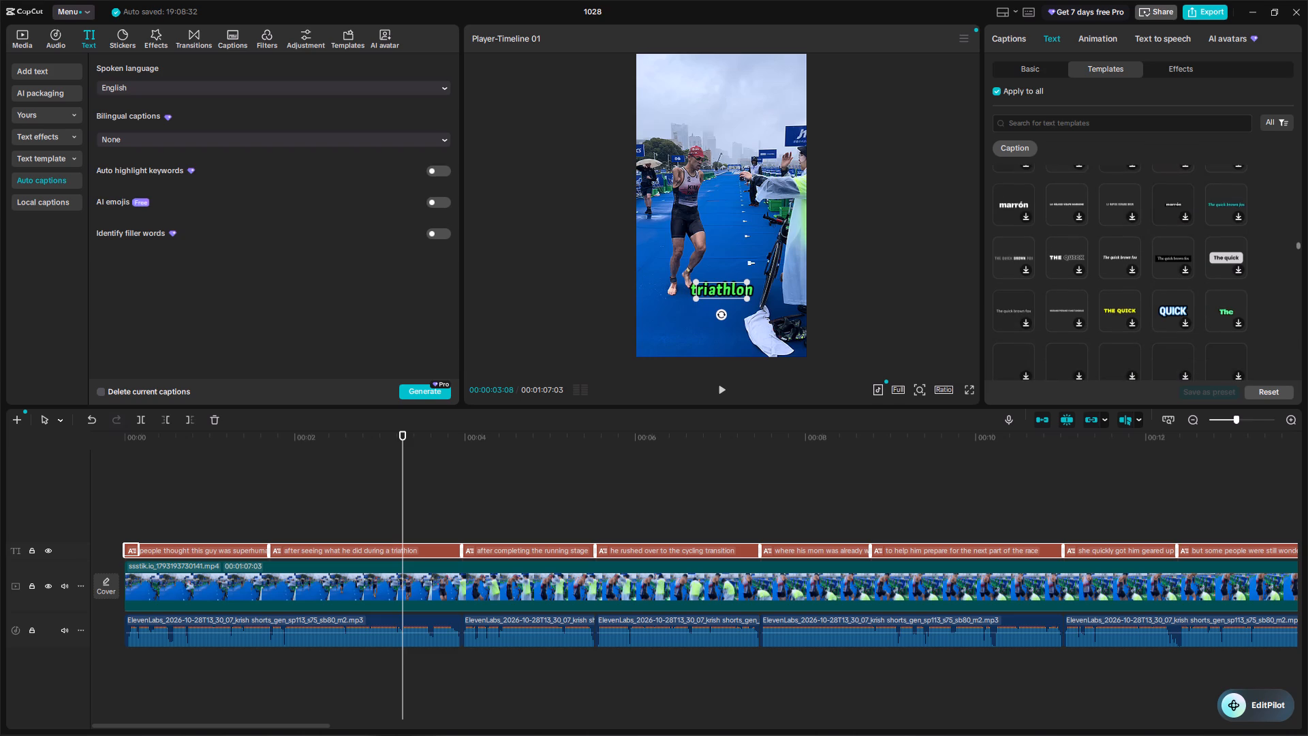
{"action": "scroll", "coordinate": [1282, 314], "scroll_direction": "down", "scroll_amount": 2}
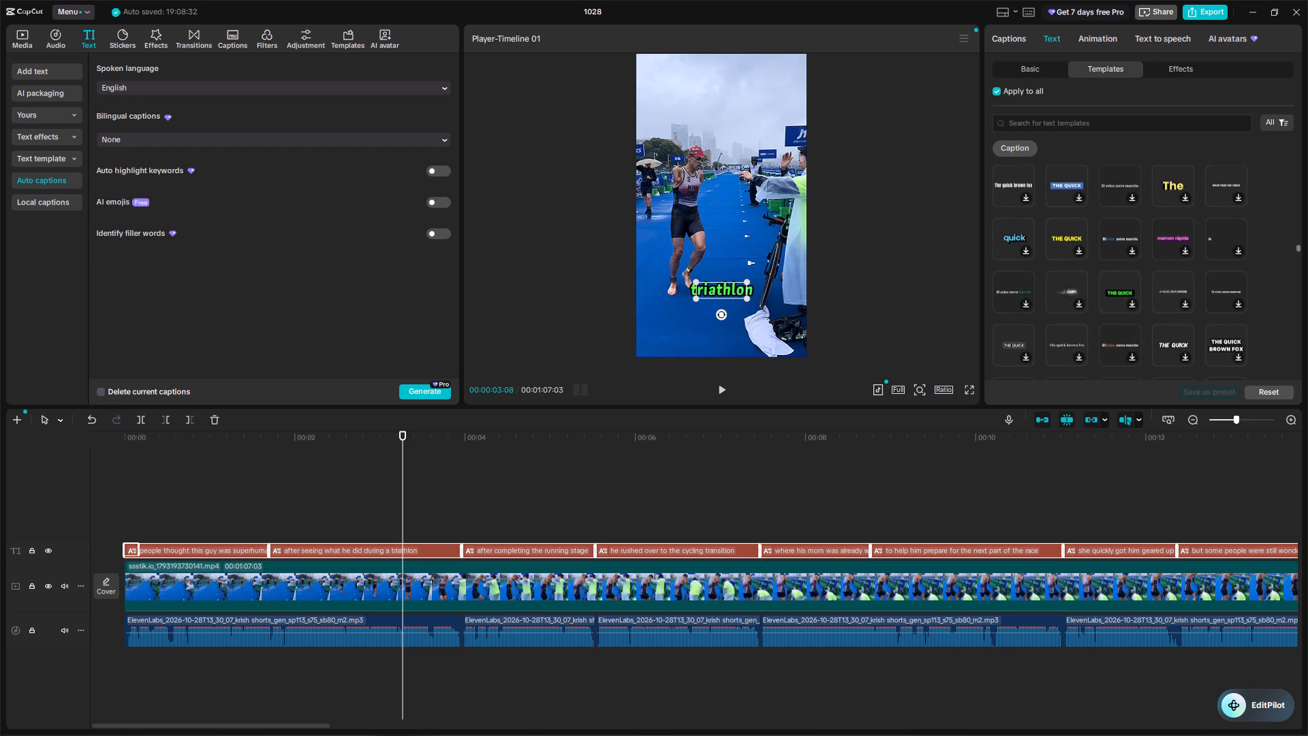
{"action": "scroll", "coordinate": [1282, 314], "scroll_direction": "down", "scroll_amount": 3}
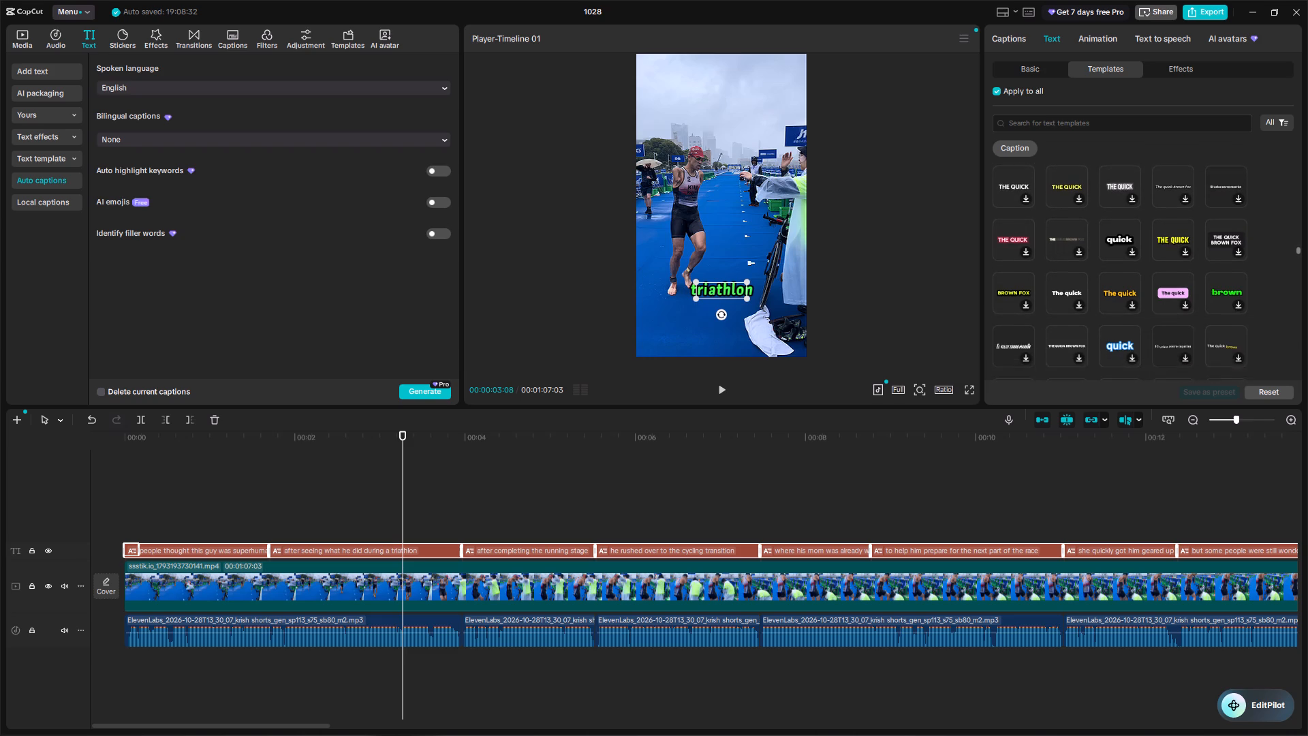
{"action": "scroll", "coordinate": [1282, 314], "scroll_direction": "down", "scroll_amount": 1}
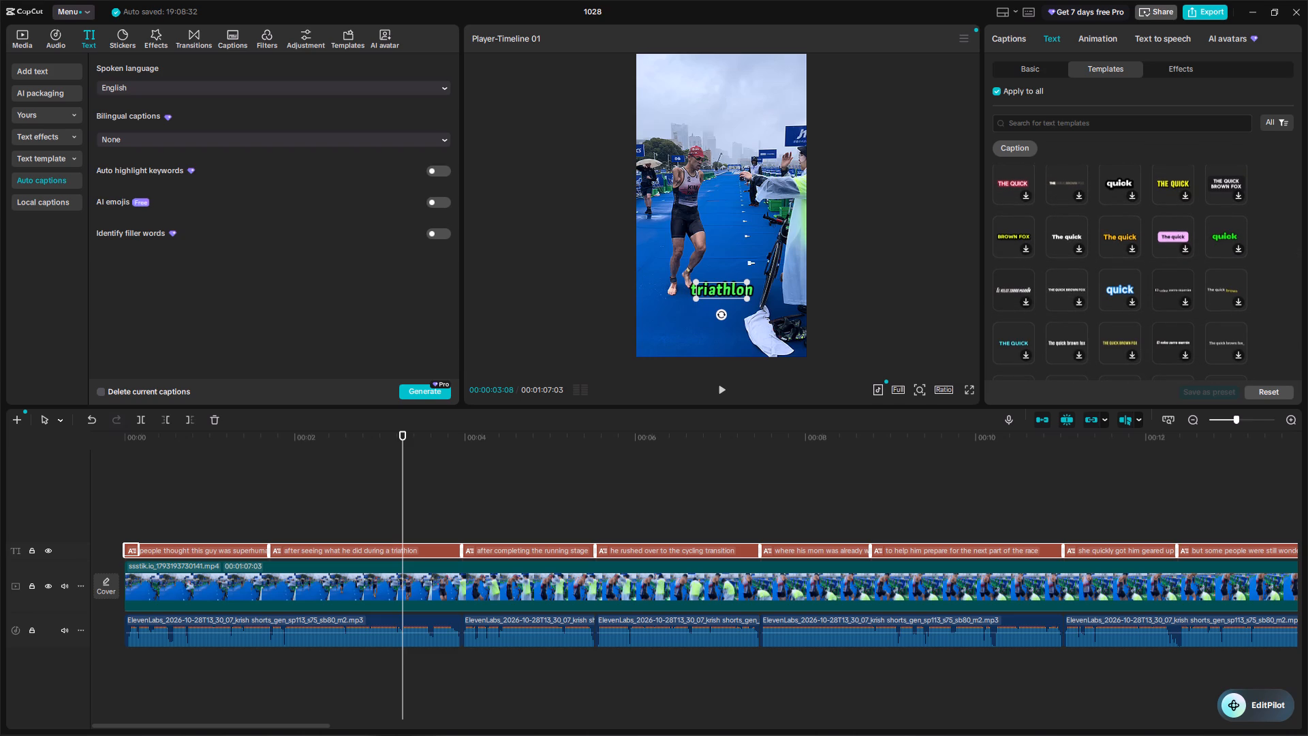
{"action": "scroll", "coordinate": [1275, 325], "scroll_direction": "down", "scroll_amount": 1}
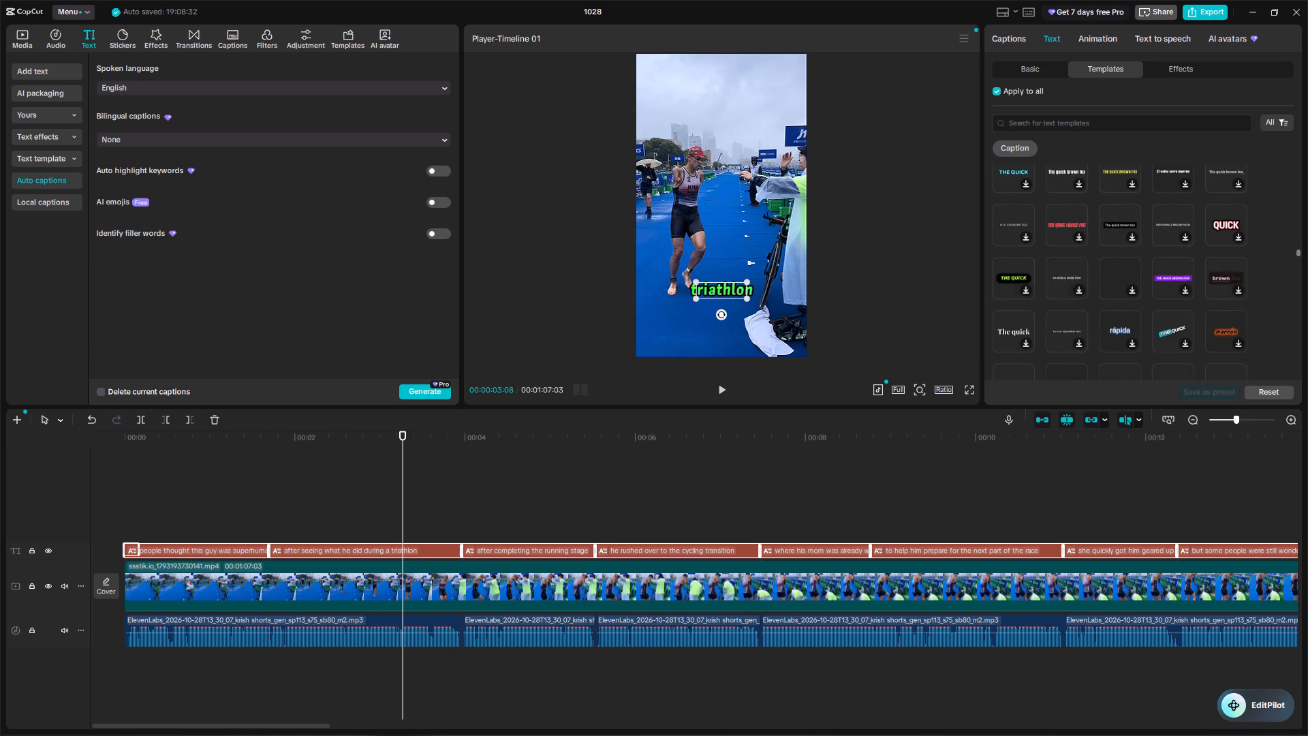
{"action": "scroll", "coordinate": [1275, 325], "scroll_direction": "down", "scroll_amount": 3}
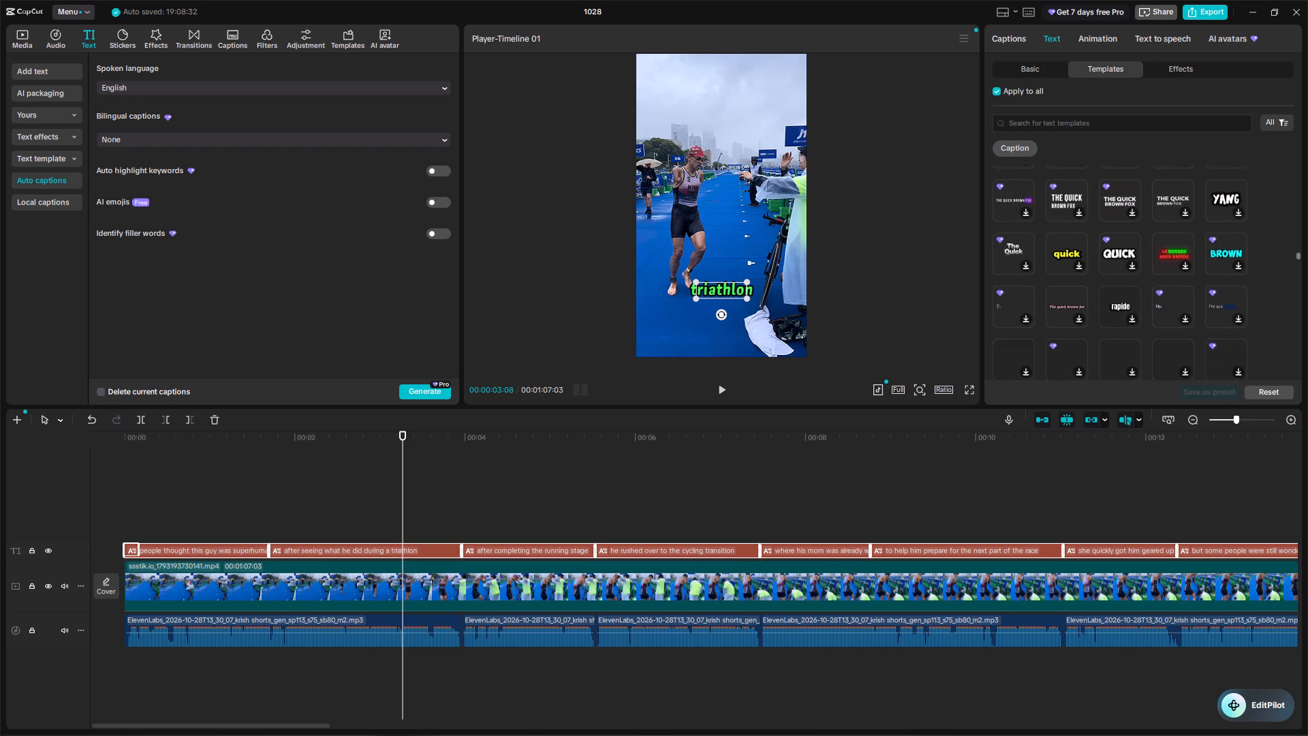
{"action": "scroll", "coordinate": [1275, 325], "scroll_direction": "down", "scroll_amount": 3}
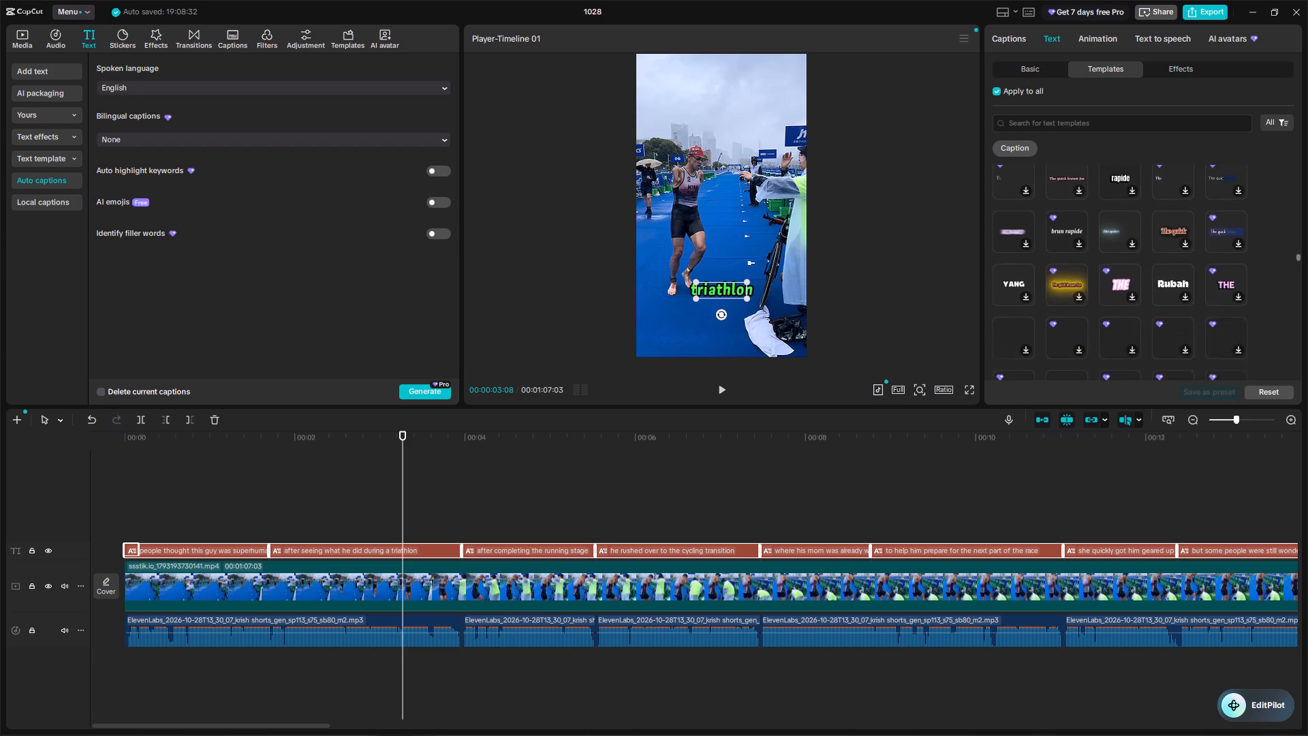
{"action": "scroll", "coordinate": [1275, 325], "scroll_direction": "down", "scroll_amount": 3}
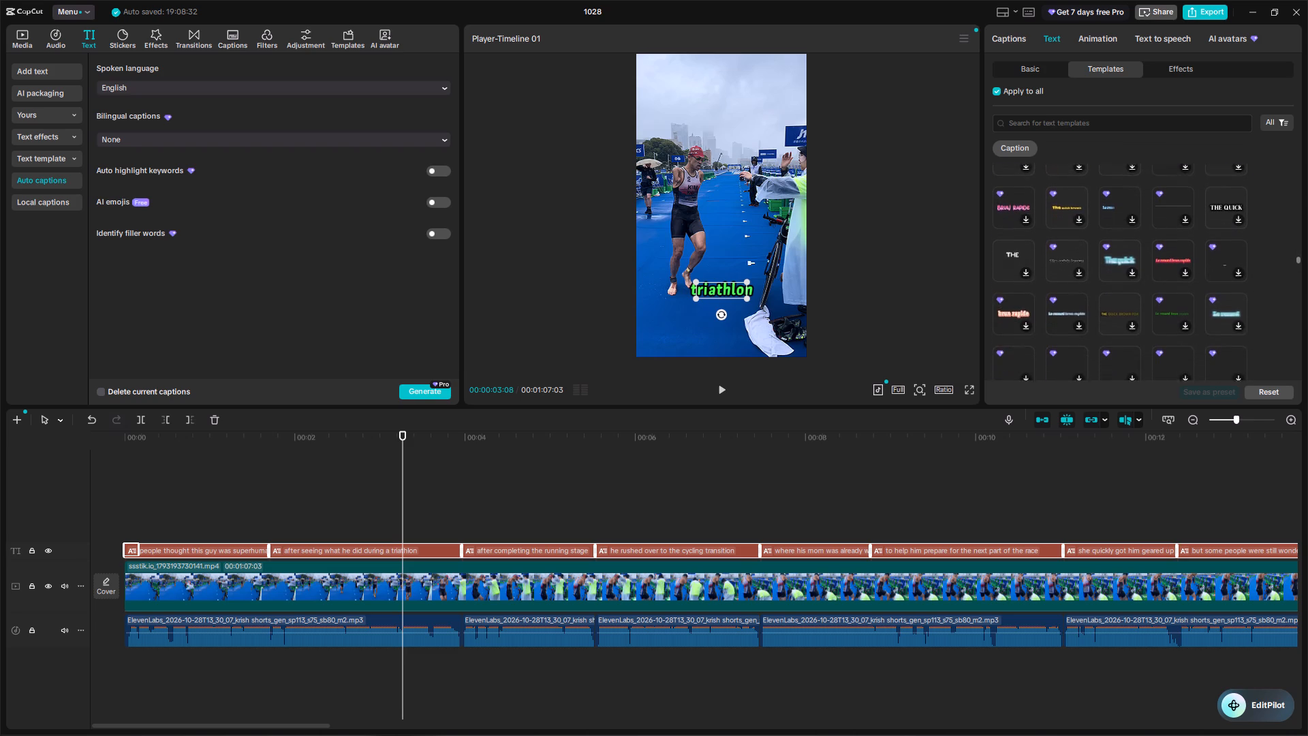
{"action": "scroll", "coordinate": [1275, 325], "scroll_direction": "down", "scroll_amount": 3}
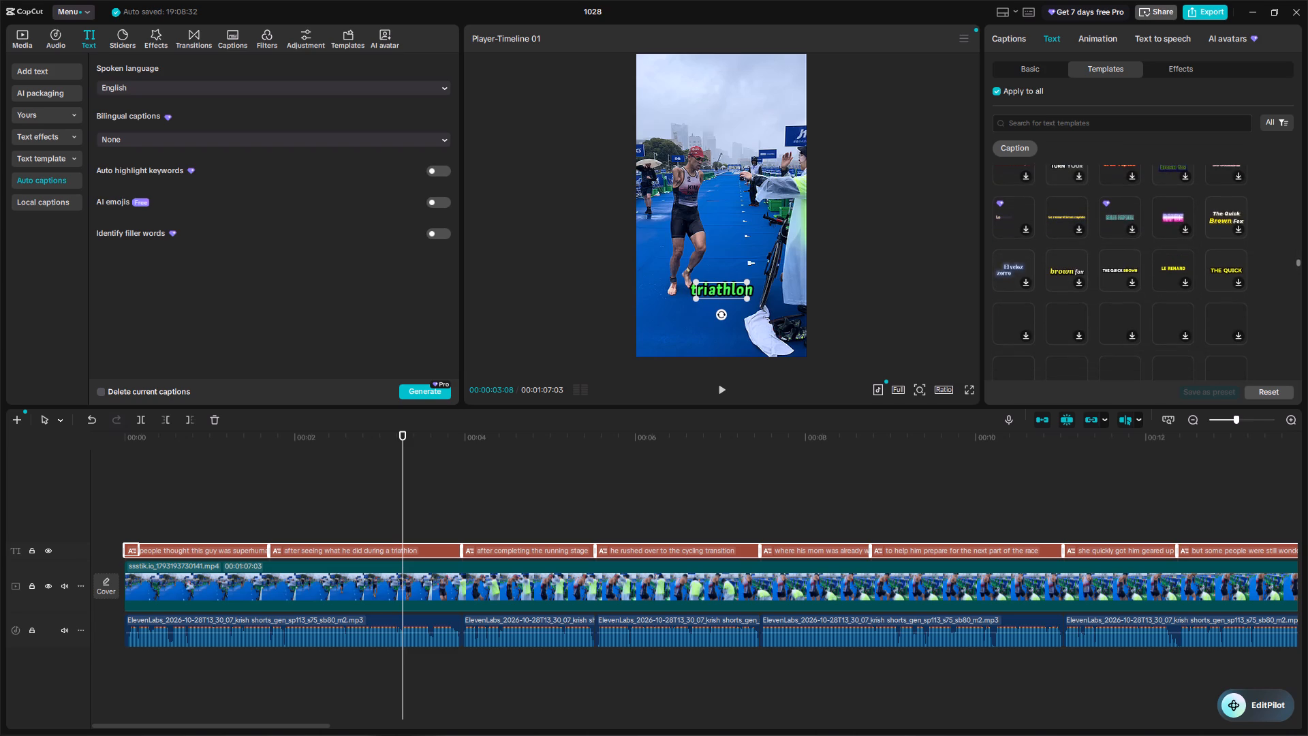
{"action": "scroll", "coordinate": [1275, 325], "scroll_direction": "down", "scroll_amount": 2}
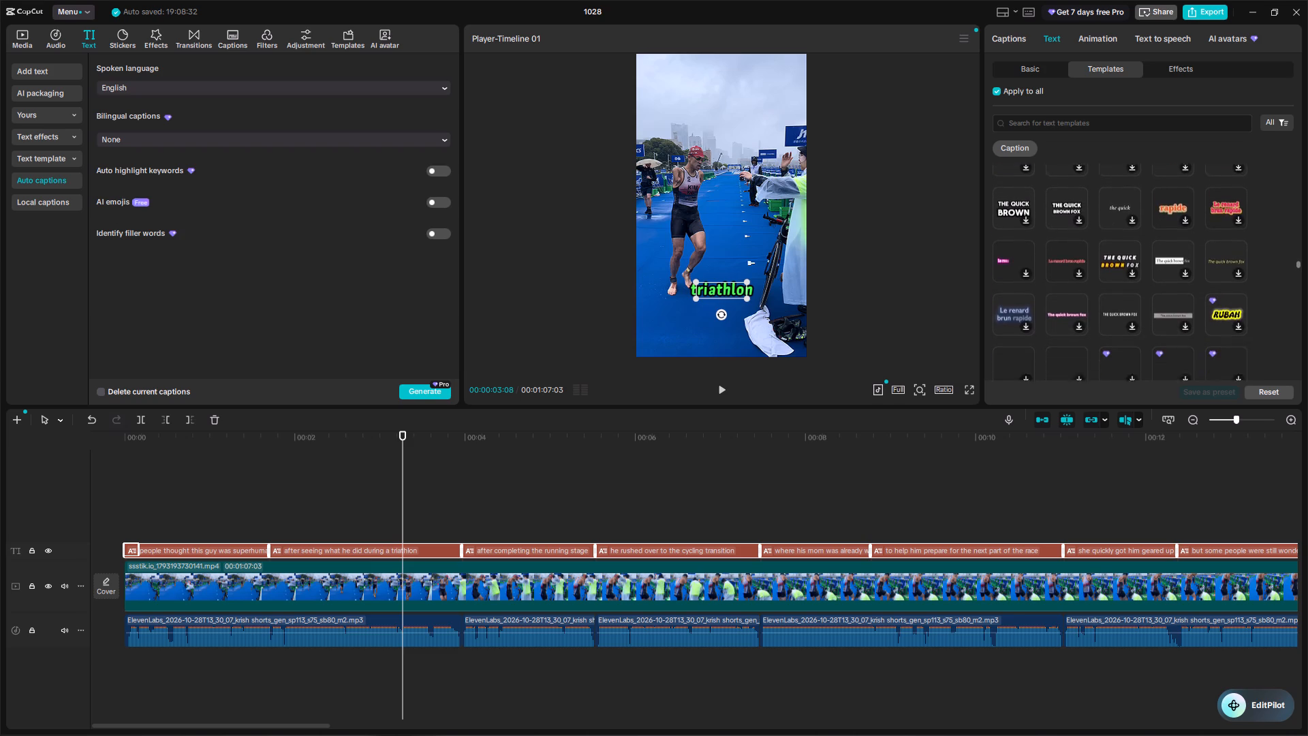
{"action": "scroll", "coordinate": [1275, 325], "scroll_direction": "down", "scroll_amount": 3}
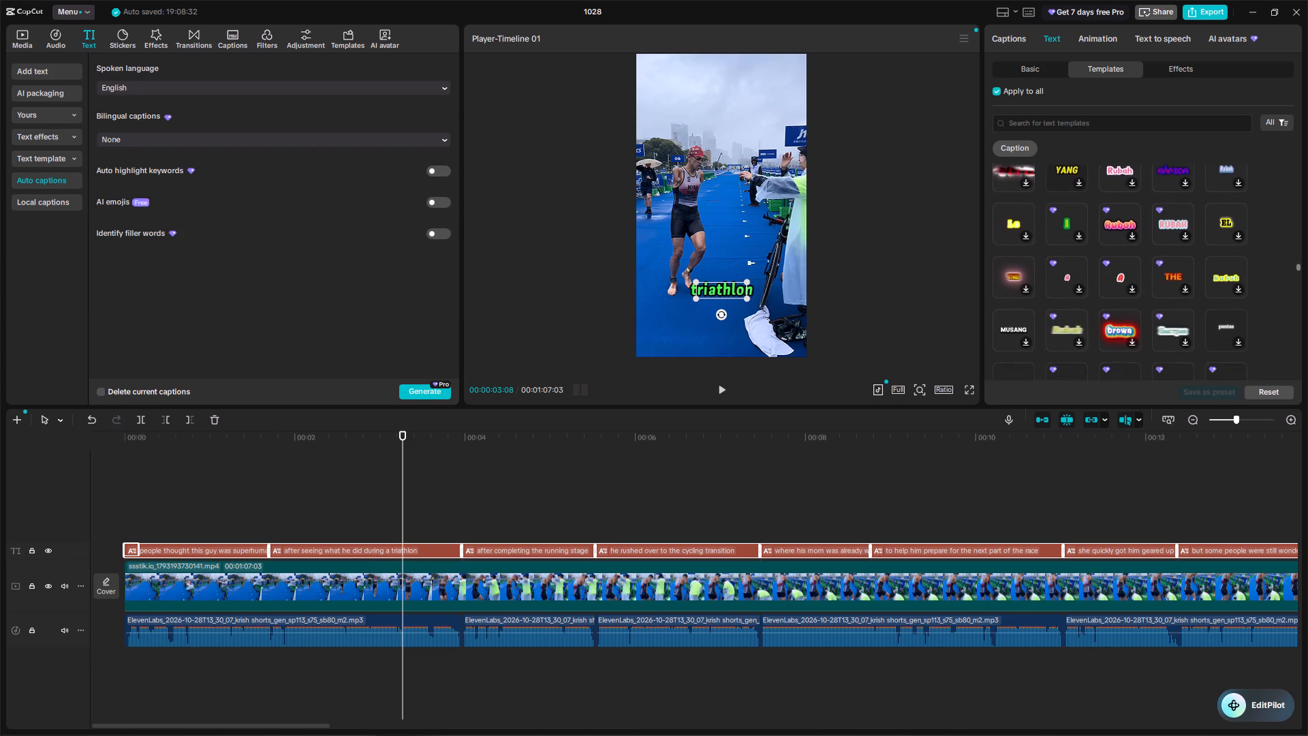
{"action": "scroll", "coordinate": [1275, 325], "scroll_direction": "down", "scroll_amount": 3}
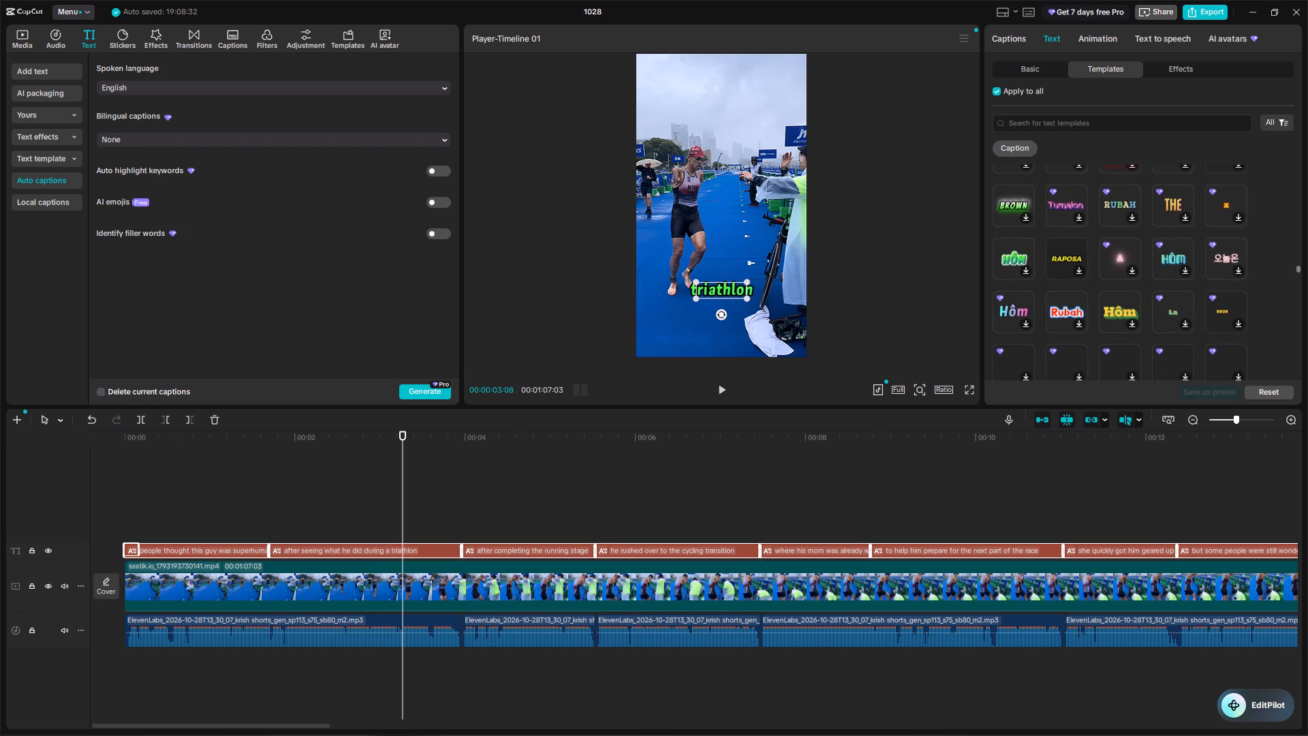
{"action": "scroll", "coordinate": [1275, 325], "scroll_direction": "down", "scroll_amount": 2}
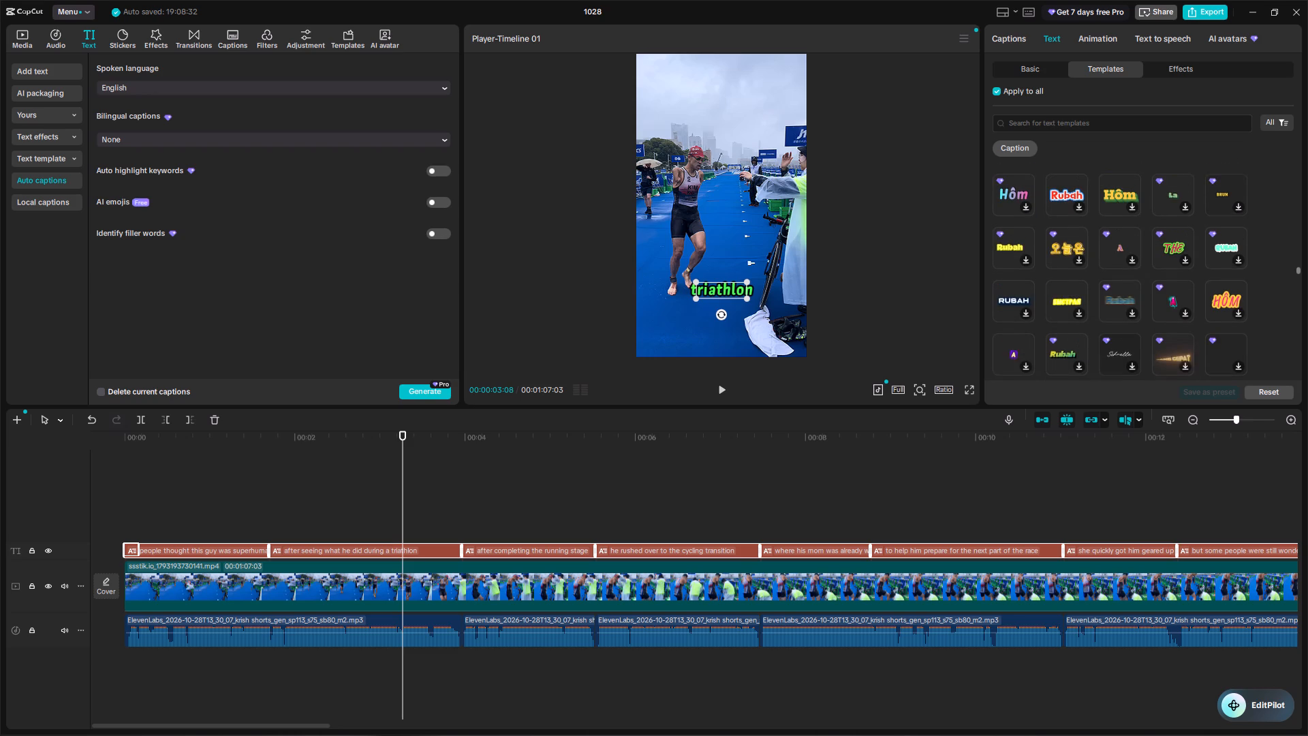
{"action": "scroll", "coordinate": [1258, 313], "scroll_direction": "down", "scroll_amount": 1}
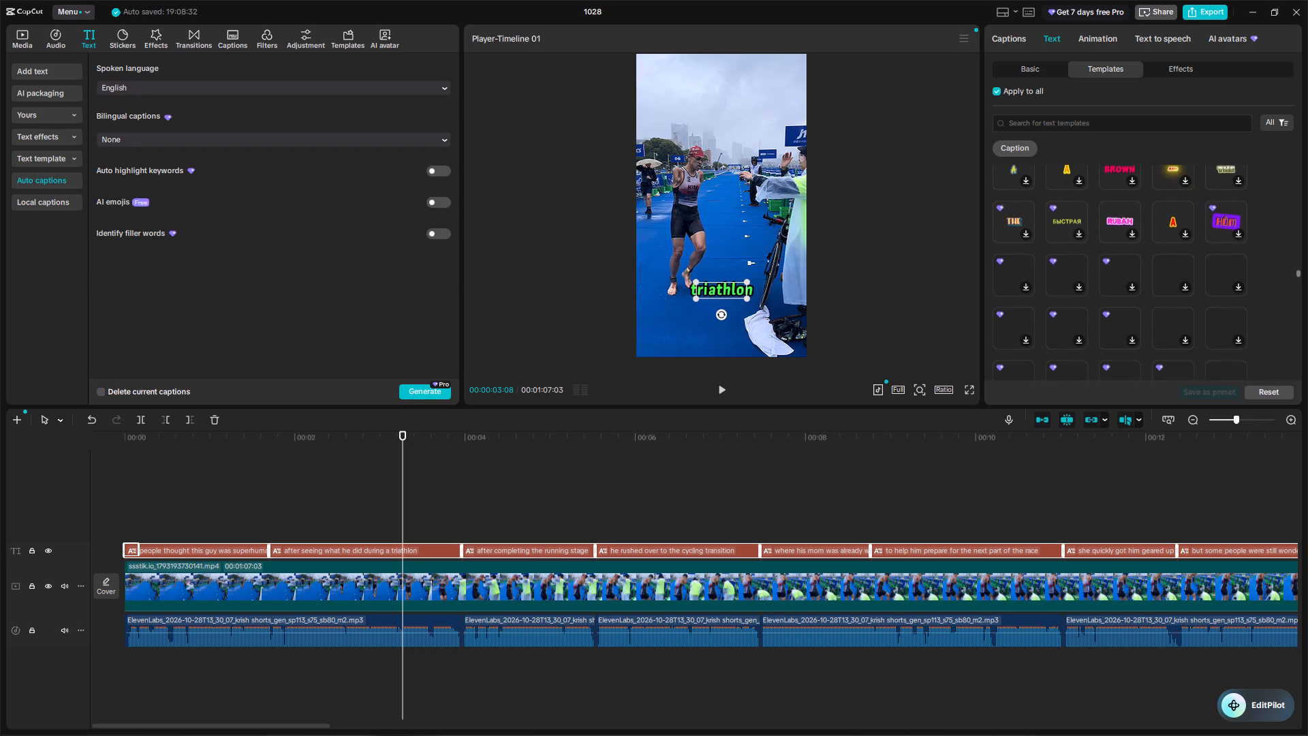
{"action": "scroll", "coordinate": [1258, 313], "scroll_direction": "down", "scroll_amount": 2}
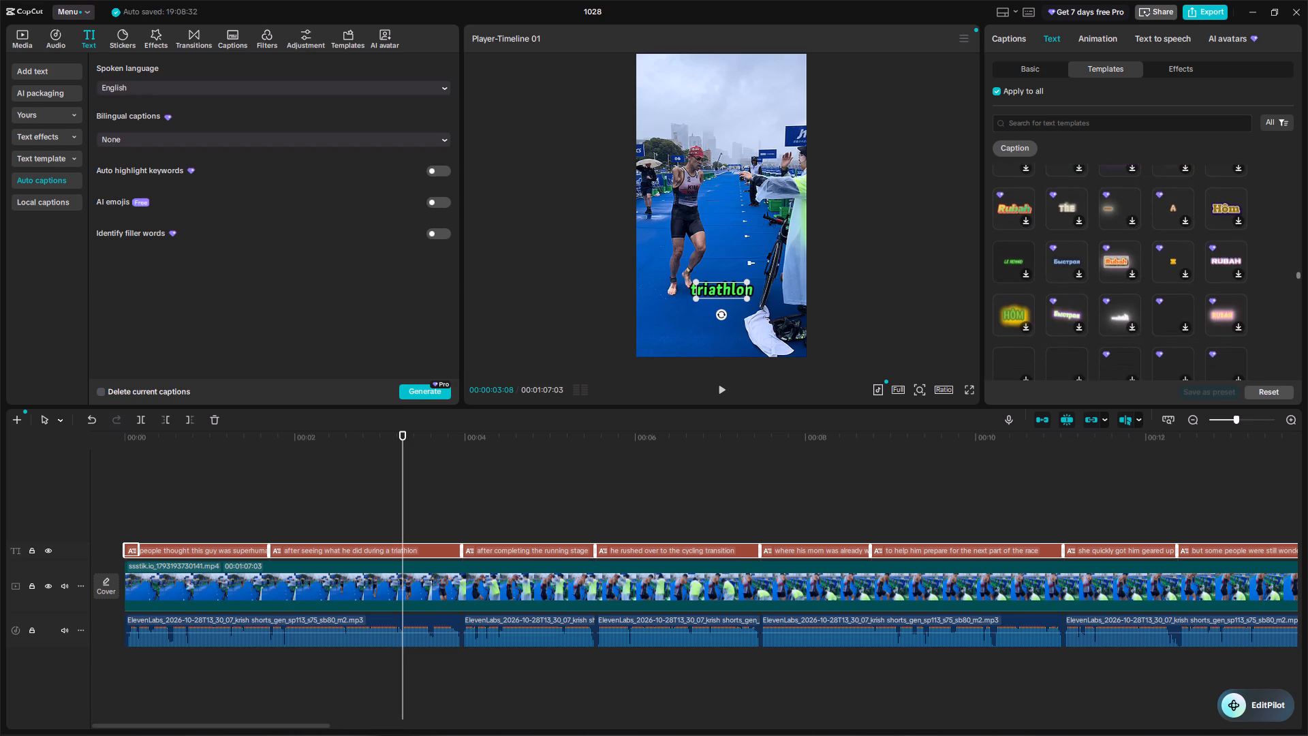
{"action": "scroll", "coordinate": [1258, 313], "scroll_direction": "down", "scroll_amount": 3}
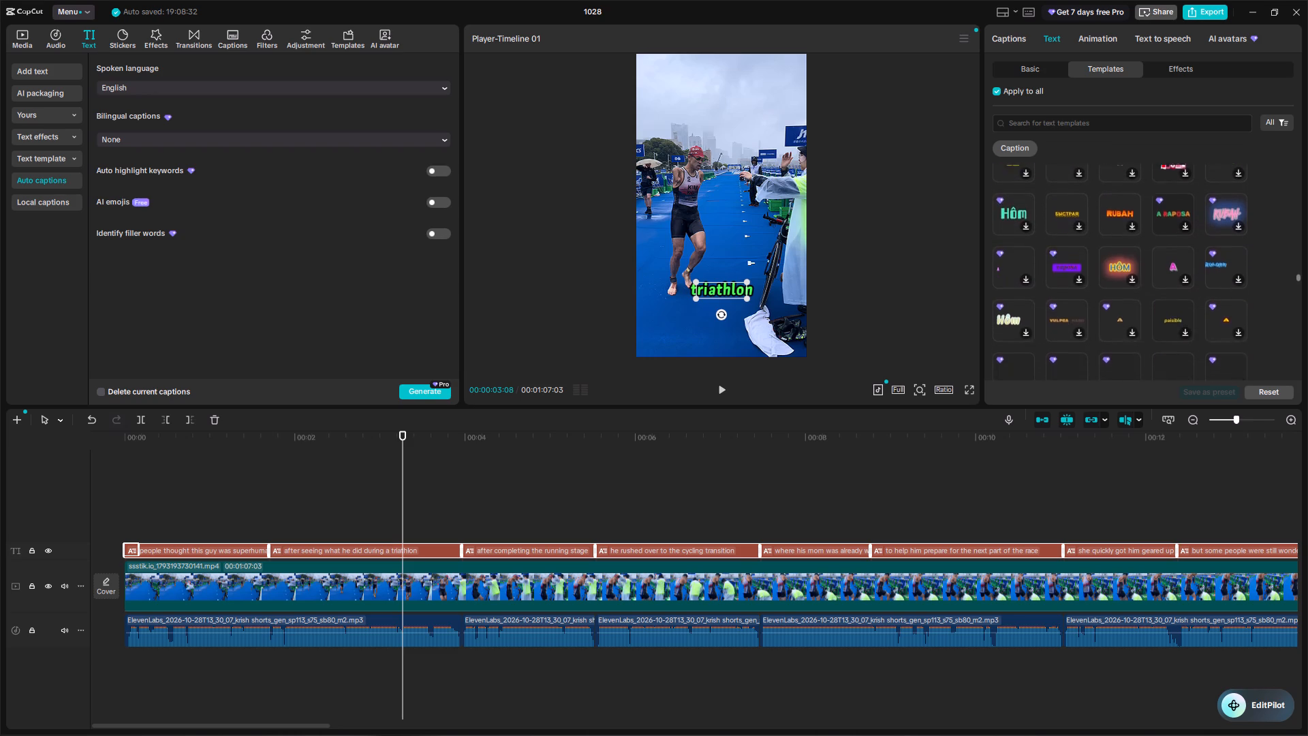
{"action": "scroll", "coordinate": [1258, 313], "scroll_direction": "down", "scroll_amount": 3}
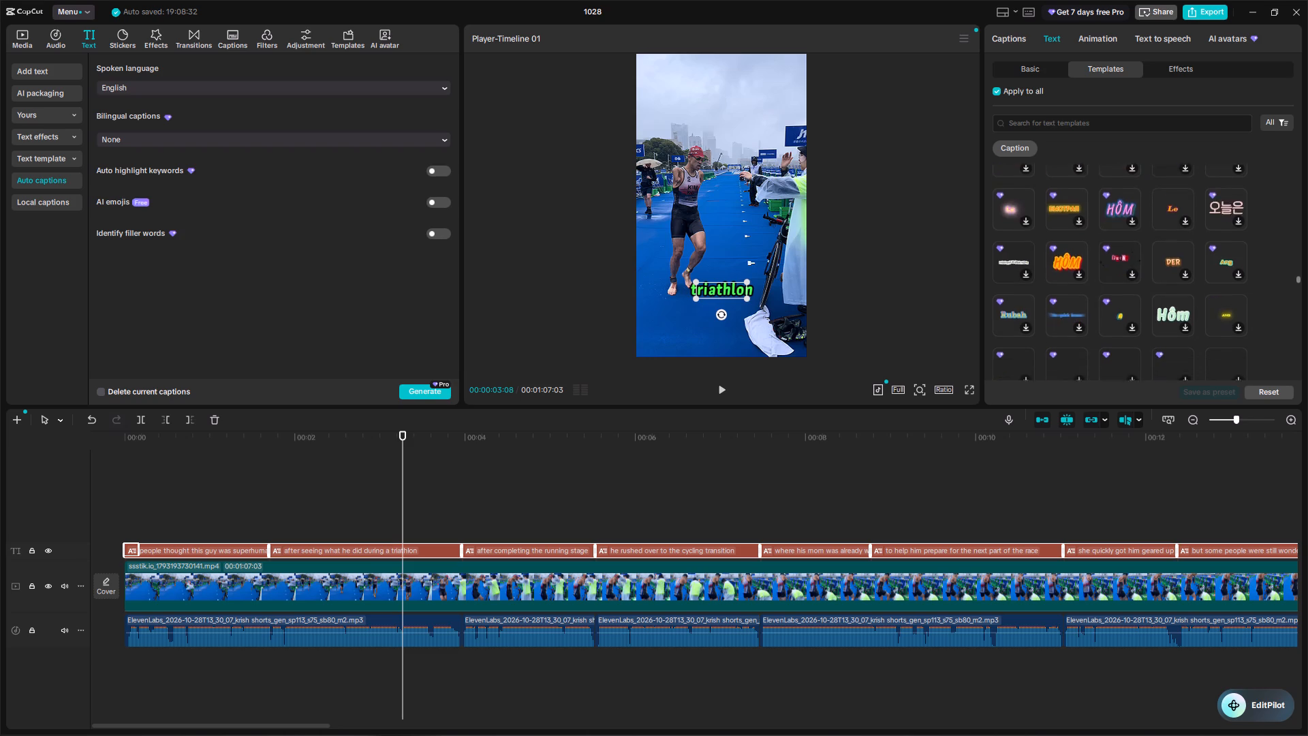
{"action": "scroll", "coordinate": [1258, 313], "scroll_direction": "down", "scroll_amount": 2}
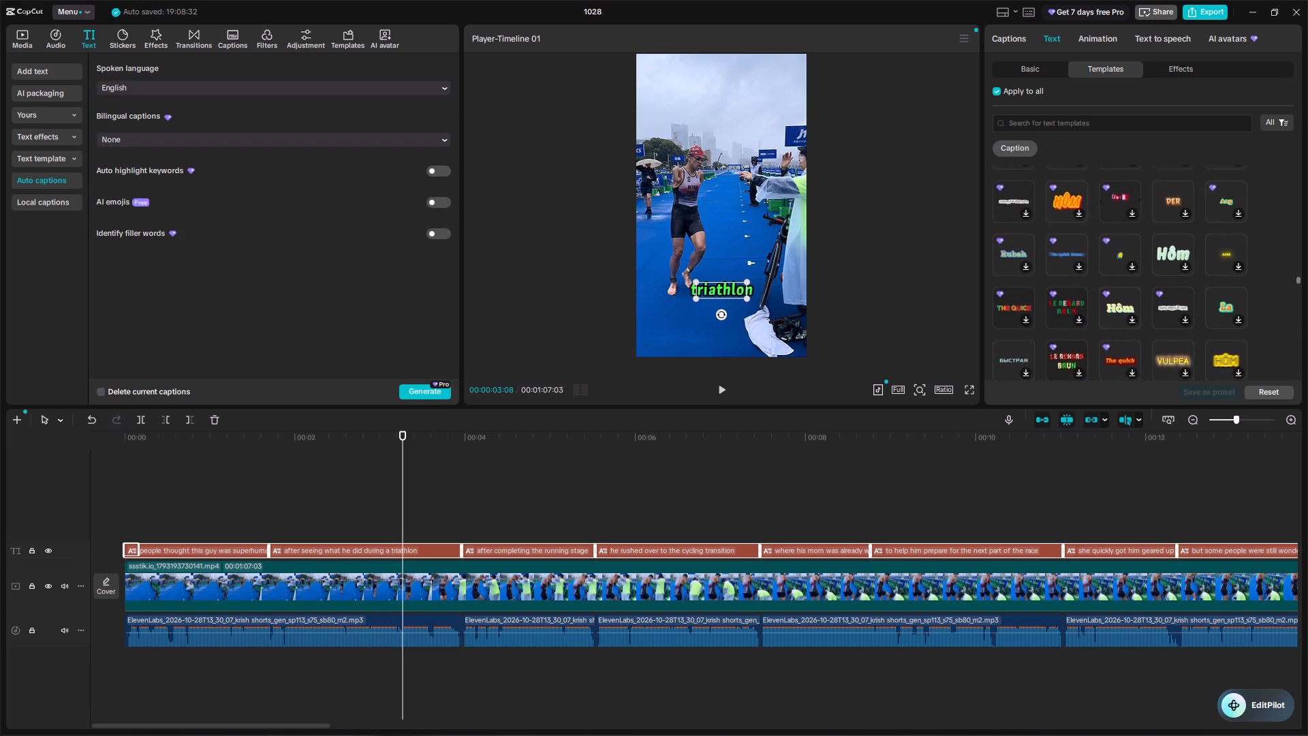
{"action": "scroll", "coordinate": [1258, 313], "scroll_direction": "down", "scroll_amount": 3}
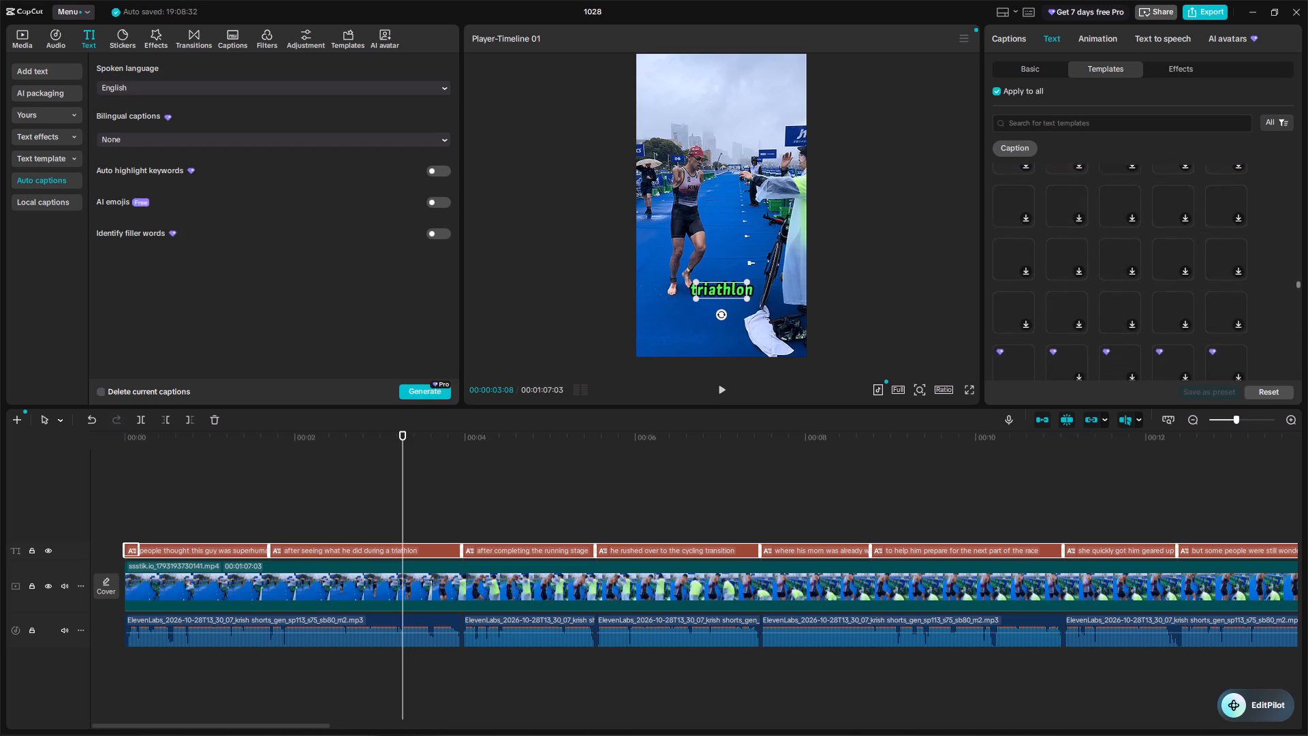
{"action": "scroll", "coordinate": [1258, 313], "scroll_direction": "down", "scroll_amount": 3}
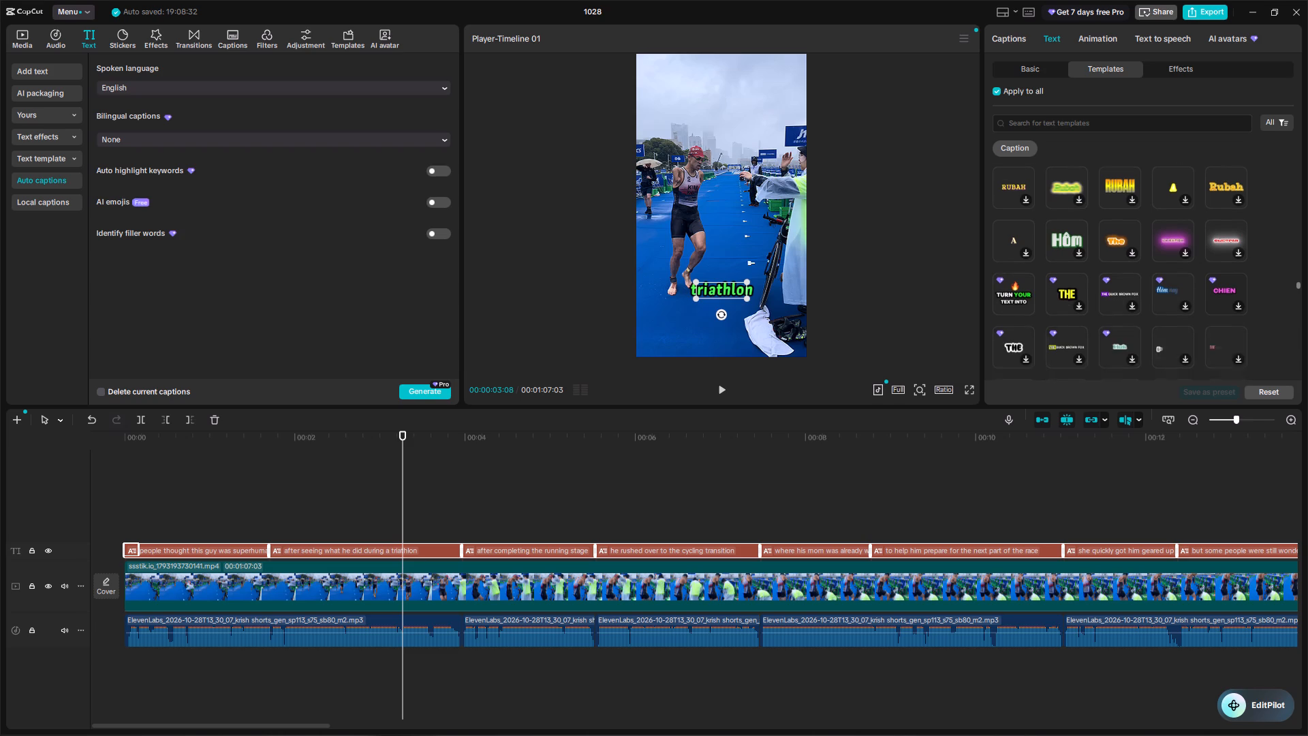
Apply the "TURN YOUR TEXT INTO" caption template with the flame emoji and a green highlighted word to all captions.
{"action": "scroll", "coordinate": [1258, 313], "scroll_direction": "down", "scroll_amount": 1}
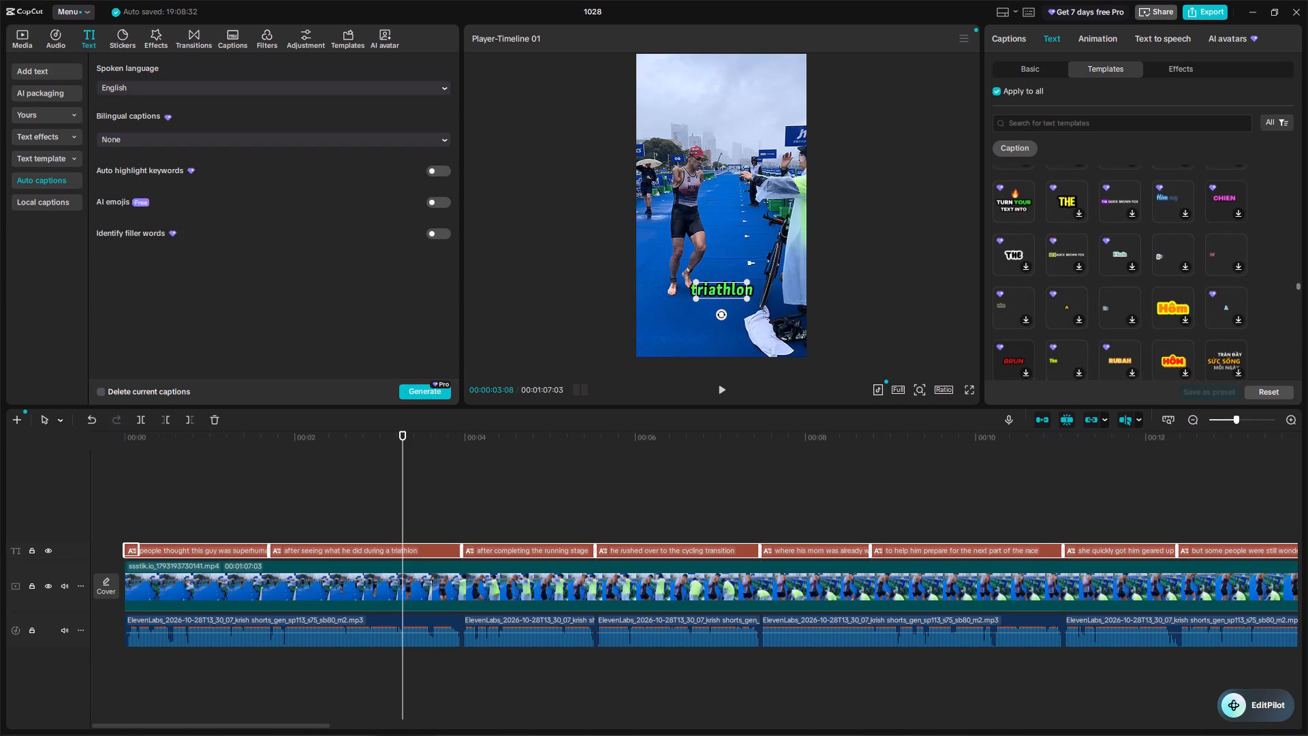
{"action": "left_click", "coordinate": [1012, 189]}
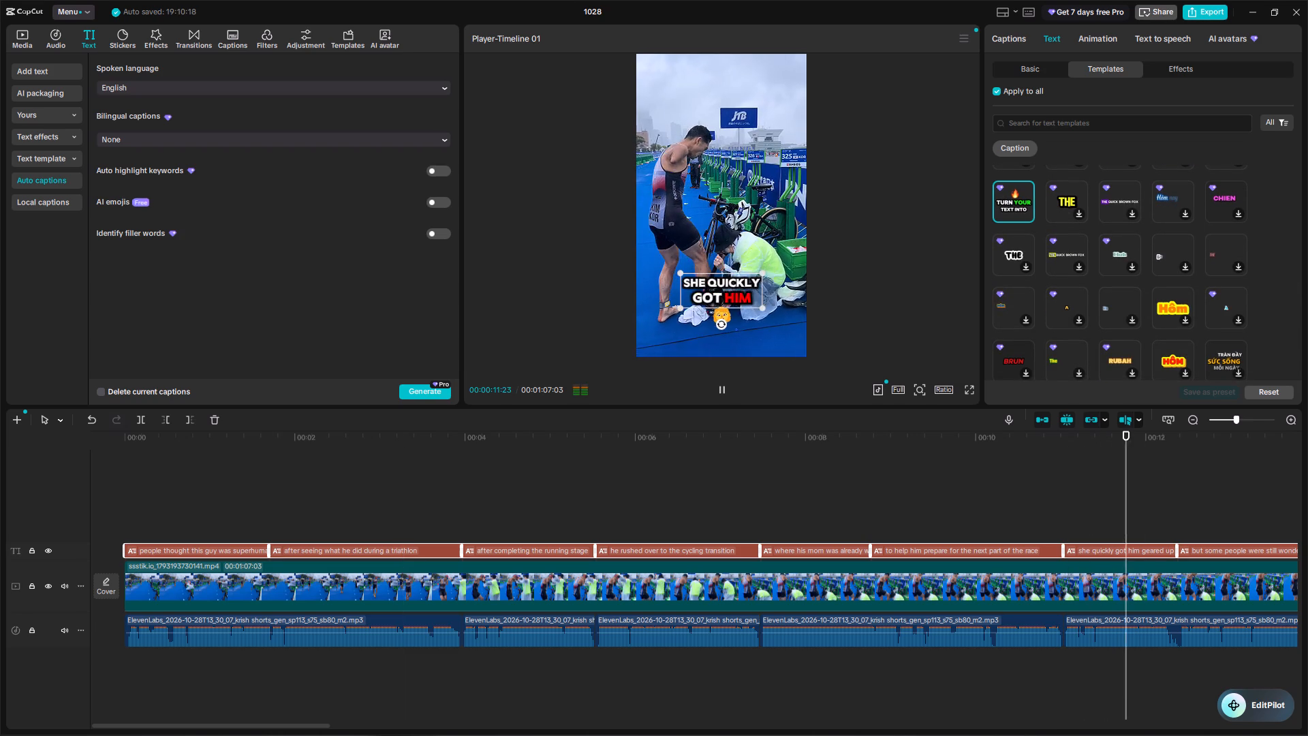
Browse further through the caption text templates to find an alternative style for the captions.
{"action": "scroll", "coordinate": [1278, 315], "scroll_direction": "down", "scroll_amount": 2}
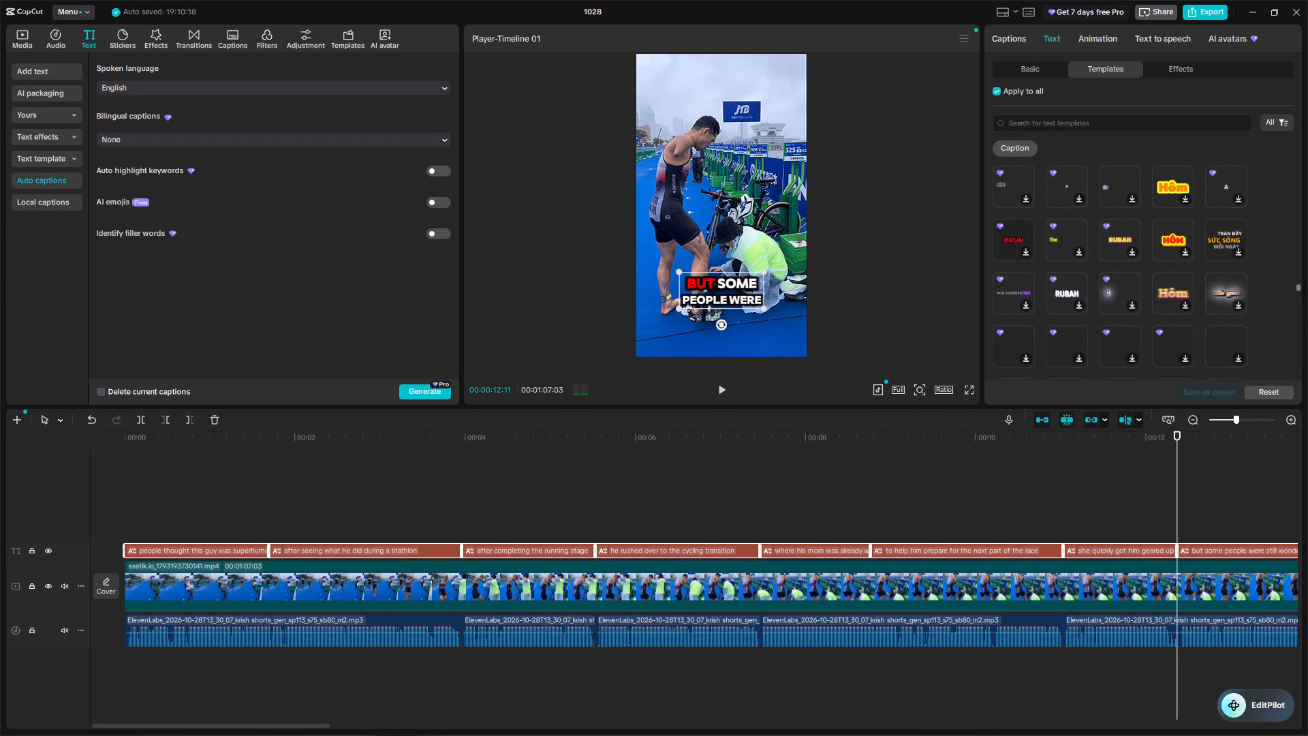
{"action": "scroll", "coordinate": [1278, 315], "scroll_direction": "down", "scroll_amount": 3}
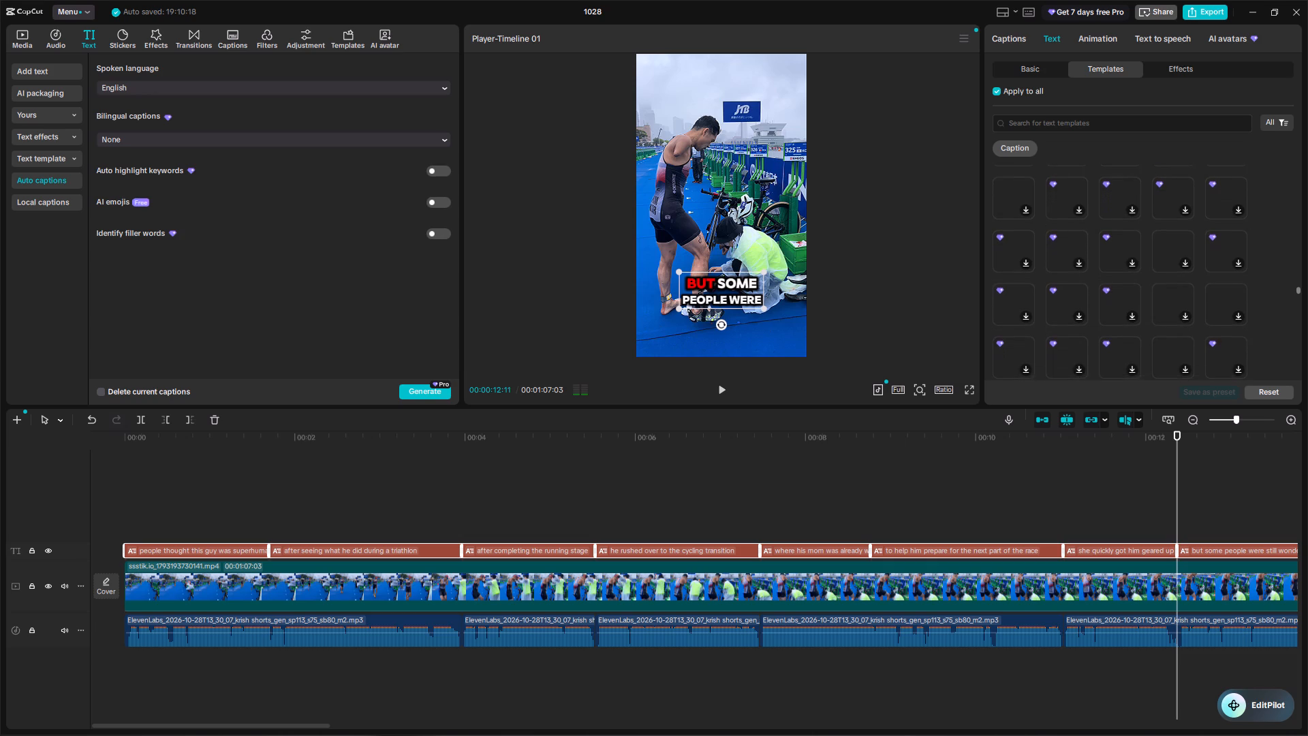
{"action": "scroll", "coordinate": [1278, 315], "scroll_direction": "down", "scroll_amount": 3}
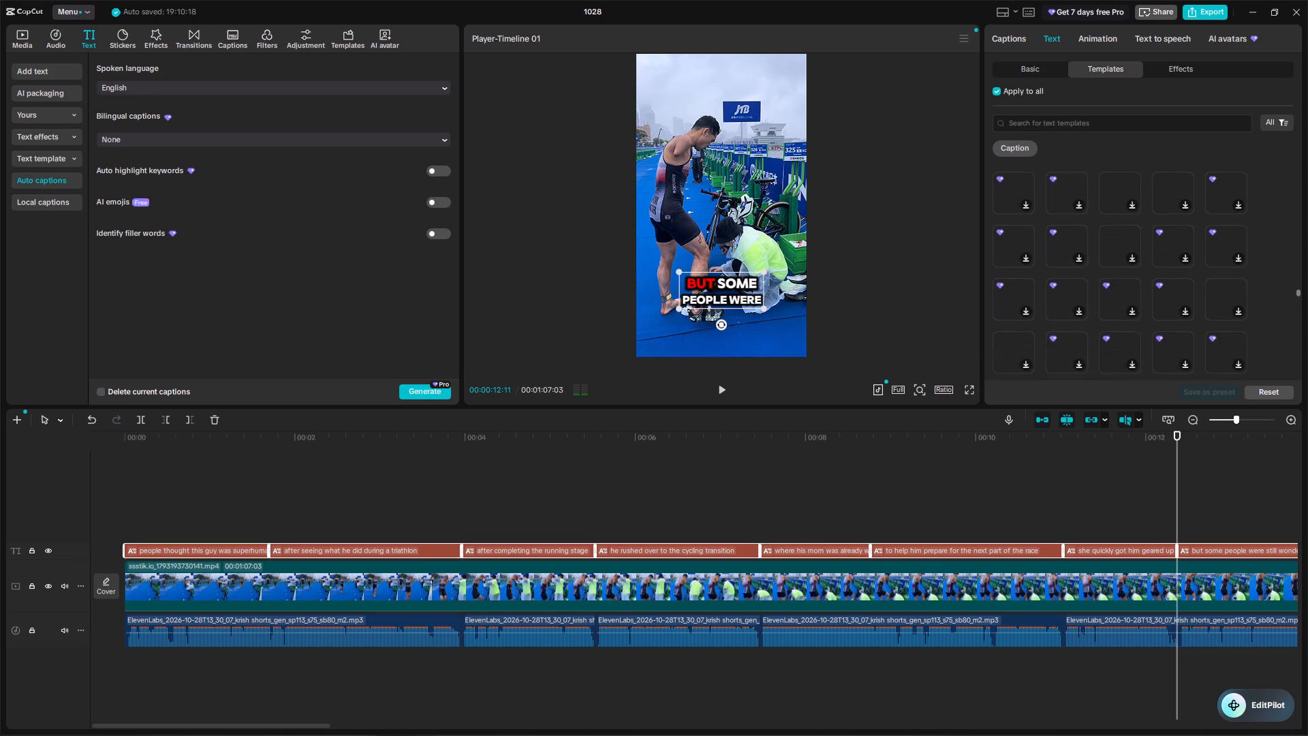
{"action": "scroll", "coordinate": [1278, 315], "scroll_direction": "down", "scroll_amount": 2}
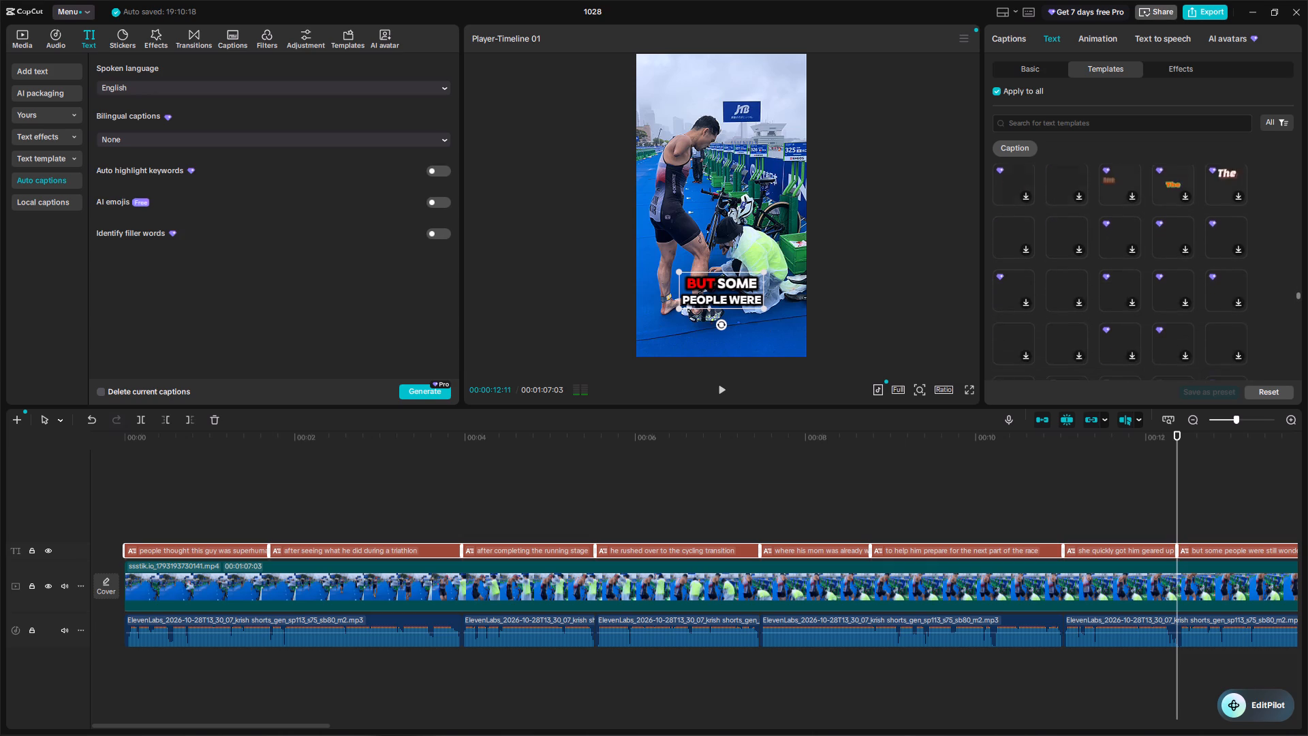
{"action": "scroll", "coordinate": [1278, 315], "scroll_direction": "down", "scroll_amount": 1}
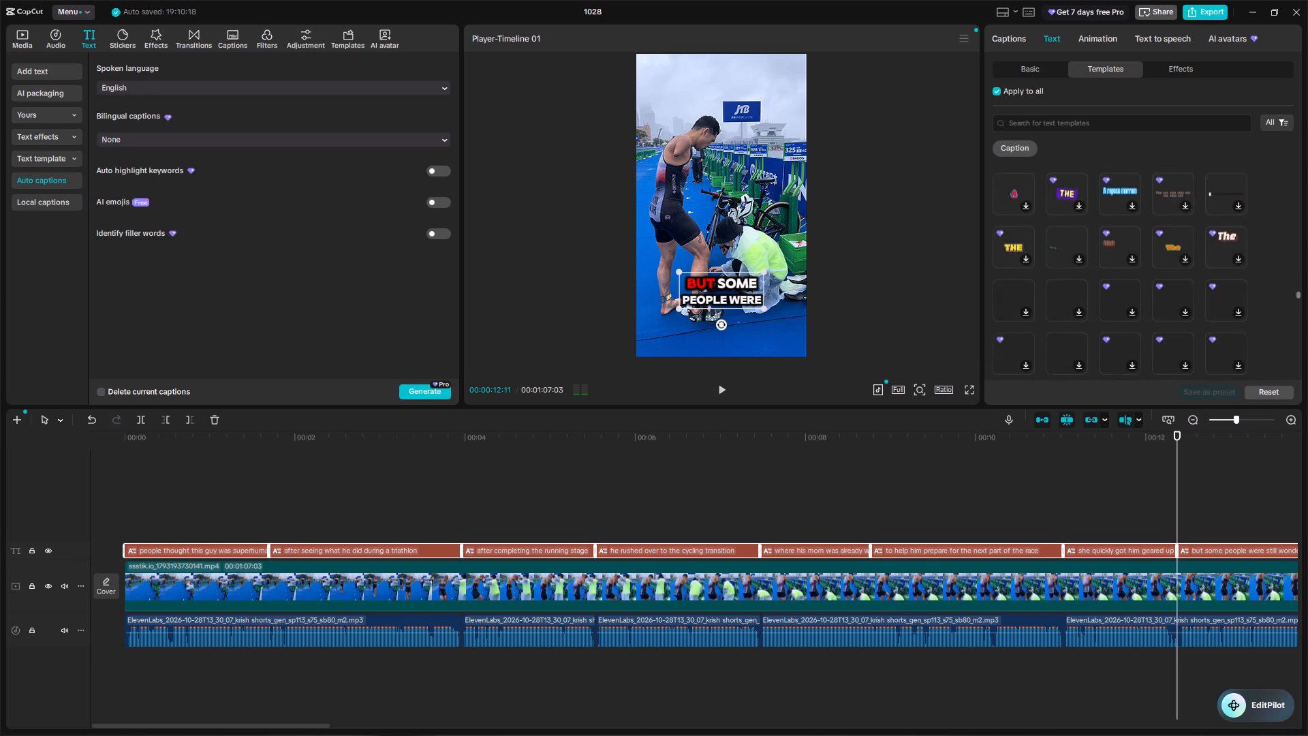
{"action": "scroll", "coordinate": [1278, 315], "scroll_direction": "down", "scroll_amount": 1}
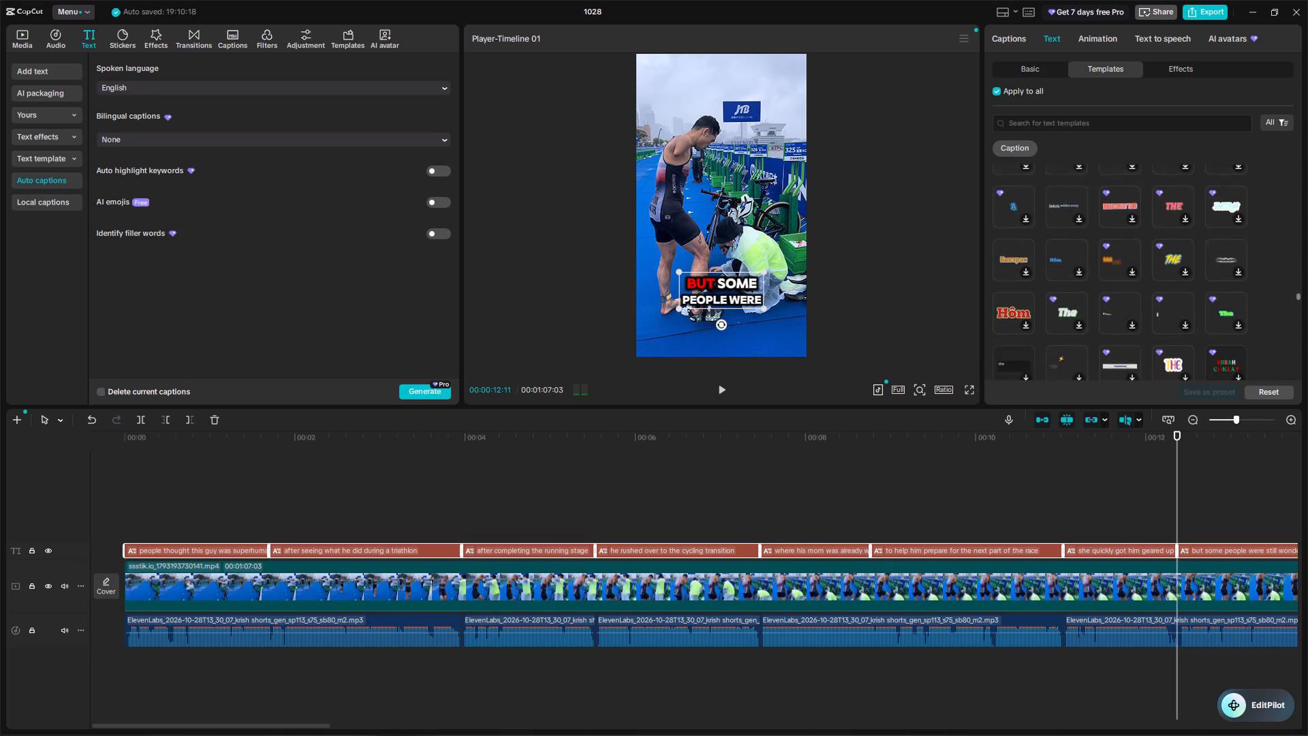
{"action": "scroll", "coordinate": [1278, 315], "scroll_direction": "down", "scroll_amount": 3}
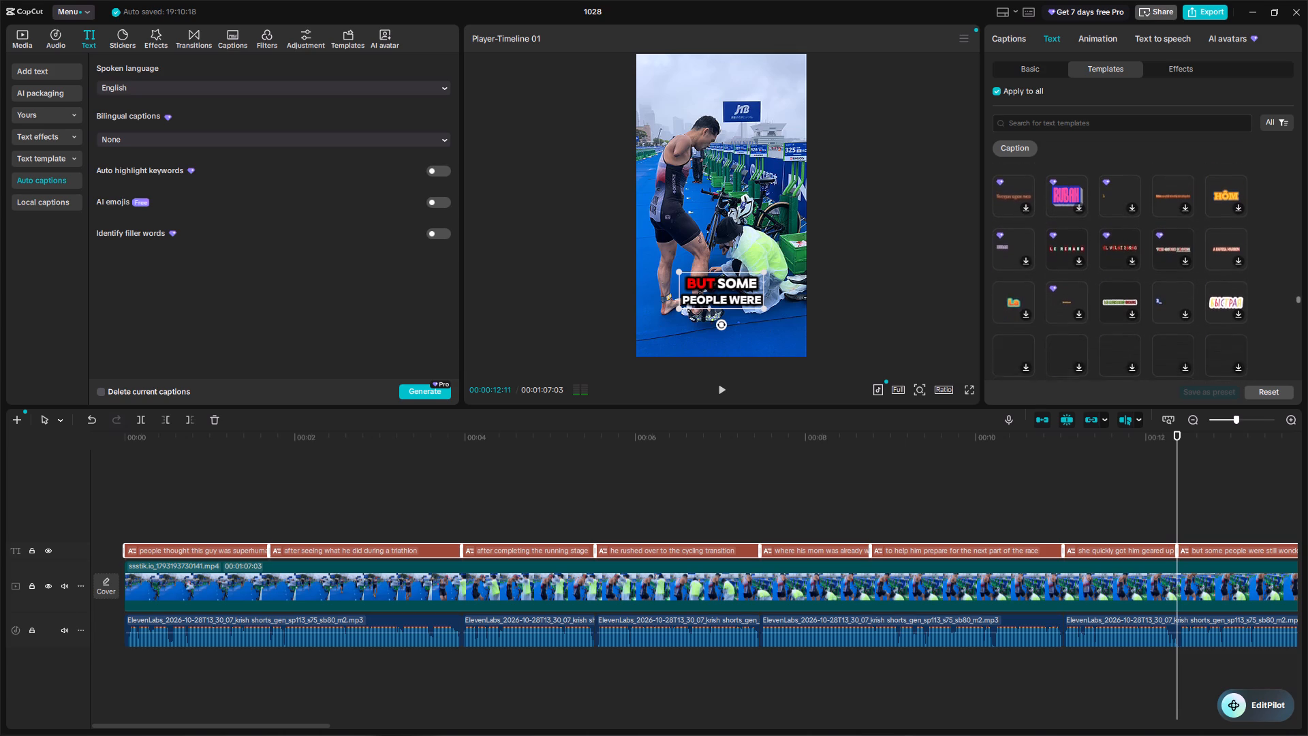
{"action": "scroll", "coordinate": [1278, 315], "scroll_direction": "down", "scroll_amount": 2}
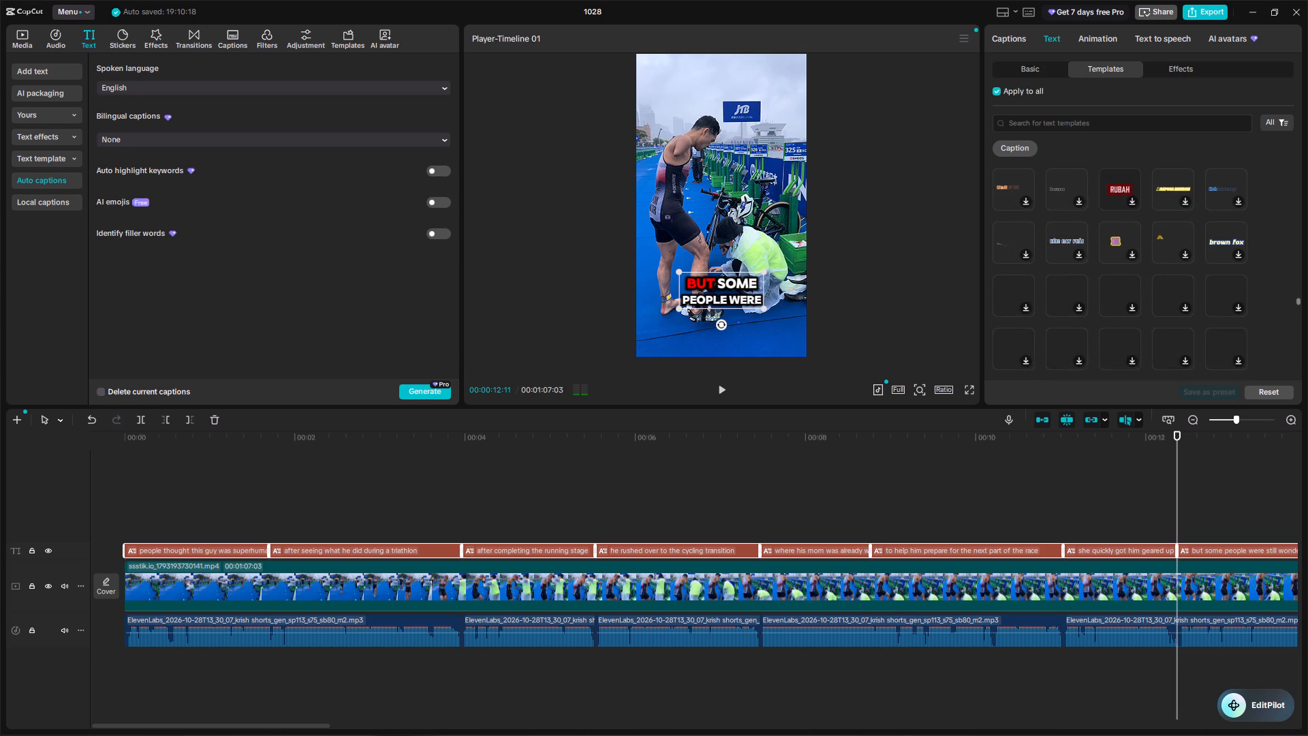
{"action": "scroll", "coordinate": [1278, 315], "scroll_direction": "down", "scroll_amount": 1}
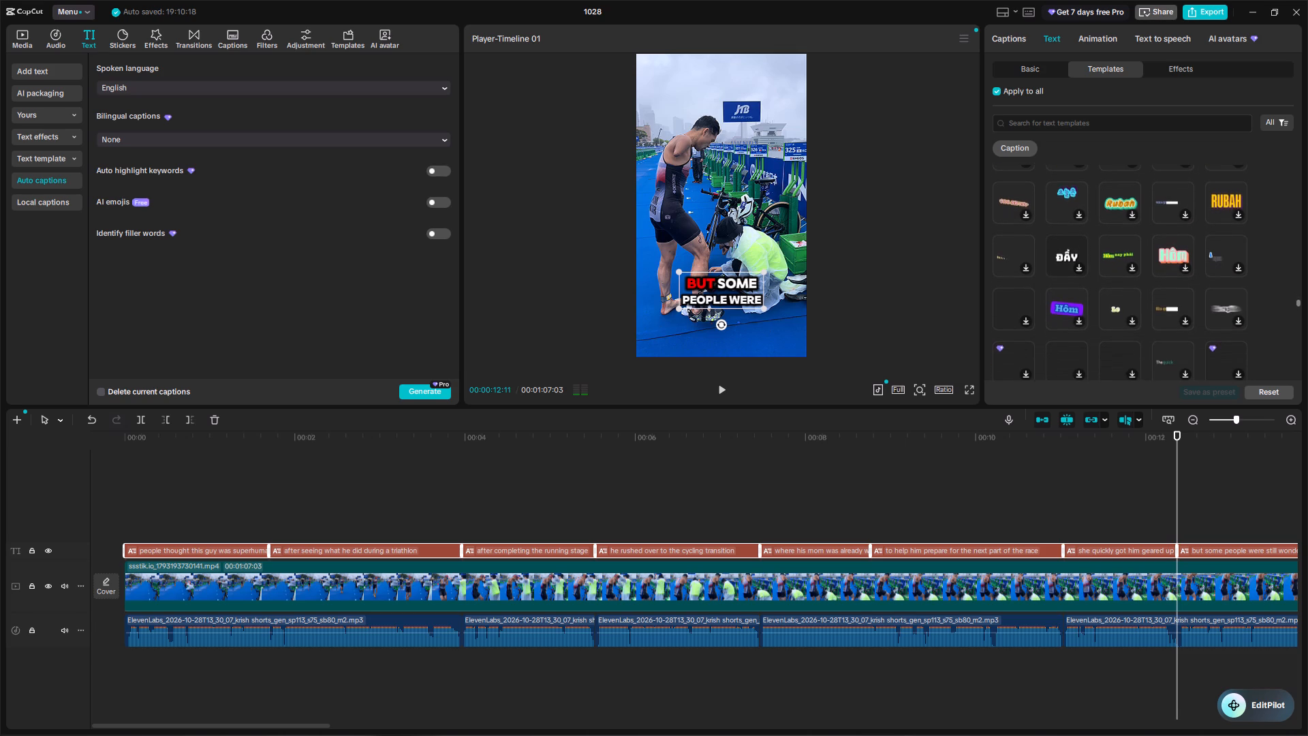
{"action": "scroll", "coordinate": [1278, 315], "scroll_direction": "down", "scroll_amount": 2}
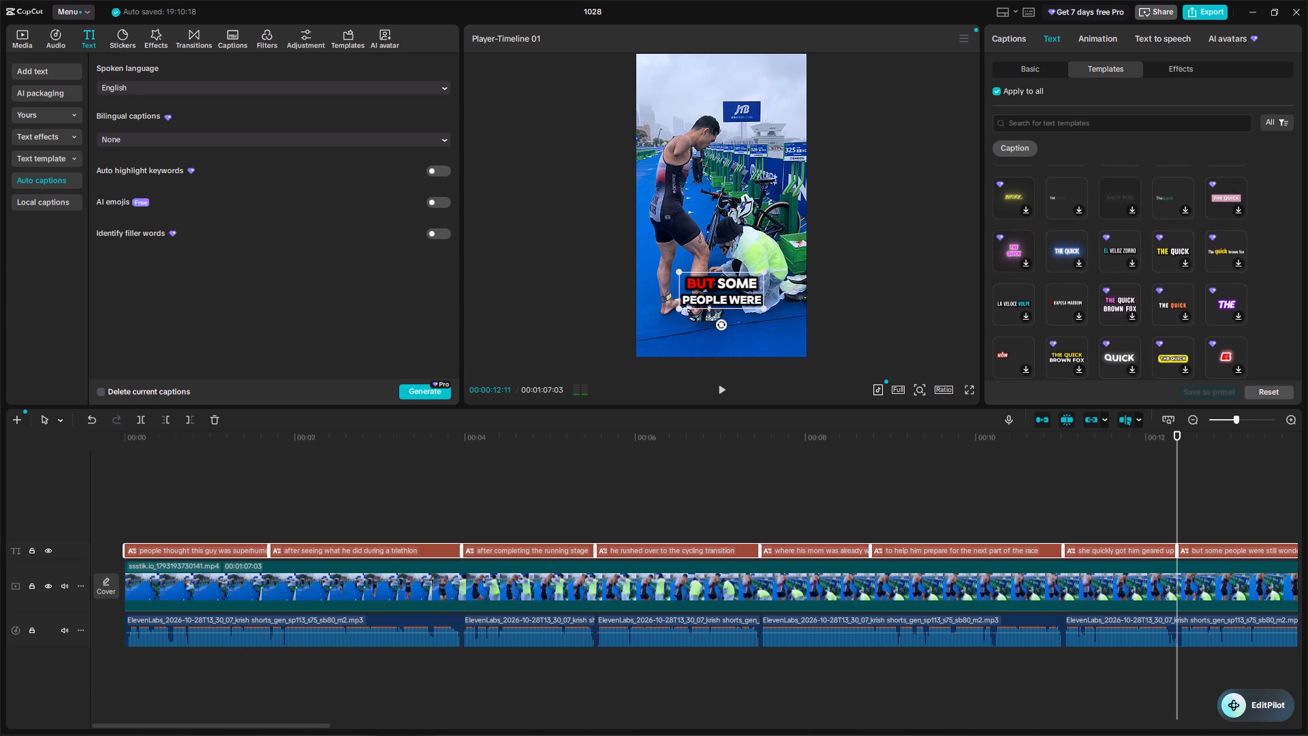
{"action": "scroll", "coordinate": [1253, 323], "scroll_direction": "down", "scroll_amount": 1}
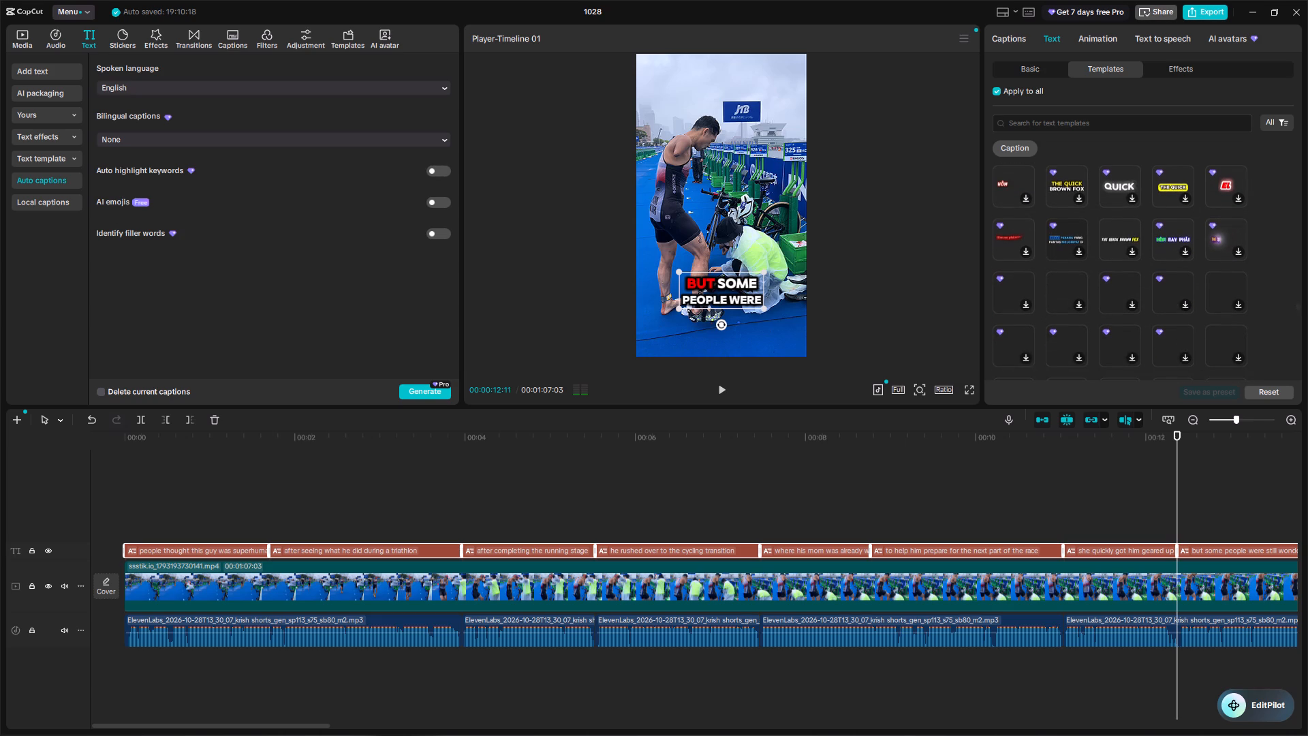
{"action": "scroll", "coordinate": [1271, 341], "scroll_direction": "down", "scroll_amount": 1}
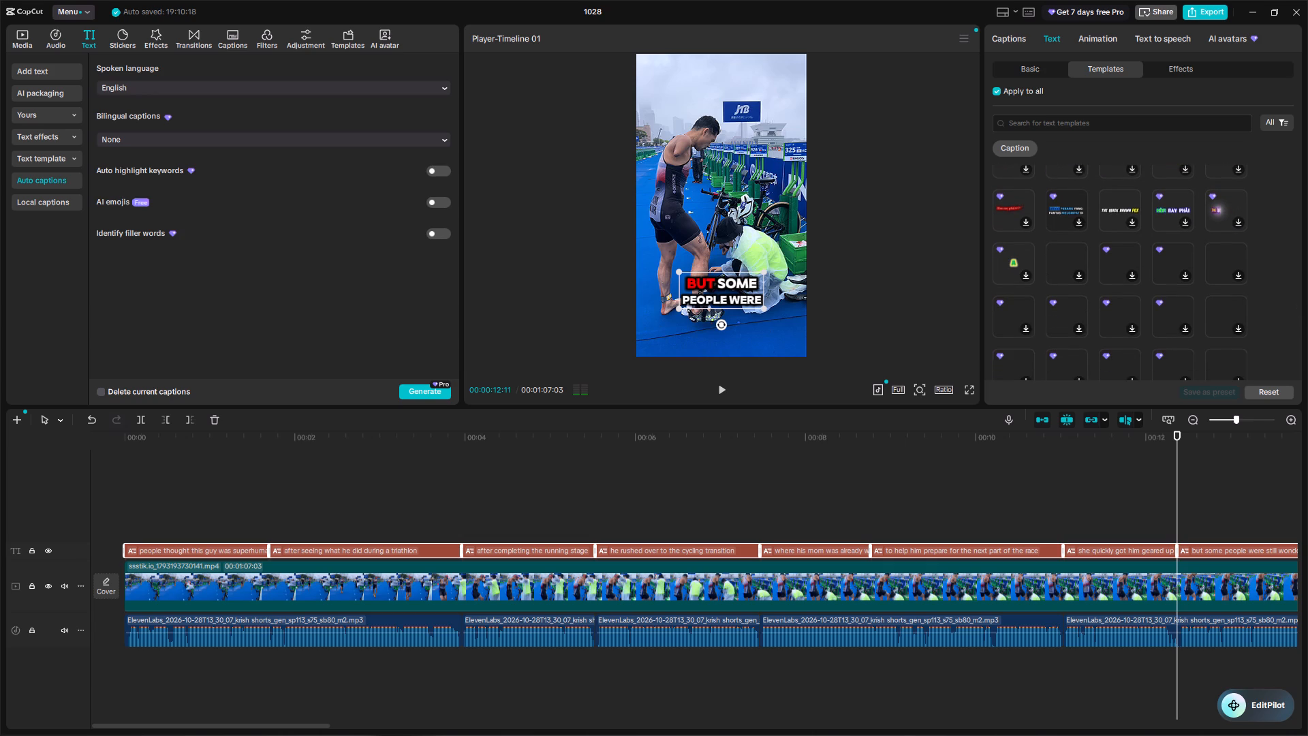
{"action": "scroll", "coordinate": [1271, 341], "scroll_direction": "down", "scroll_amount": 1}
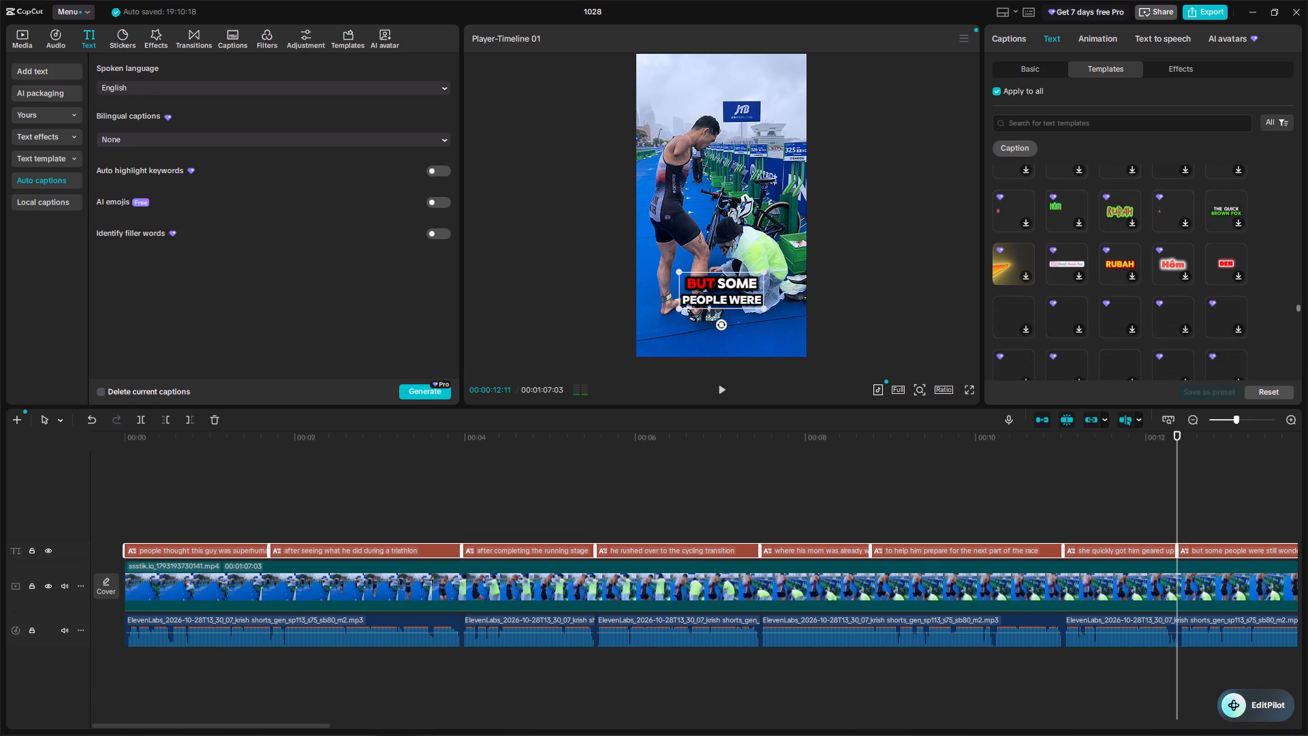
{"action": "scroll", "coordinate": [1271, 341], "scroll_direction": "down", "scroll_amount": 1}
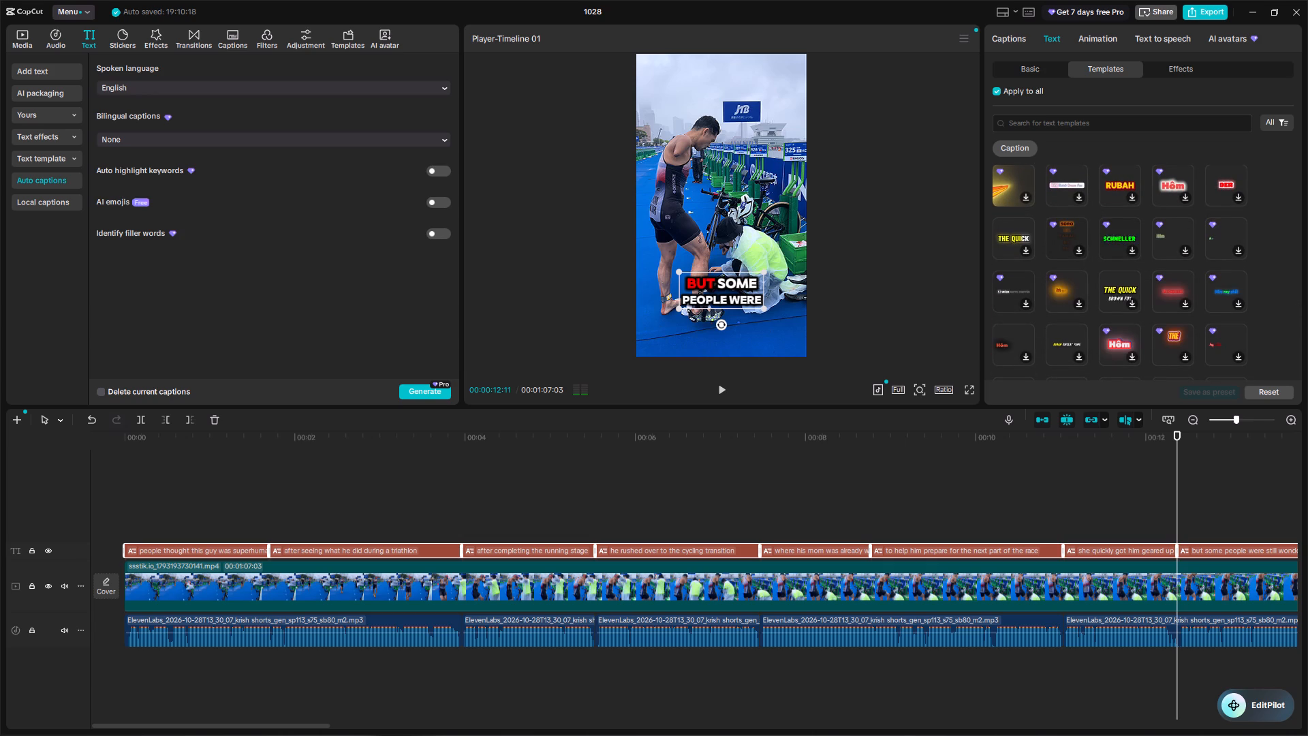
{"action": "scroll", "coordinate": [1277, 354], "scroll_direction": "down", "scroll_amount": 2}
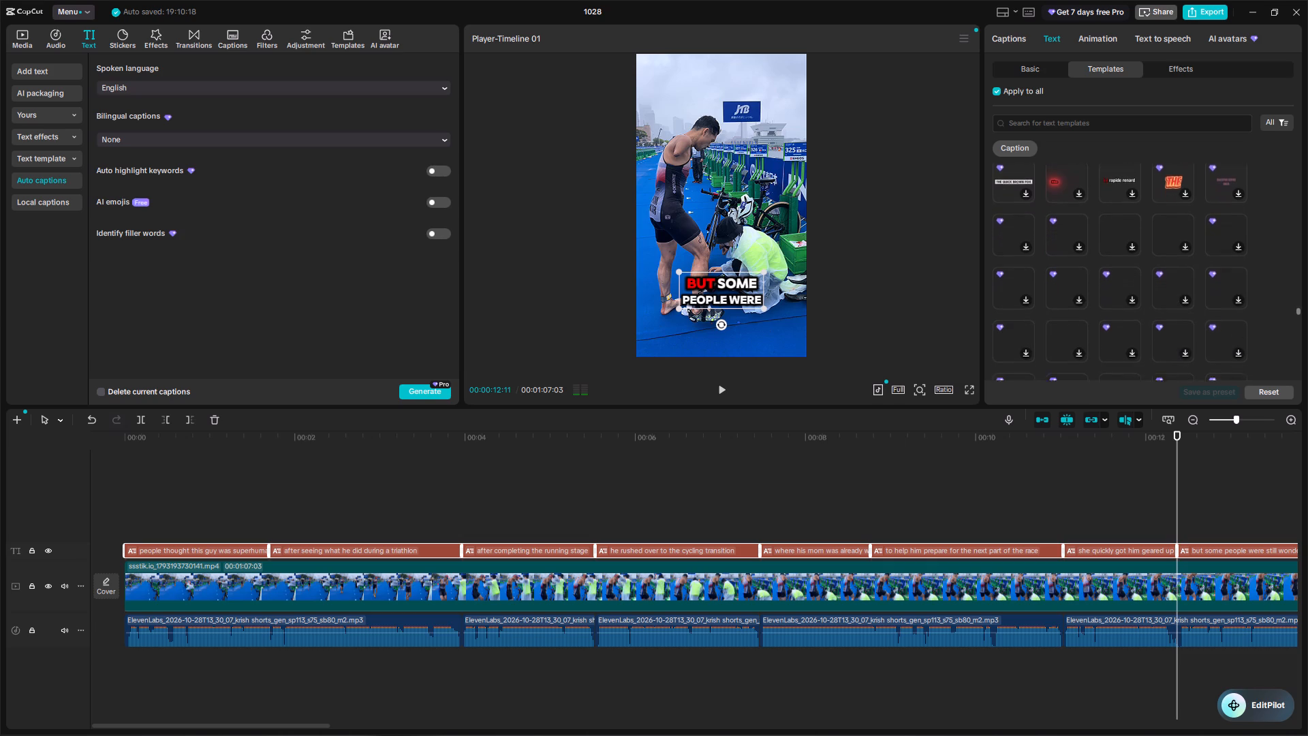
{"action": "scroll", "coordinate": [1277, 354], "scroll_direction": "down", "scroll_amount": 2}
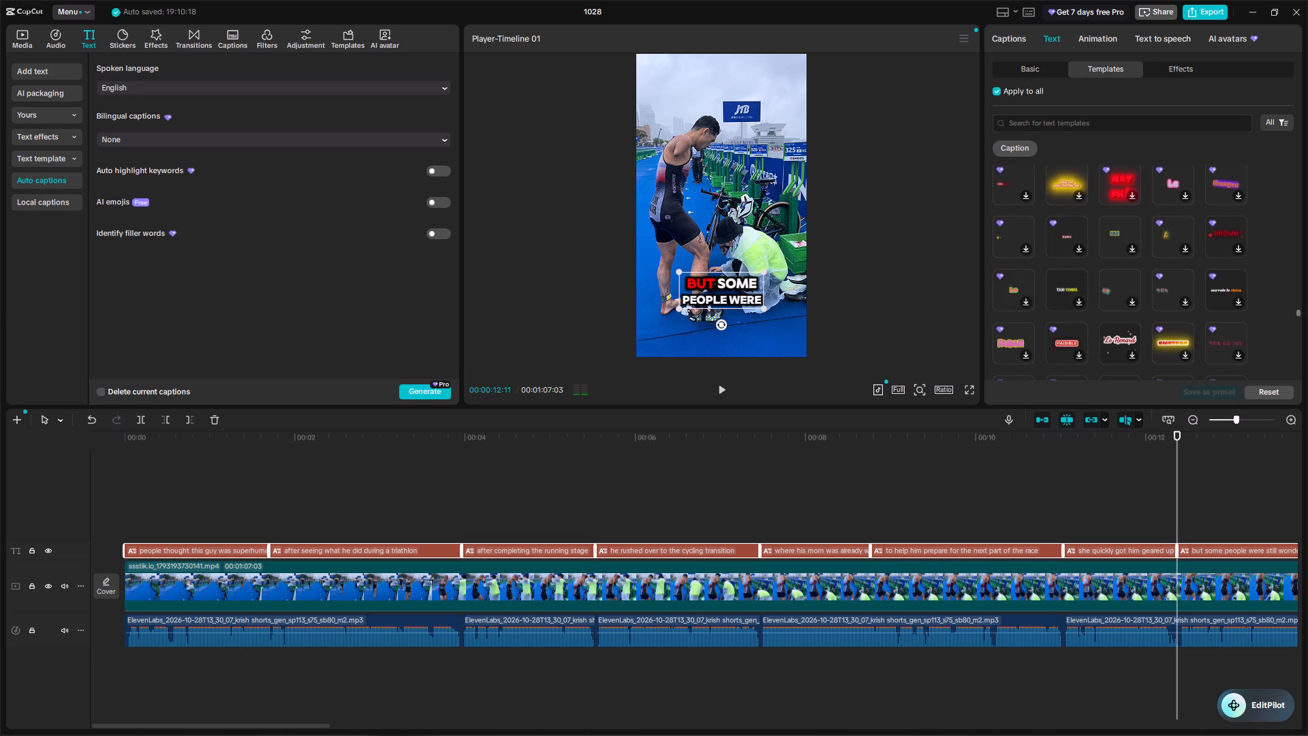
{"action": "scroll", "coordinate": [1277, 354], "scroll_direction": "down", "scroll_amount": 2}
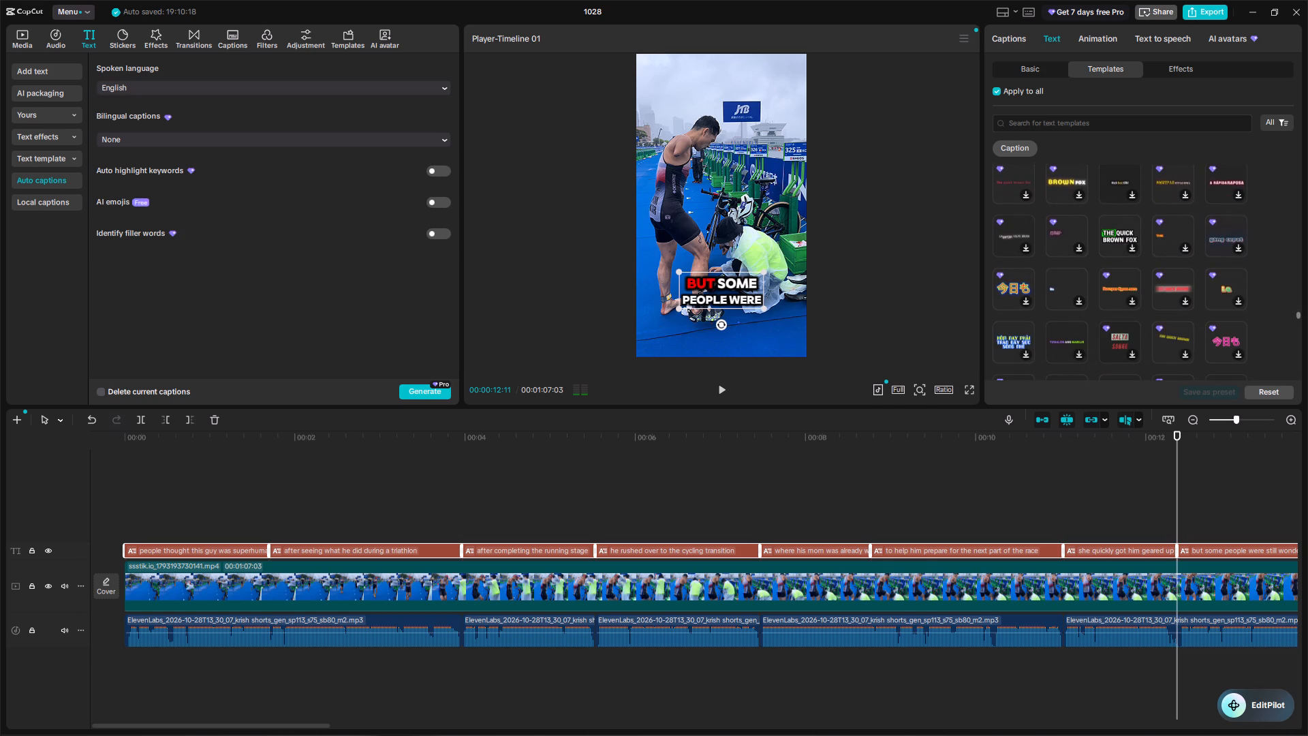
{"action": "scroll", "coordinate": [1277, 354], "scroll_direction": "down", "scroll_amount": 3}
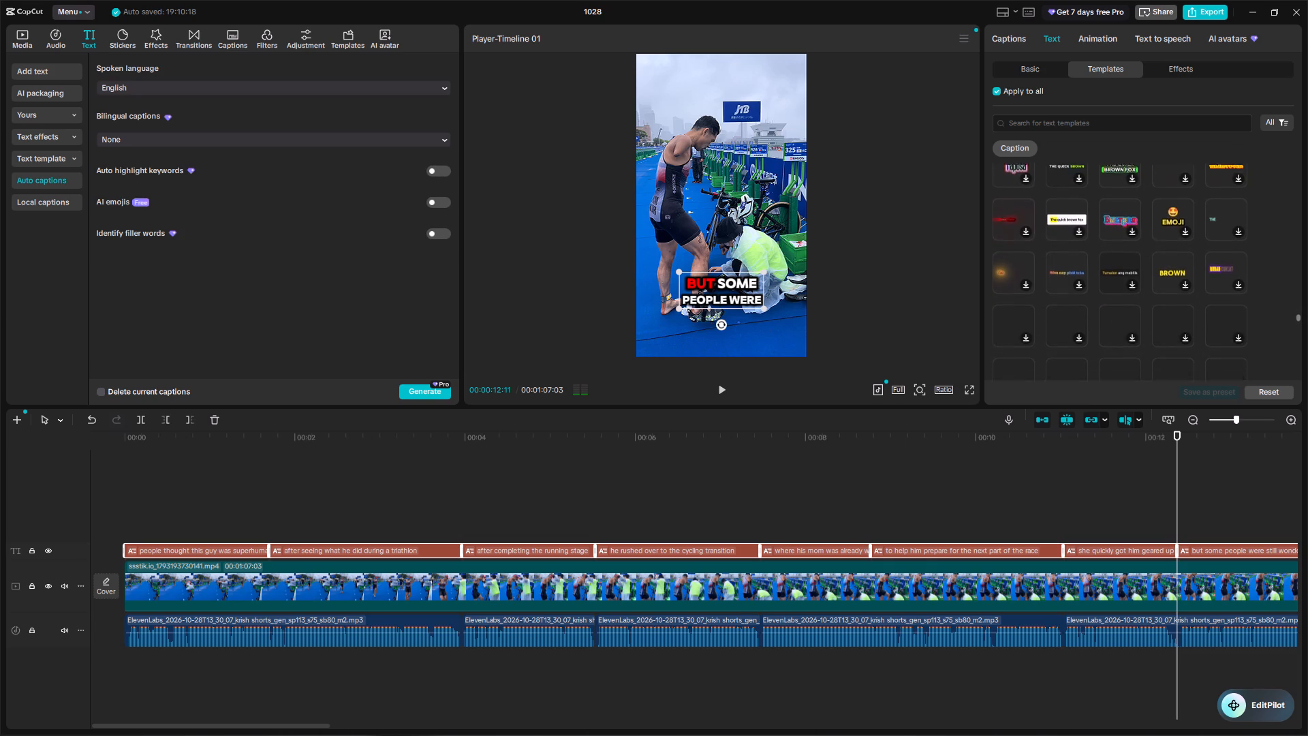
{"action": "scroll", "coordinate": [1277, 354], "scroll_direction": "down", "scroll_amount": 2}
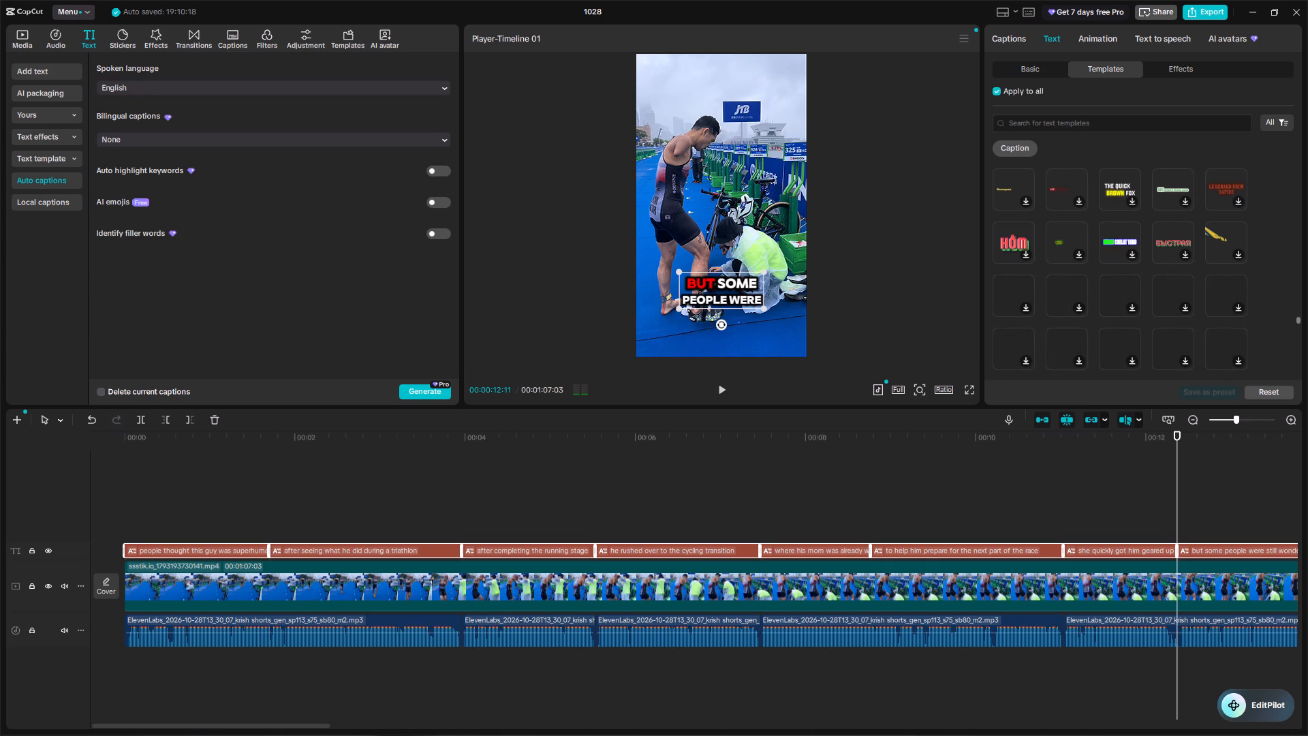
{"action": "scroll", "coordinate": [1277, 354], "scroll_direction": "down", "scroll_amount": 2}
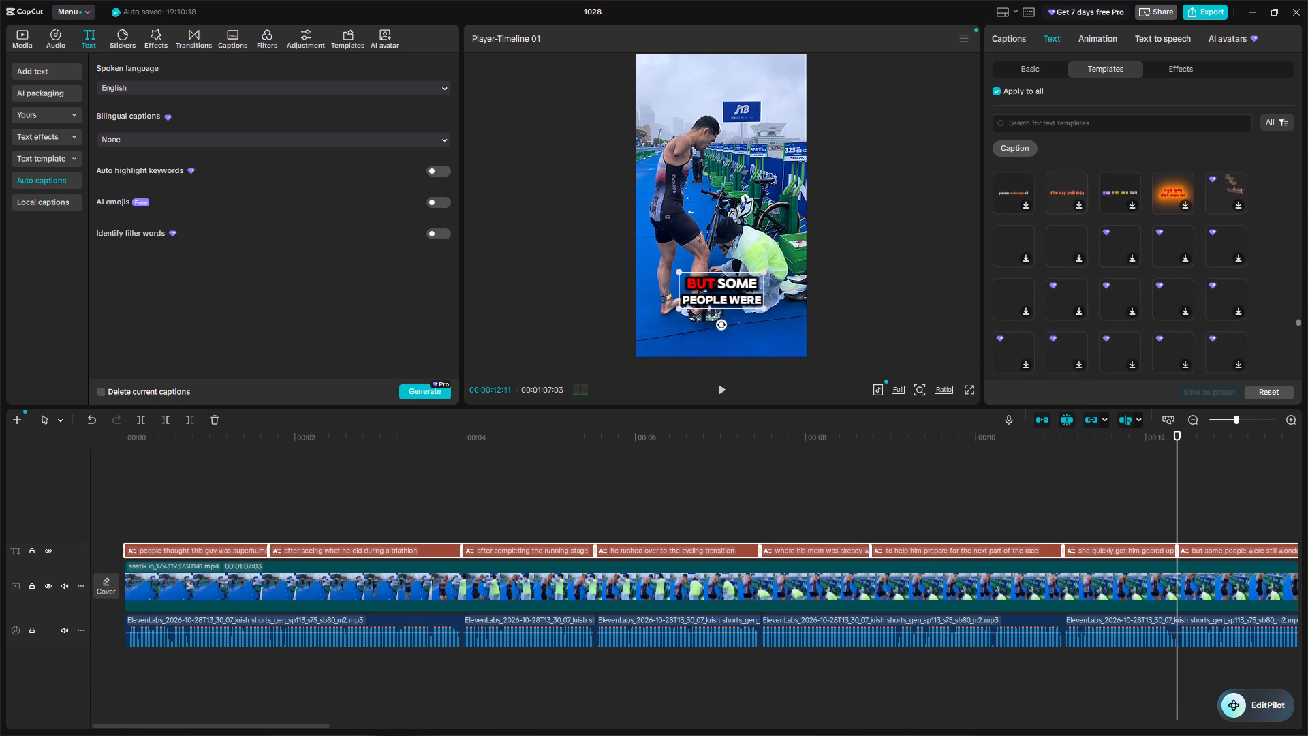
{"action": "scroll", "coordinate": [1277, 354], "scroll_direction": "down", "scroll_amount": 2}
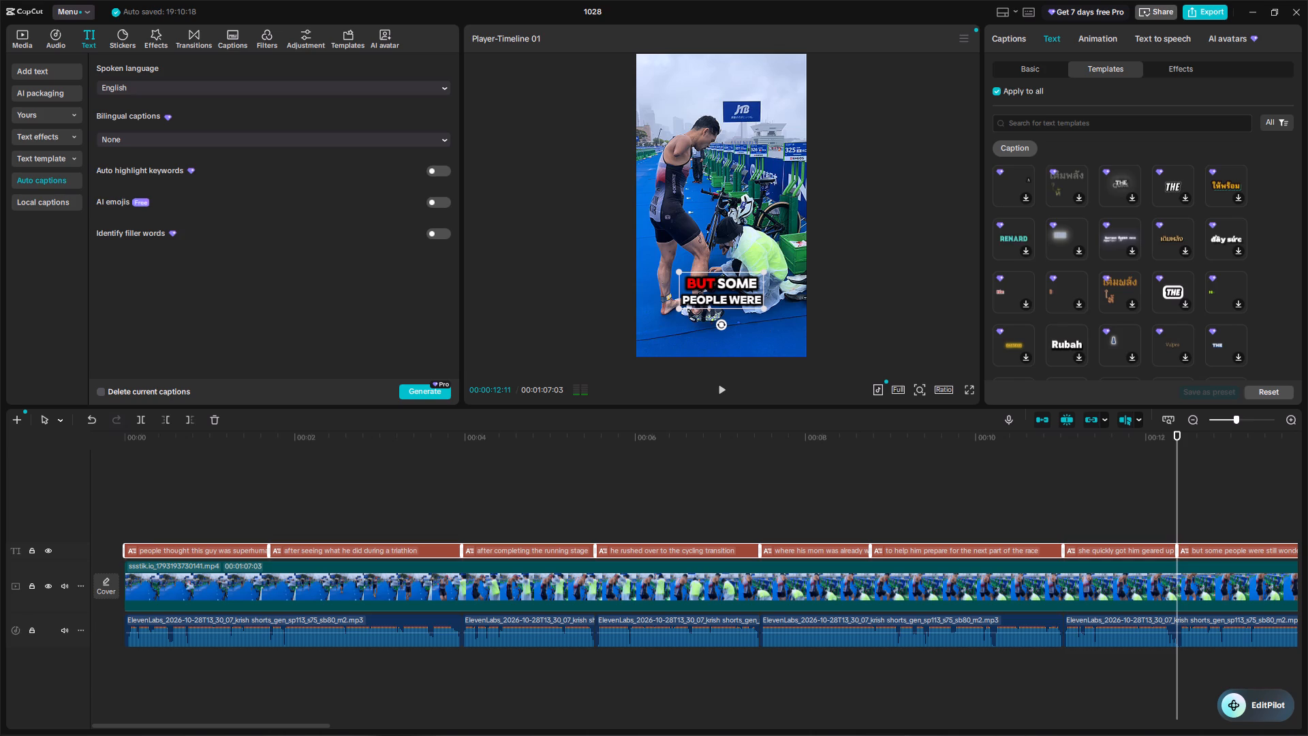
{"action": "scroll", "coordinate": [1215, 298], "scroll_direction": "down", "scroll_amount": 2}
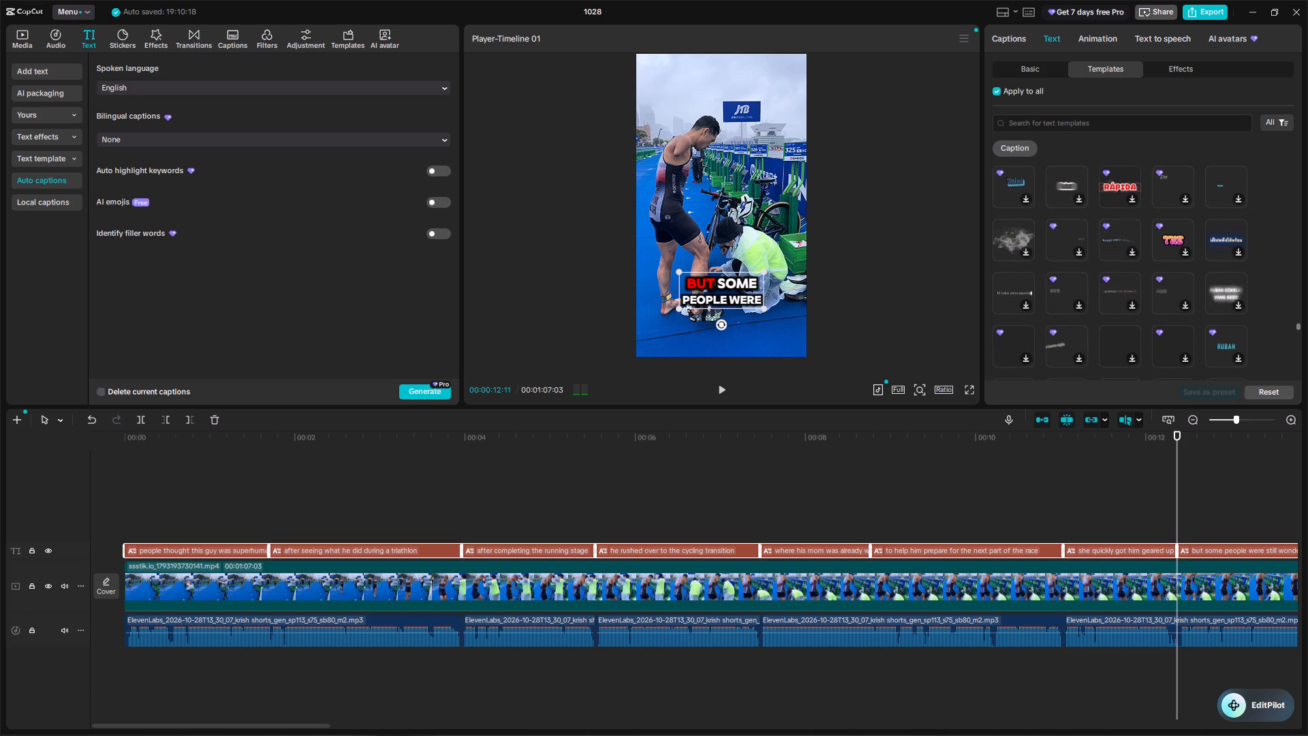
{"action": "scroll", "coordinate": [1253, 303], "scroll_direction": "down", "scroll_amount": 2}
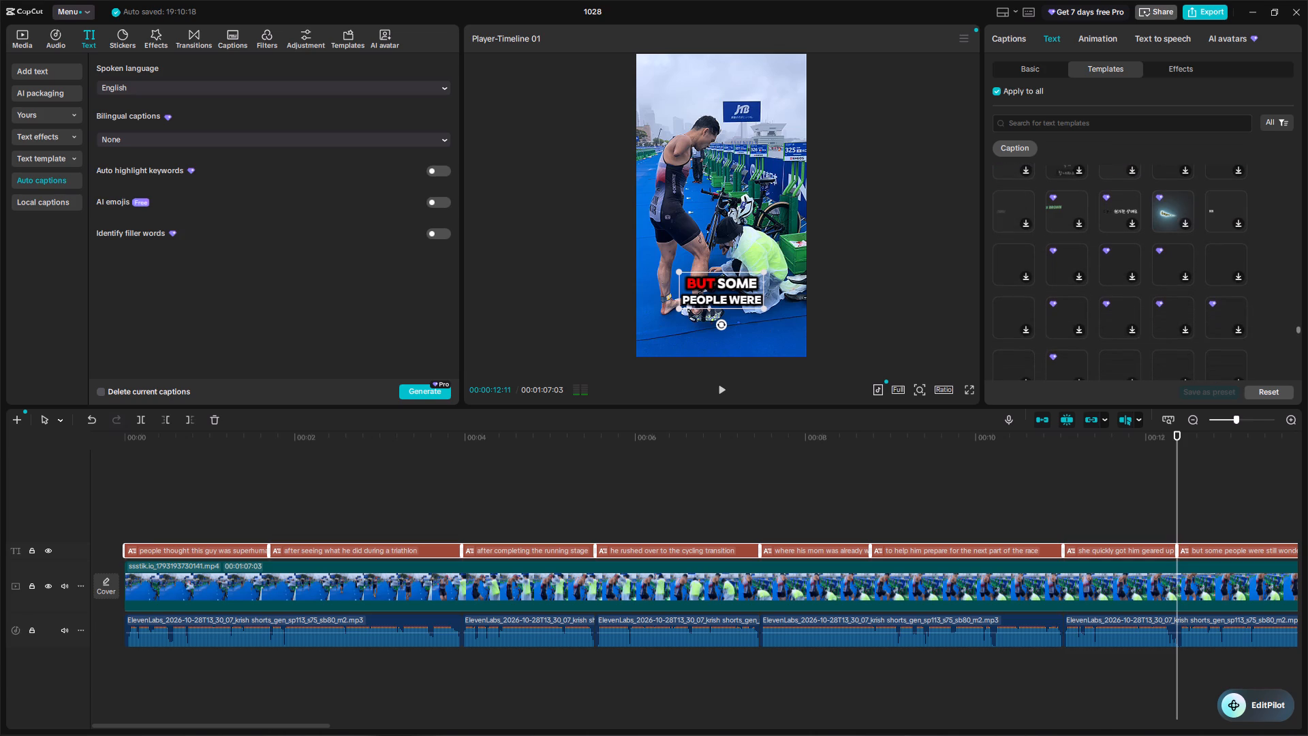
{"action": "scroll", "coordinate": [1253, 303], "scroll_direction": "down", "scroll_amount": 1}
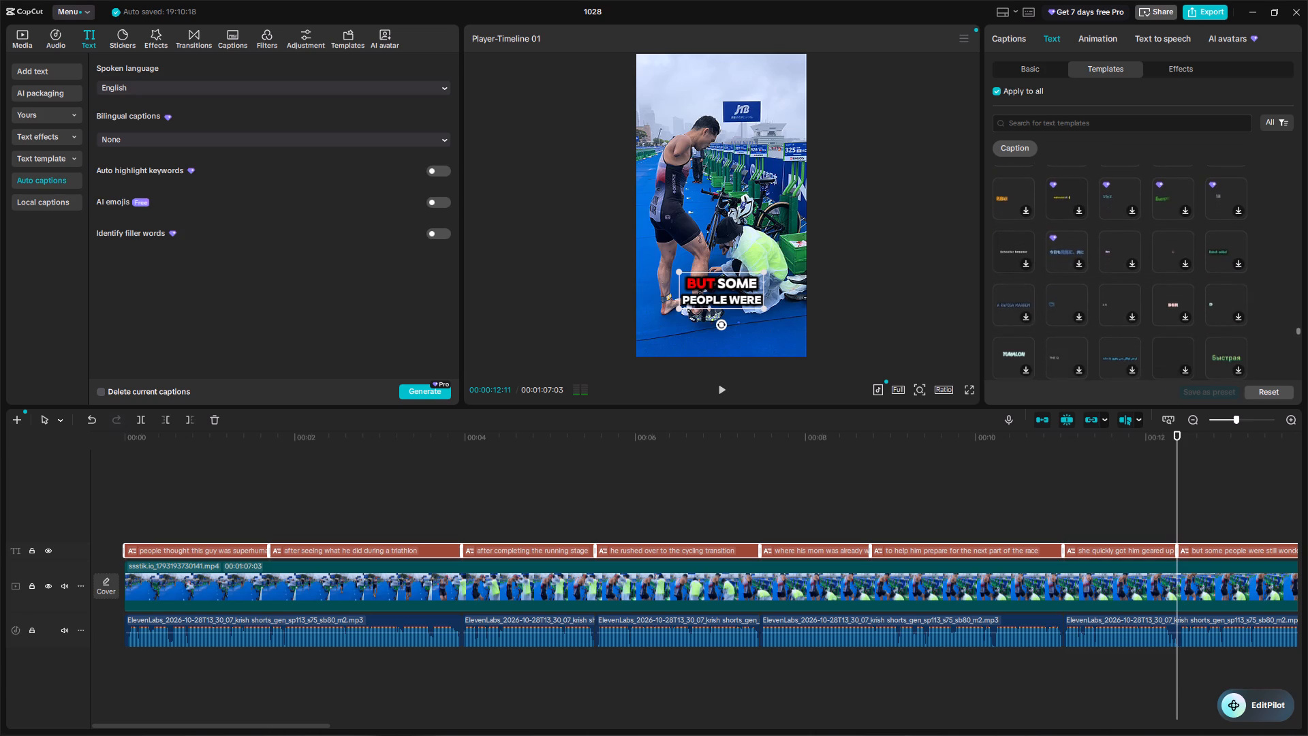
{"action": "scroll", "coordinate": [1253, 303], "scroll_direction": "down", "scroll_amount": 2}
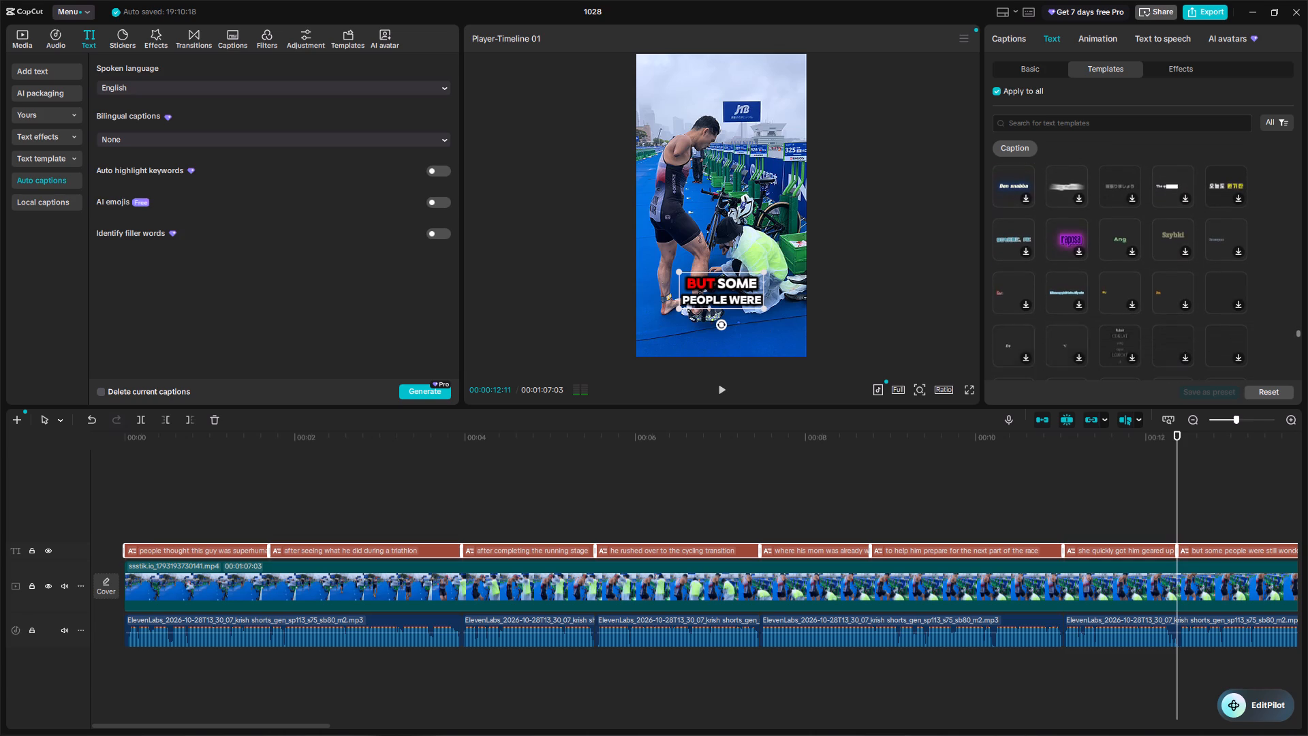
{"action": "scroll", "coordinate": [1253, 303], "scroll_direction": "down", "scroll_amount": 2}
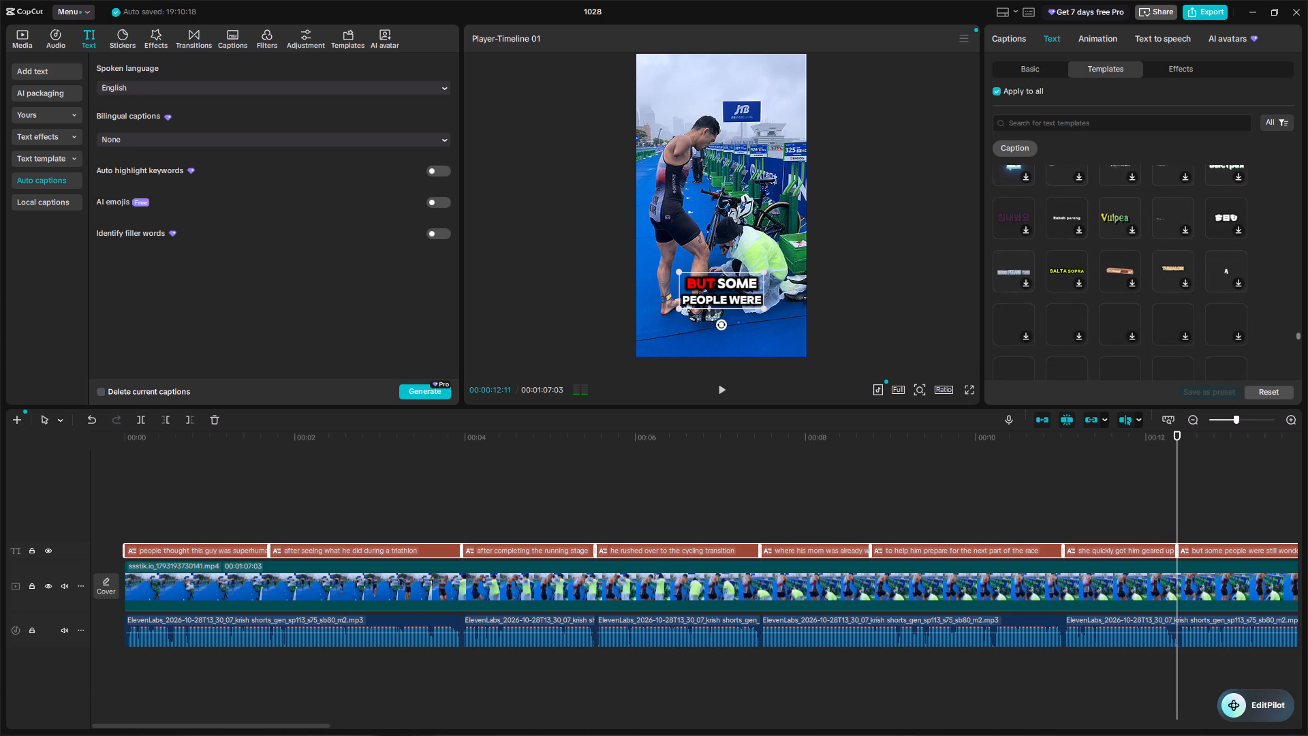
{"action": "scroll", "coordinate": [1253, 303], "scroll_direction": "down", "scroll_amount": 4}
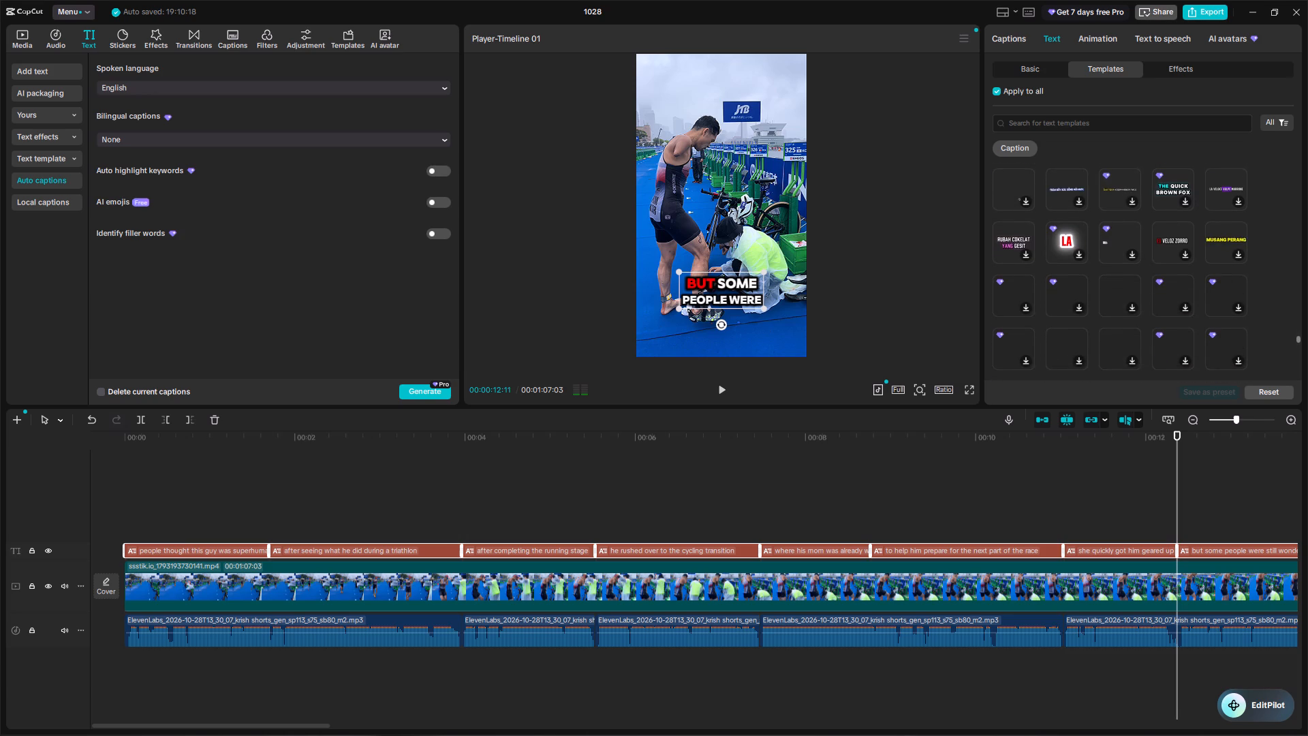
{"action": "scroll", "coordinate": [1253, 303], "scroll_direction": "down", "scroll_amount": 1}
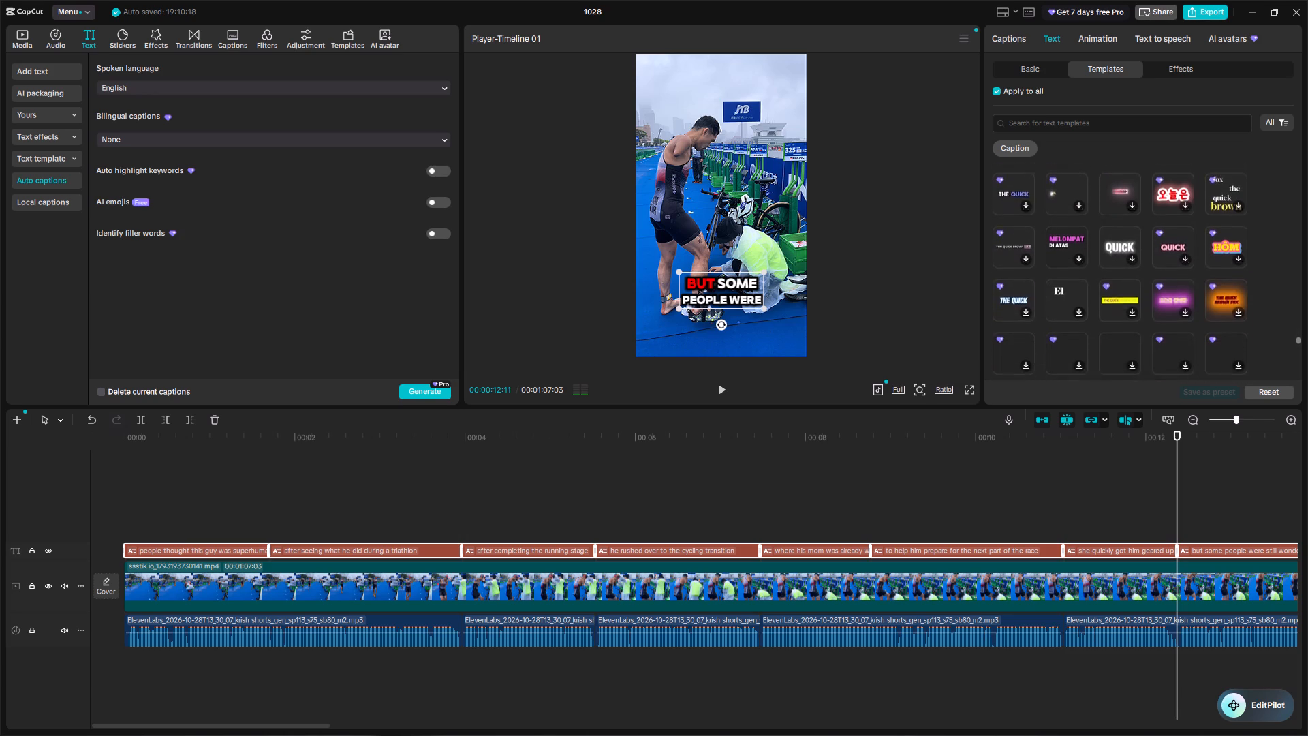
{"action": "scroll", "coordinate": [1253, 303], "scroll_direction": "down", "scroll_amount": 2}
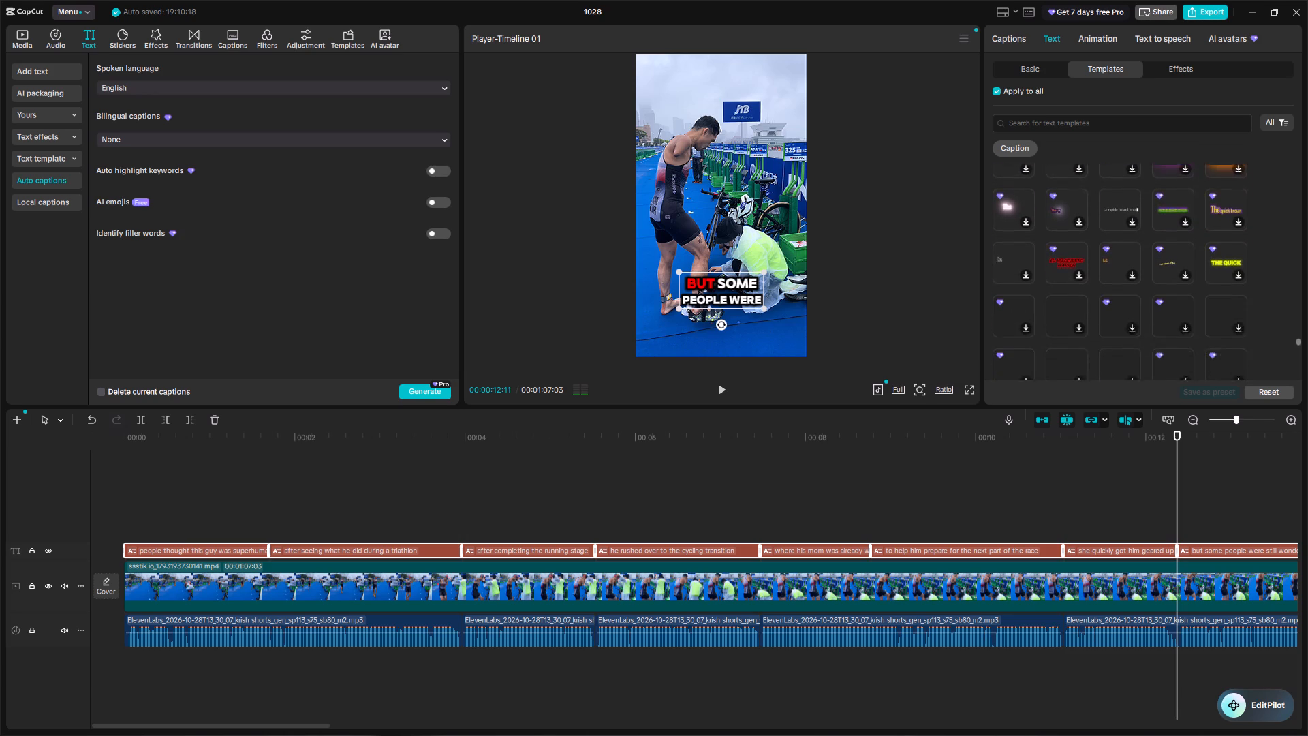
{"action": "scroll", "coordinate": [1253, 303], "scroll_direction": "down", "scroll_amount": 2}
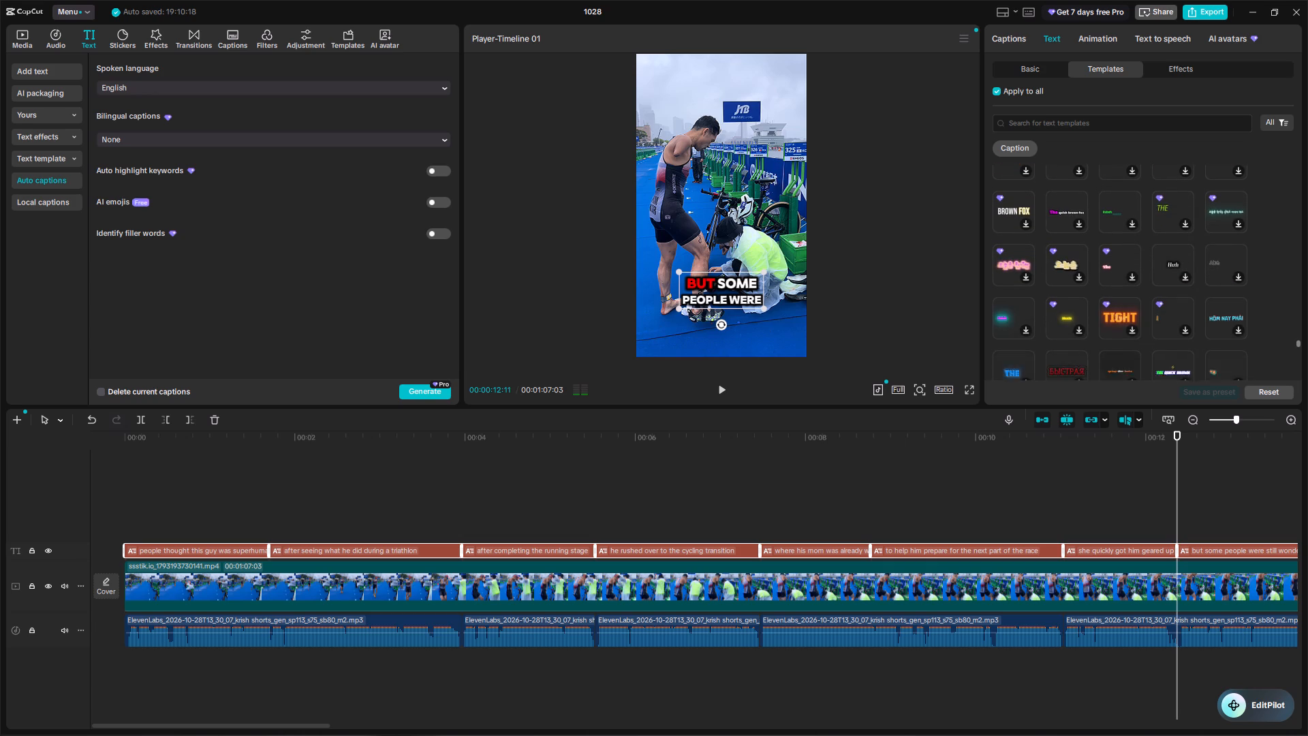
{"action": "scroll", "coordinate": [1253, 303], "scroll_direction": "down", "scroll_amount": 2}
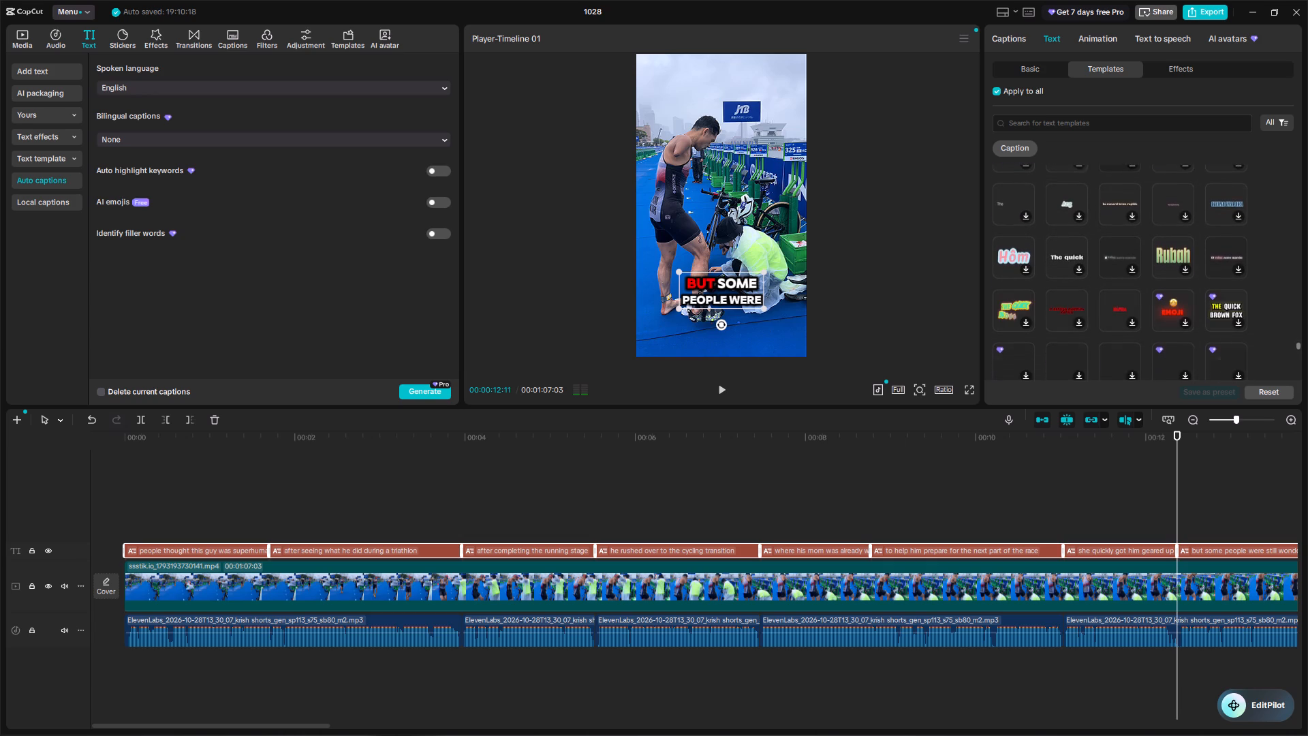
Apply the single-line "THE QUICK" caption template with white lettering and a green highlighted word, located beside the blue-outlined "BROWN" template, to all captions.
{"action": "scroll", "coordinate": [1253, 303], "scroll_direction": "down", "scroll_amount": 1}
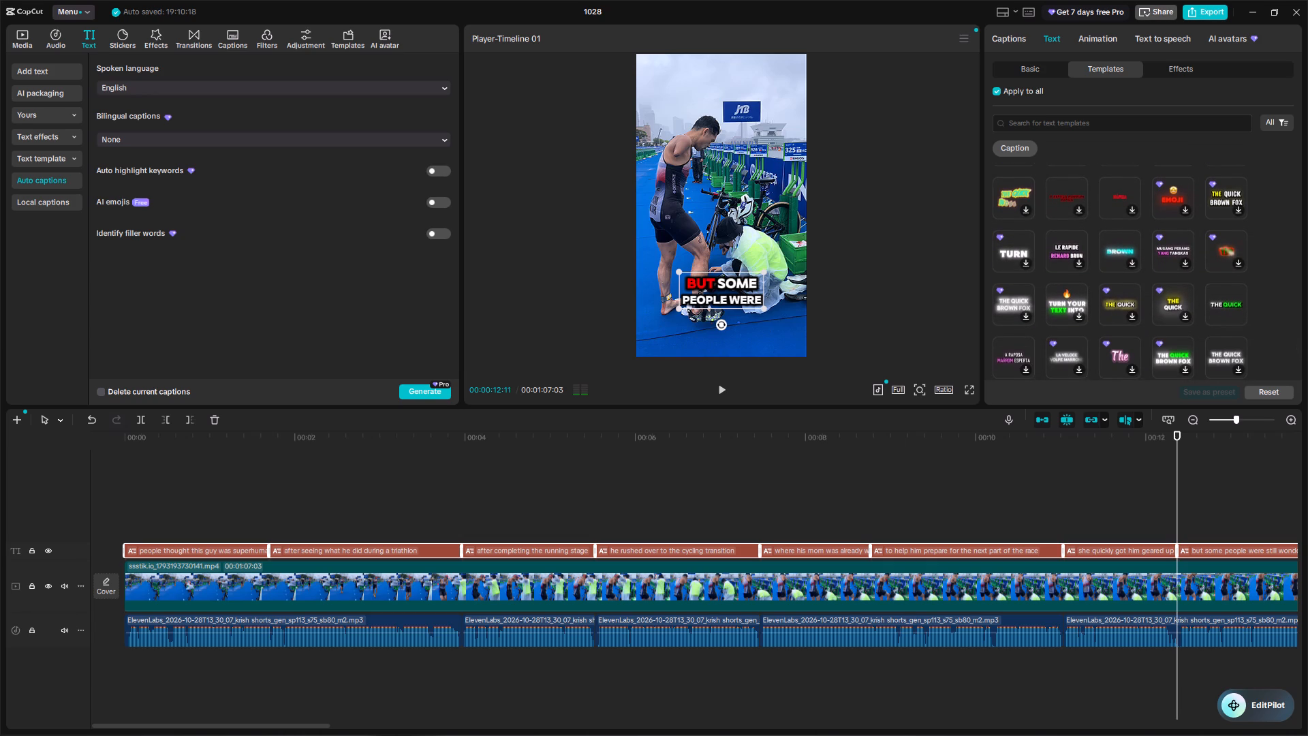
{"action": "scroll", "coordinate": [1218, 313], "scroll_direction": "down", "scroll_amount": 1}
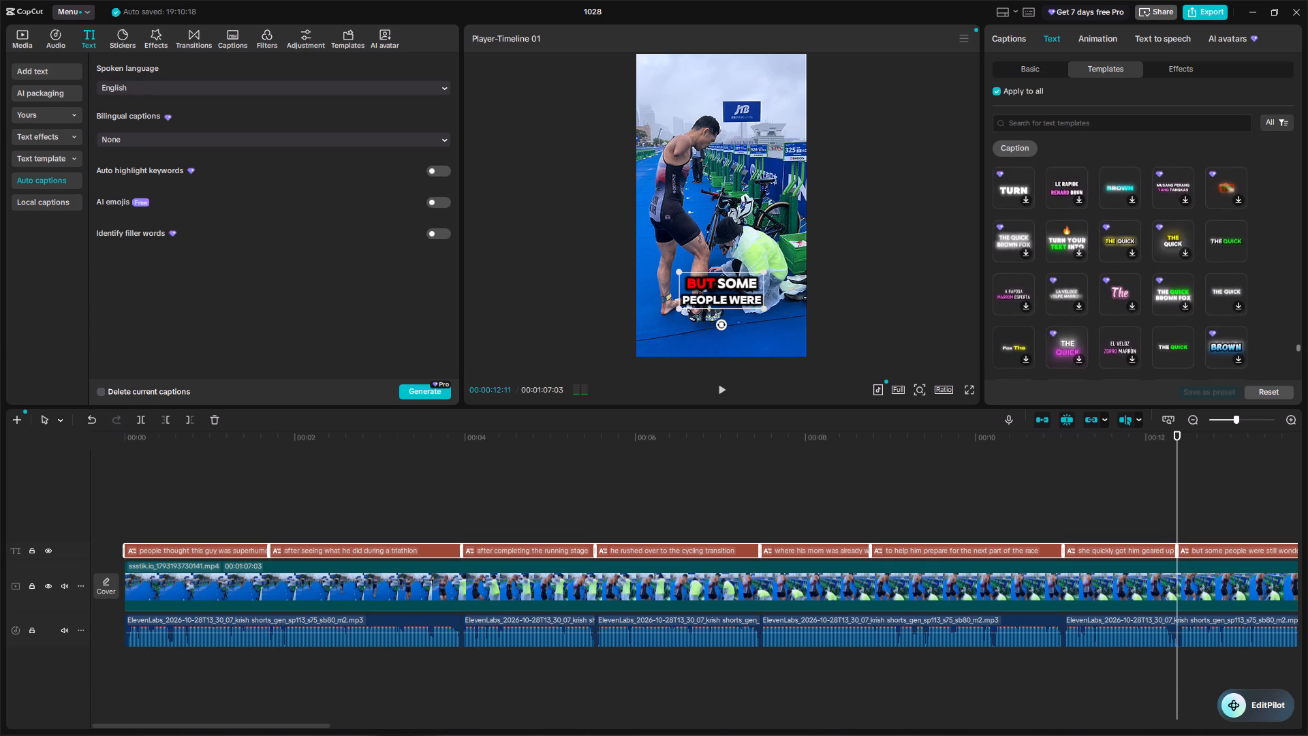
{"action": "left_click", "coordinate": [1175, 341]}
Apply the white-and-green single-line "THE QUICK" caption template, located beside the two-line yellow-and-white "THE QUICK" template, to all captions.
{"action": "scroll", "coordinate": [1216, 324], "scroll_direction": "down", "scroll_amount": 1}
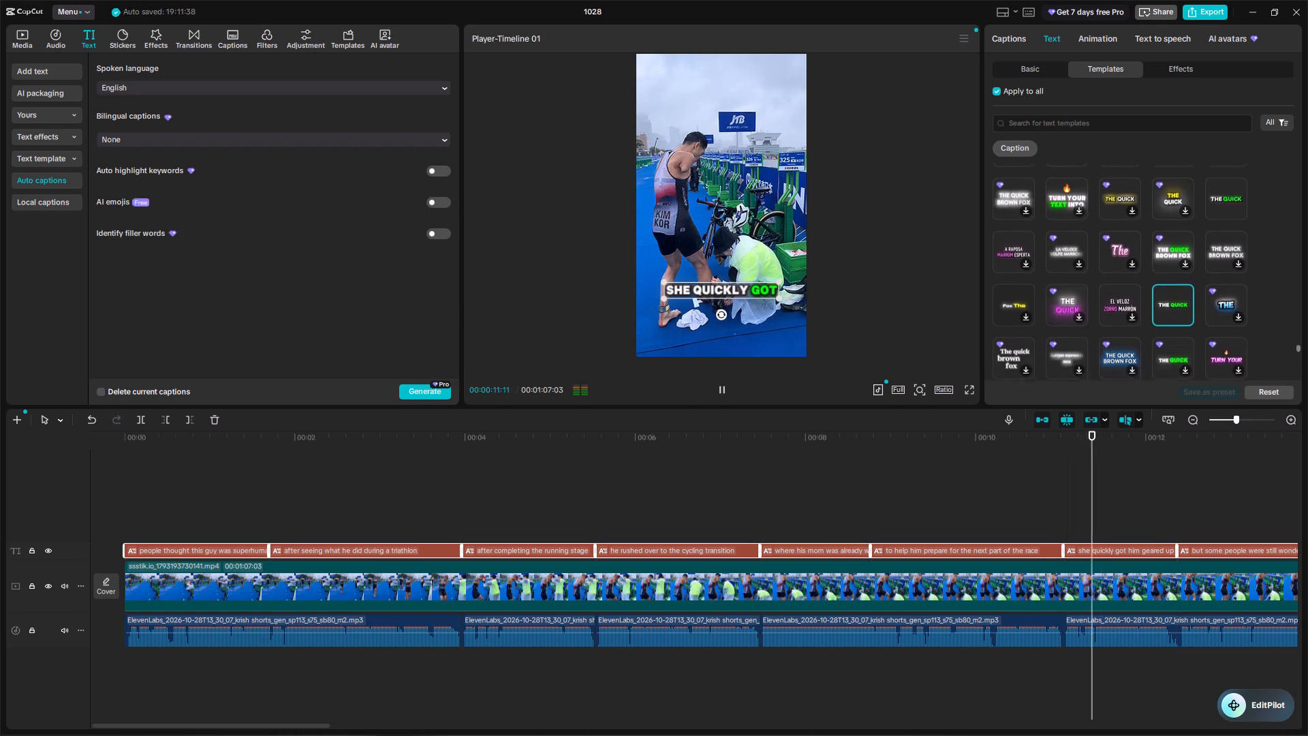
{"action": "scroll", "coordinate": [1216, 324], "scroll_direction": "down", "scroll_amount": 1}
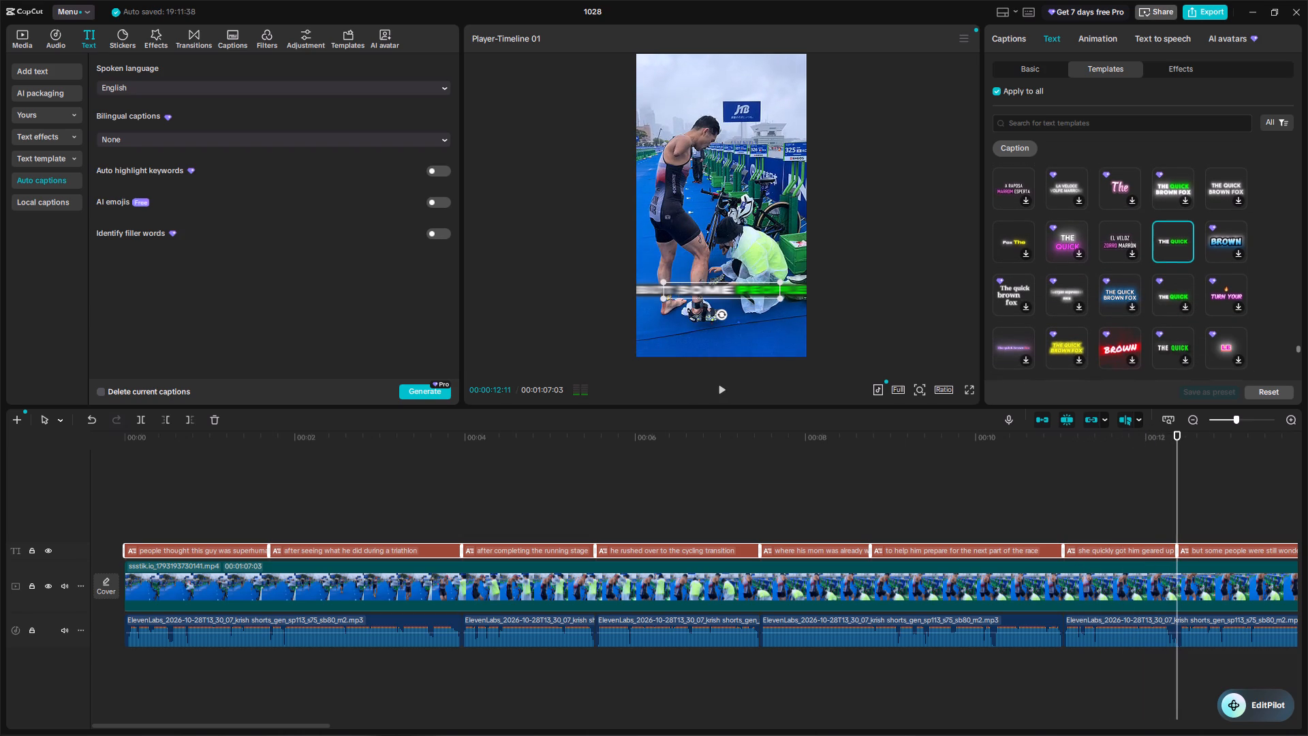
{"action": "scroll", "coordinate": [1177, 290], "scroll_direction": "up", "scroll_amount": 1}
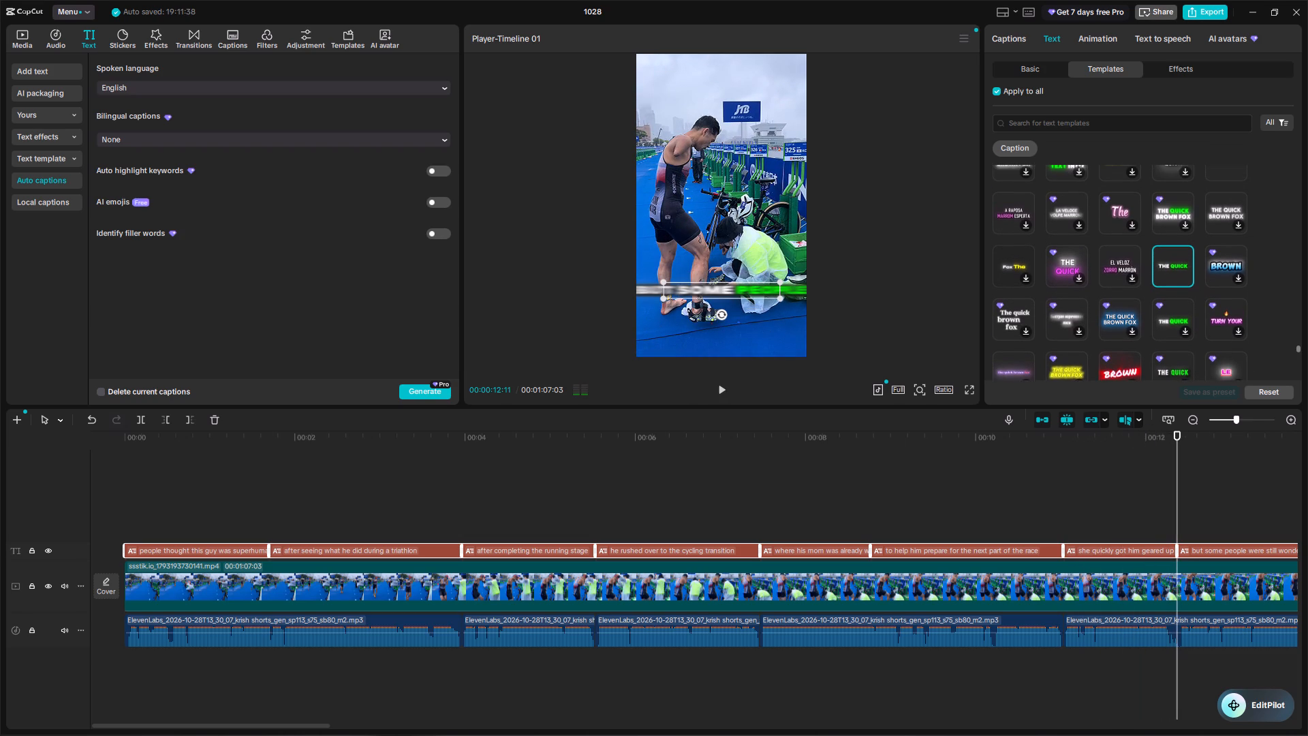
{"action": "scroll", "coordinate": [1174, 310], "scroll_direction": "up", "scroll_amount": 1}
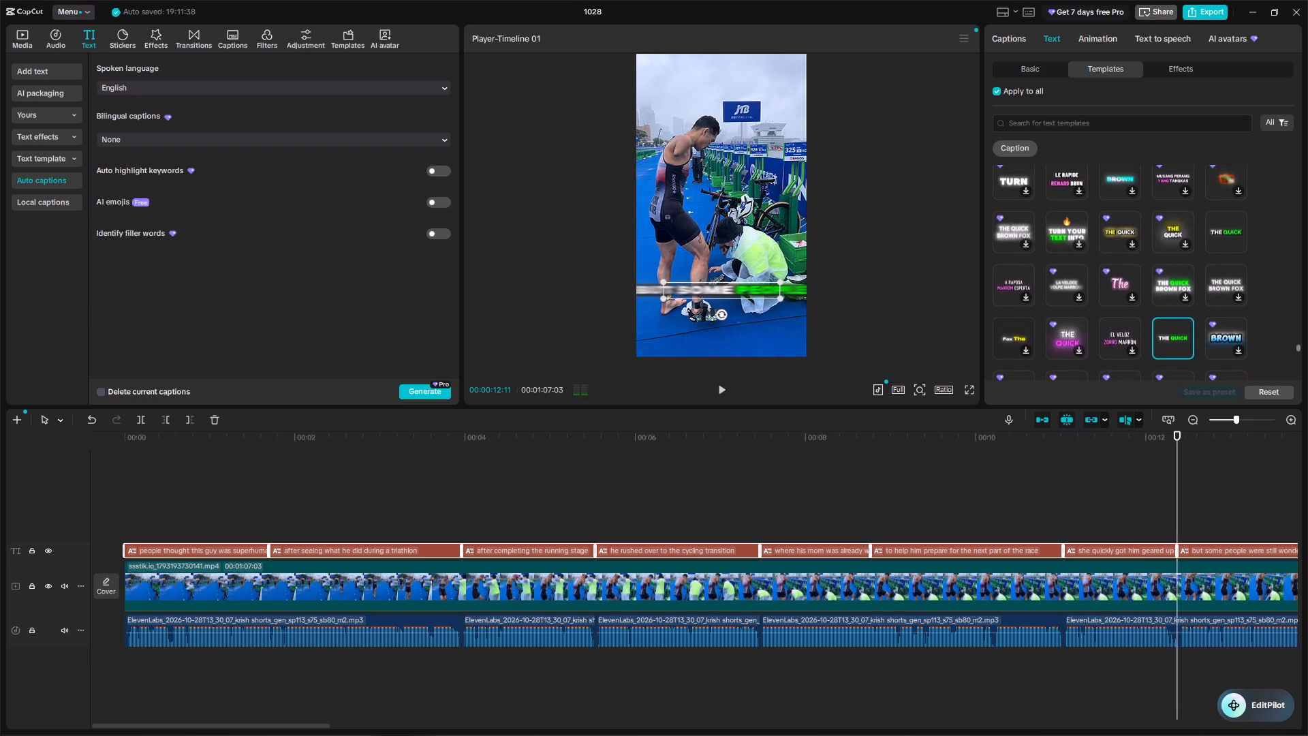
{"action": "left_click", "coordinate": [1221, 231]}
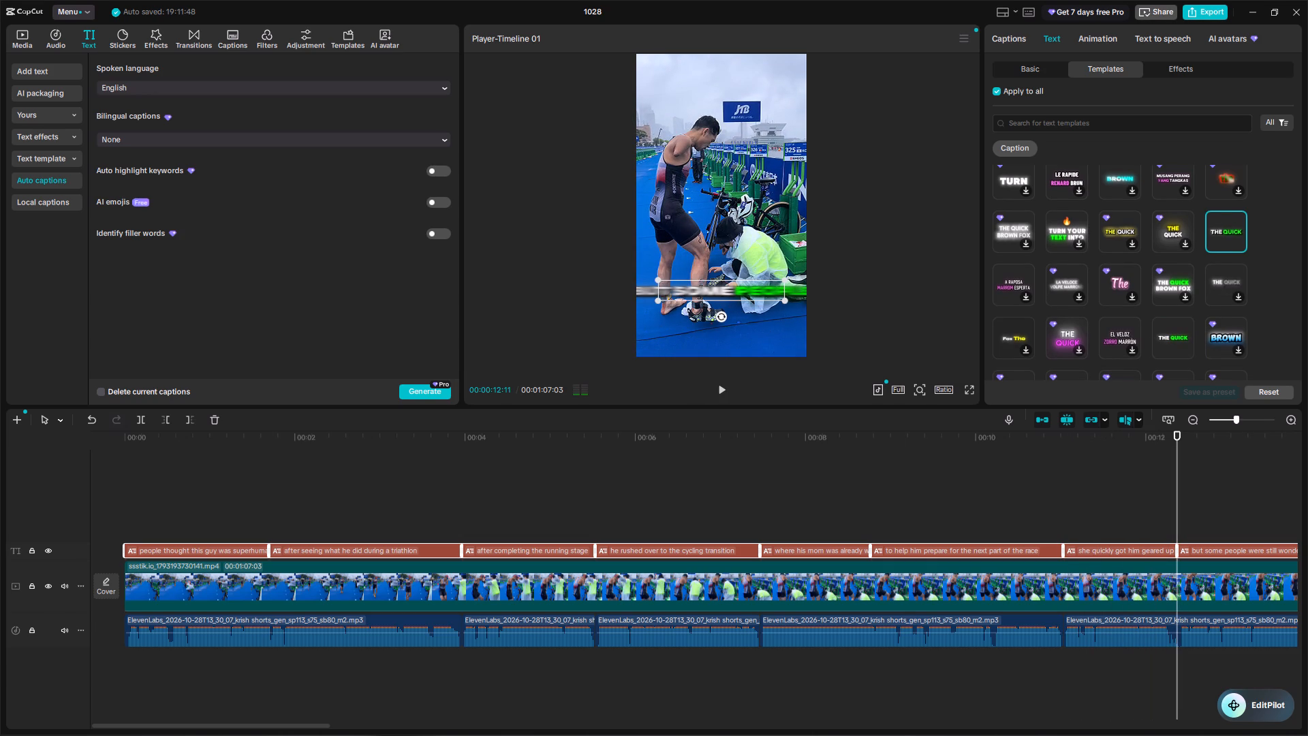
Browse the remaining caption text templates through to the end of the collection for alternative styles, returning to the applied template.
{"action": "scroll", "coordinate": [1231, 331], "scroll_direction": "down", "scroll_amount": 2}
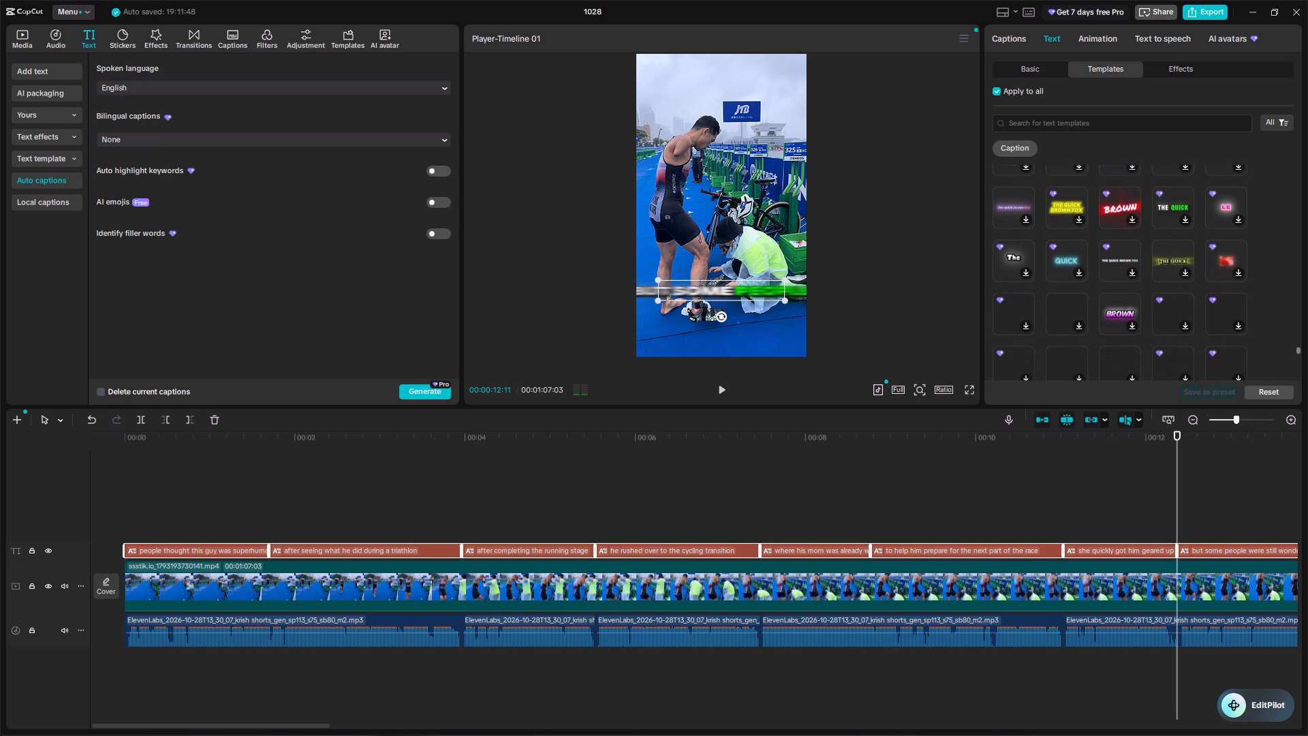
{"action": "scroll", "coordinate": [1252, 333], "scroll_direction": "down", "scroll_amount": 1}
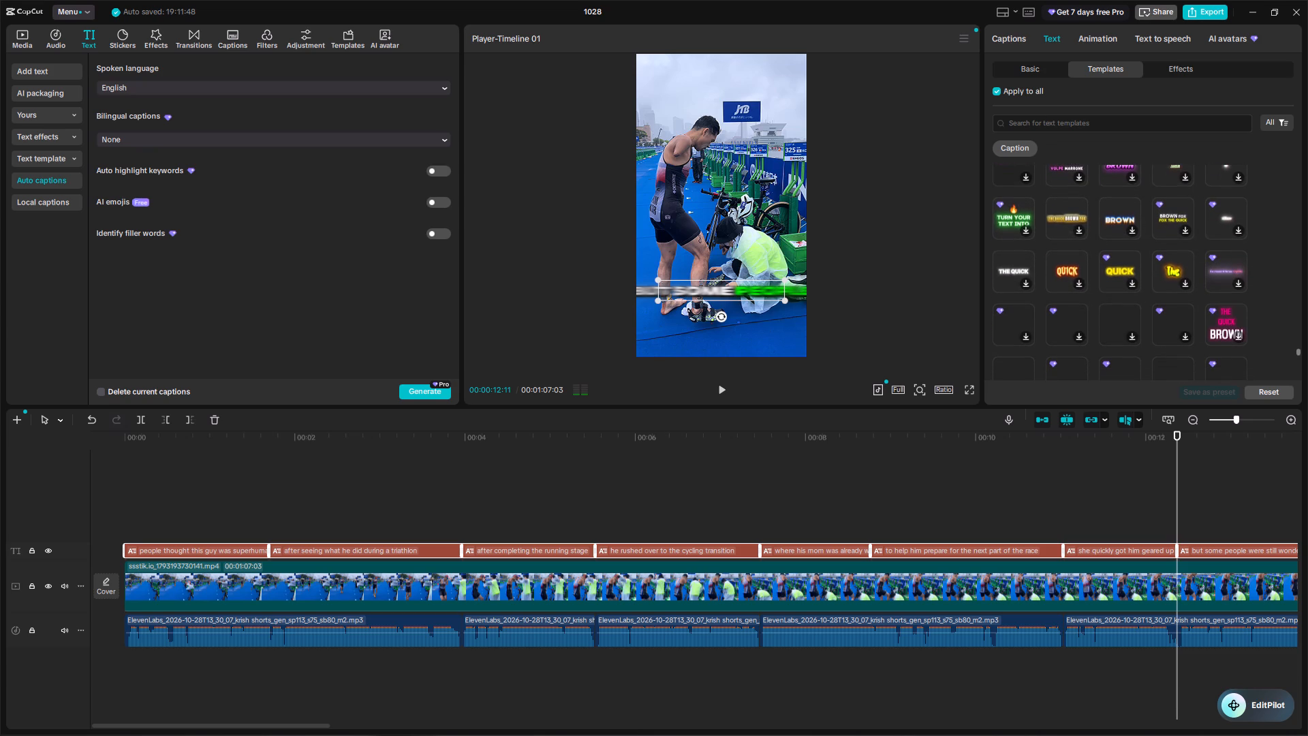
{"action": "scroll", "coordinate": [1252, 333], "scroll_direction": "down", "scroll_amount": 2}
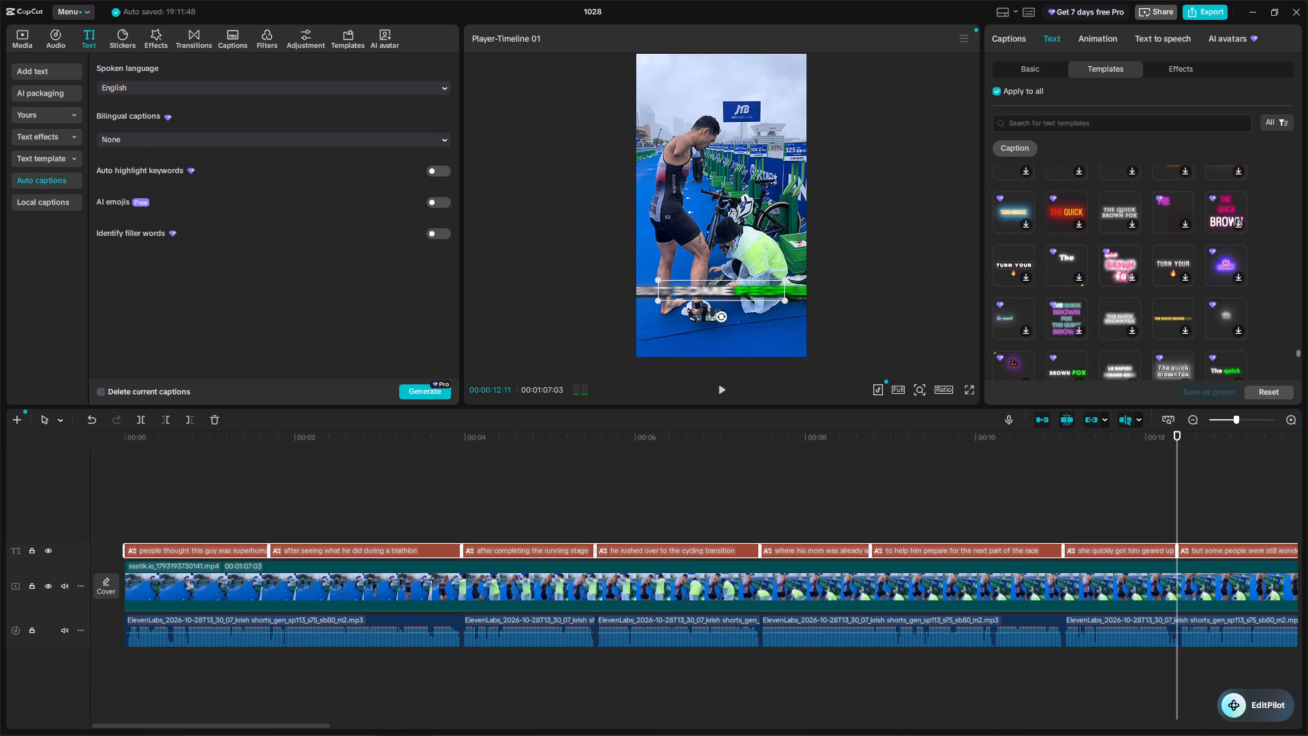
{"action": "scroll", "coordinate": [1252, 333], "scroll_direction": "down", "scroll_amount": 2}
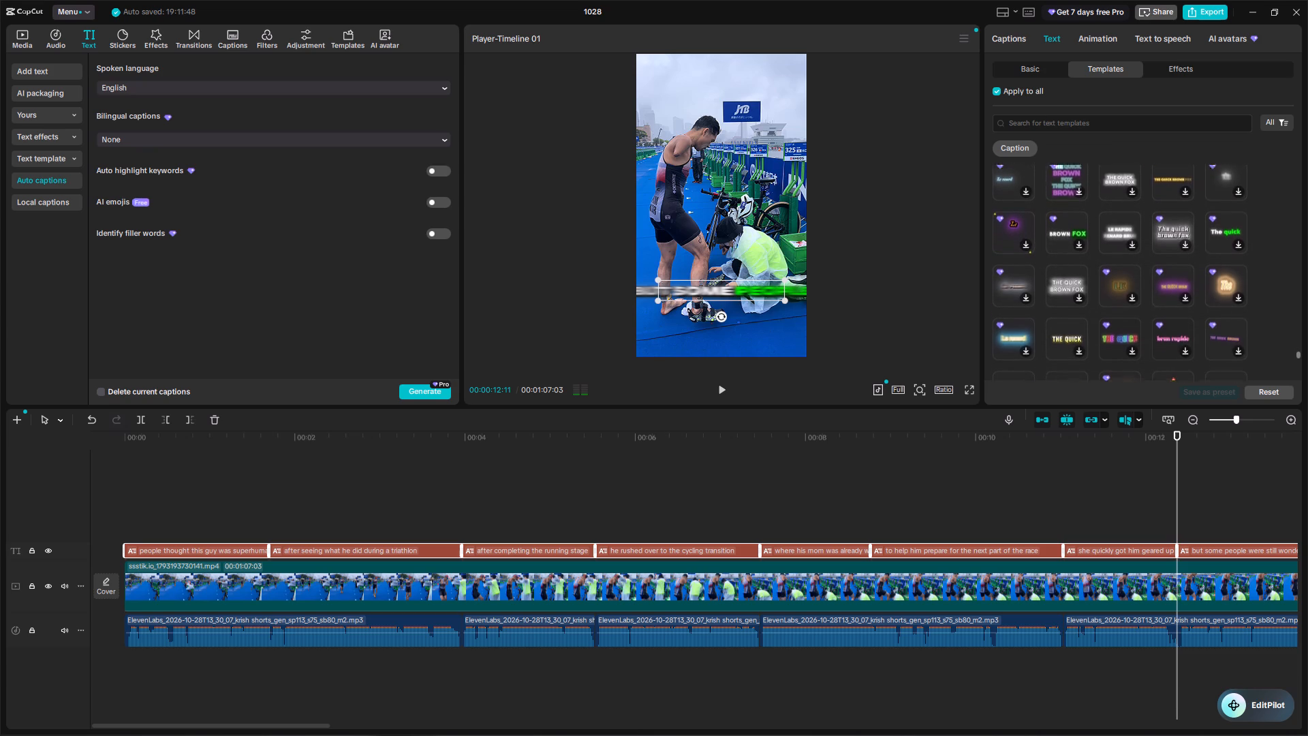
{"action": "scroll", "coordinate": [1252, 333], "scroll_direction": "down", "scroll_amount": 2}
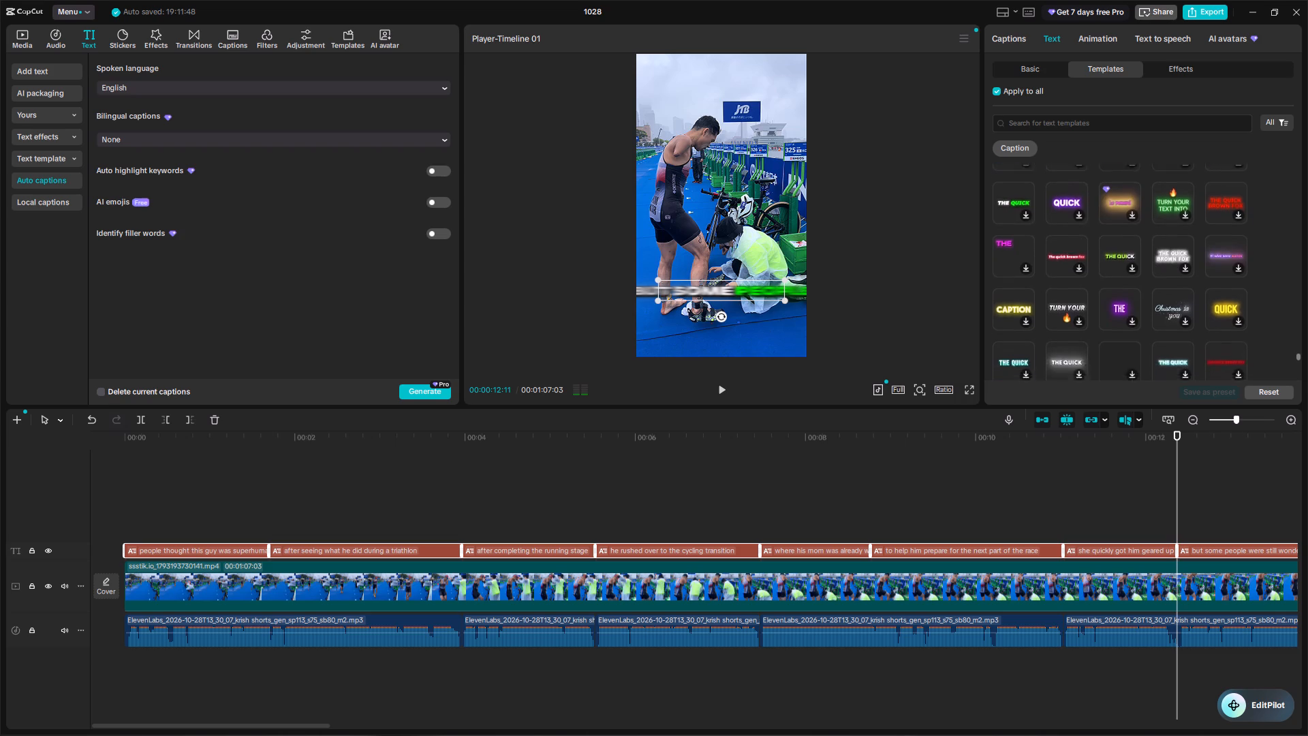
{"action": "scroll", "coordinate": [1252, 333], "scroll_direction": "down", "scroll_amount": 2}
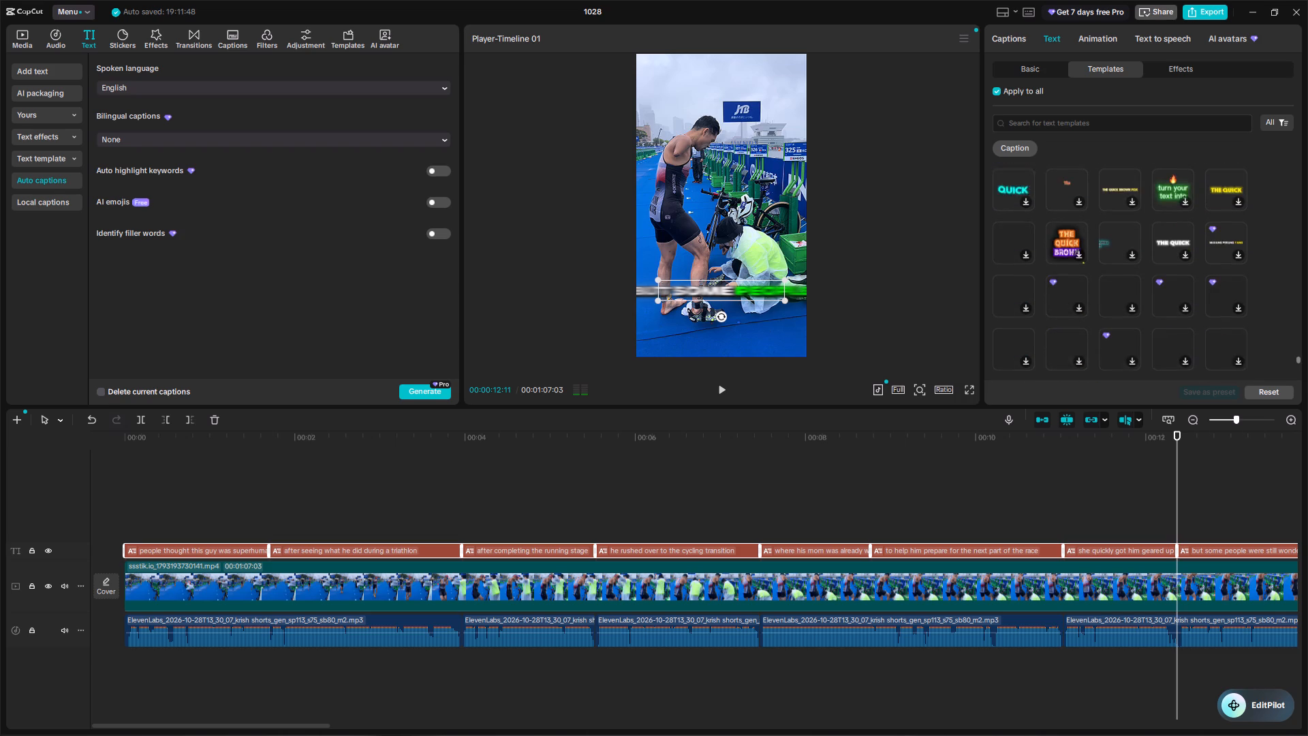
{"action": "scroll", "coordinate": [1252, 333], "scroll_direction": "down", "scroll_amount": 3}
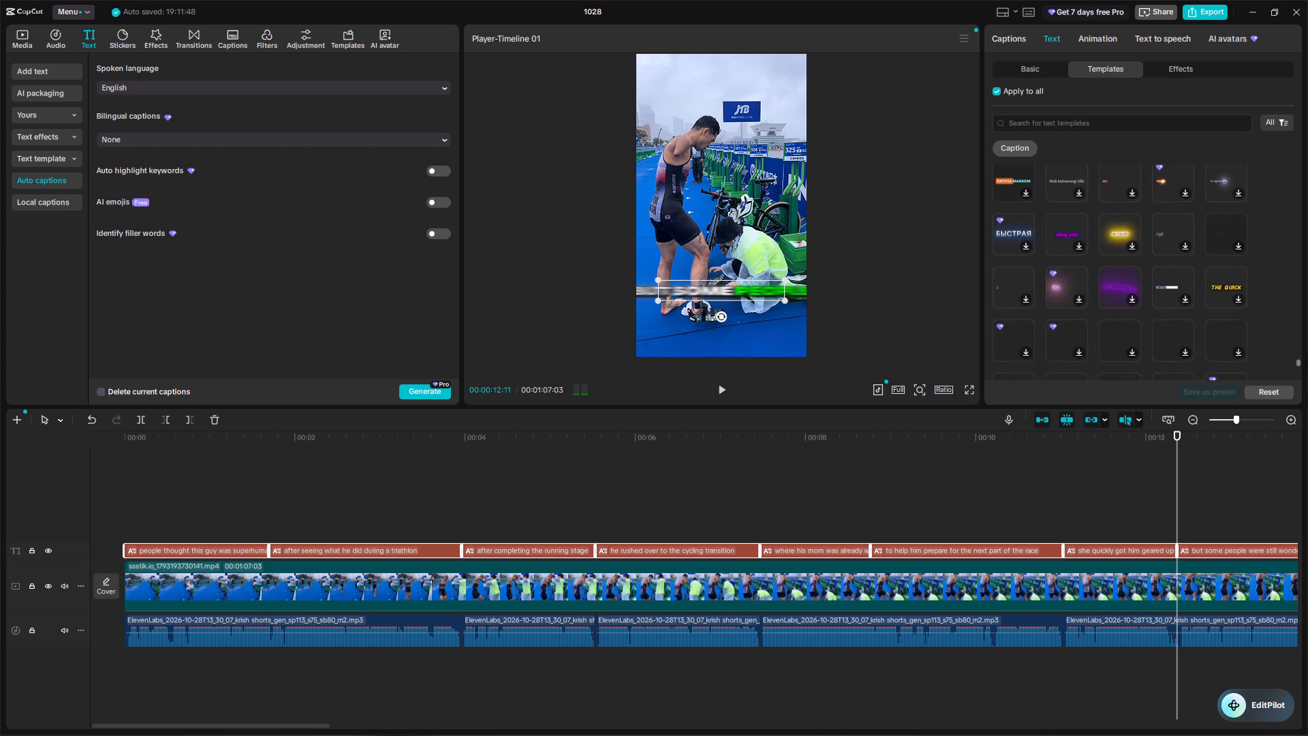
{"action": "scroll", "coordinate": [1252, 333], "scroll_direction": "down", "scroll_amount": 3}
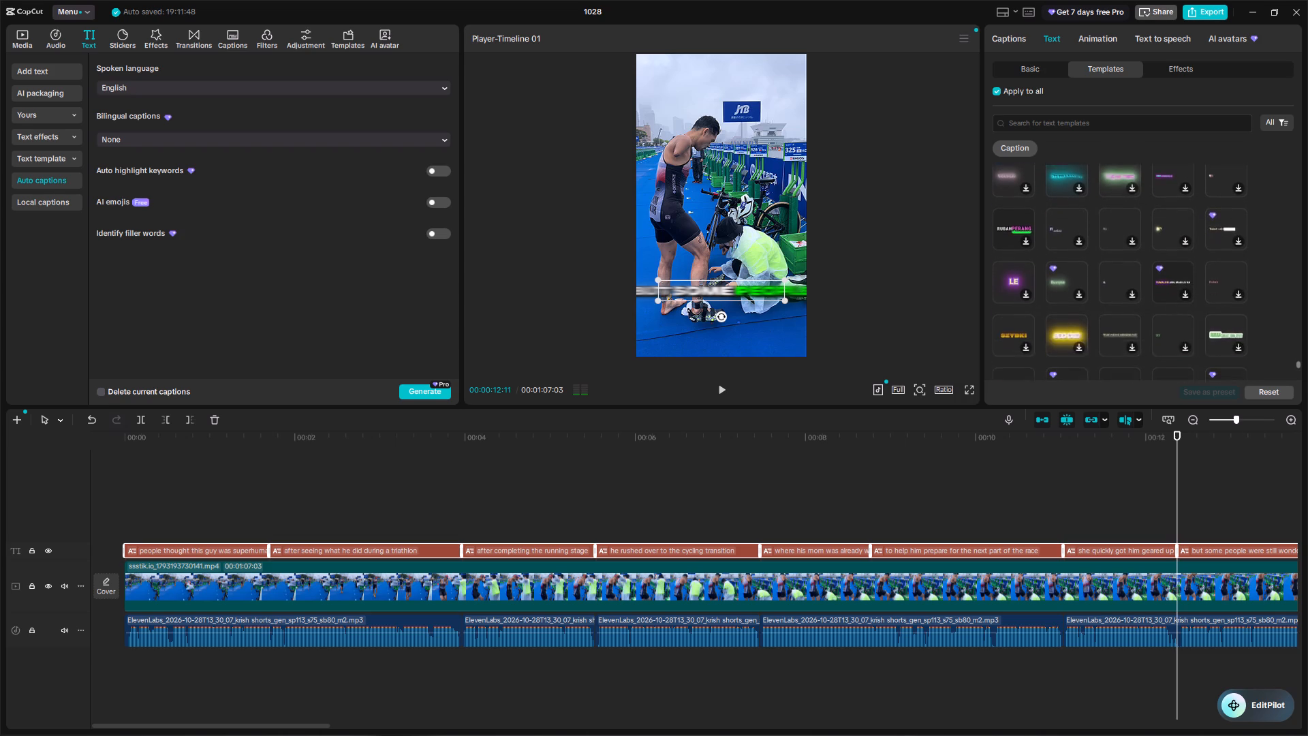
{"action": "scroll", "coordinate": [1252, 333], "scroll_direction": "down", "scroll_amount": 2}
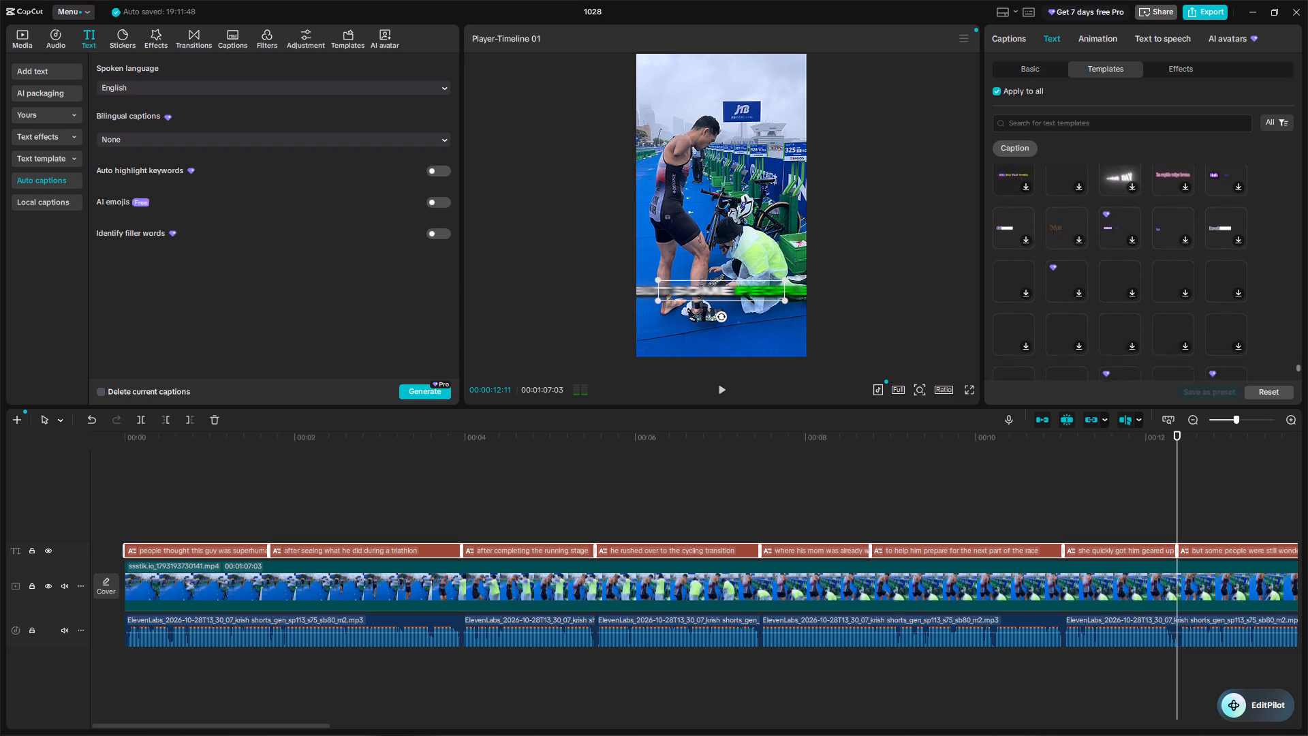
{"action": "scroll", "coordinate": [1252, 333], "scroll_direction": "down", "scroll_amount": 3}
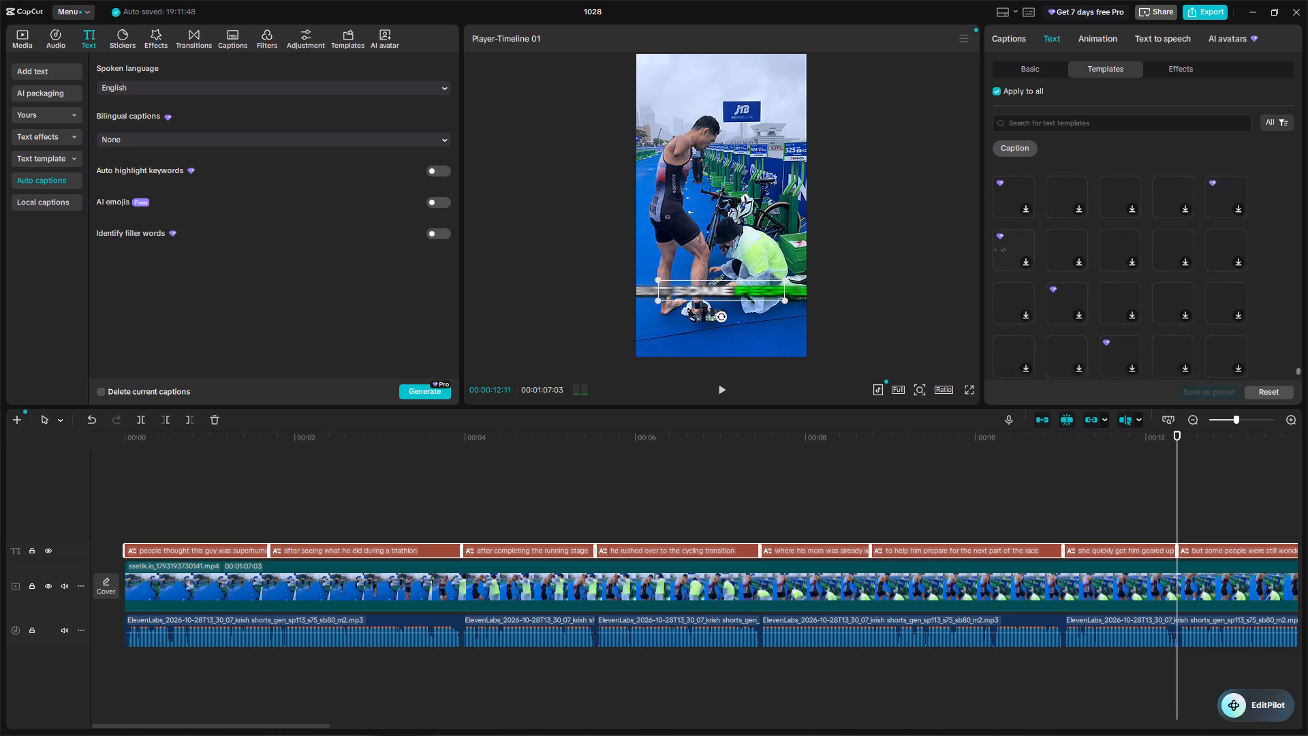
{"action": "scroll", "coordinate": [1252, 333], "scroll_direction": "down", "scroll_amount": 2}
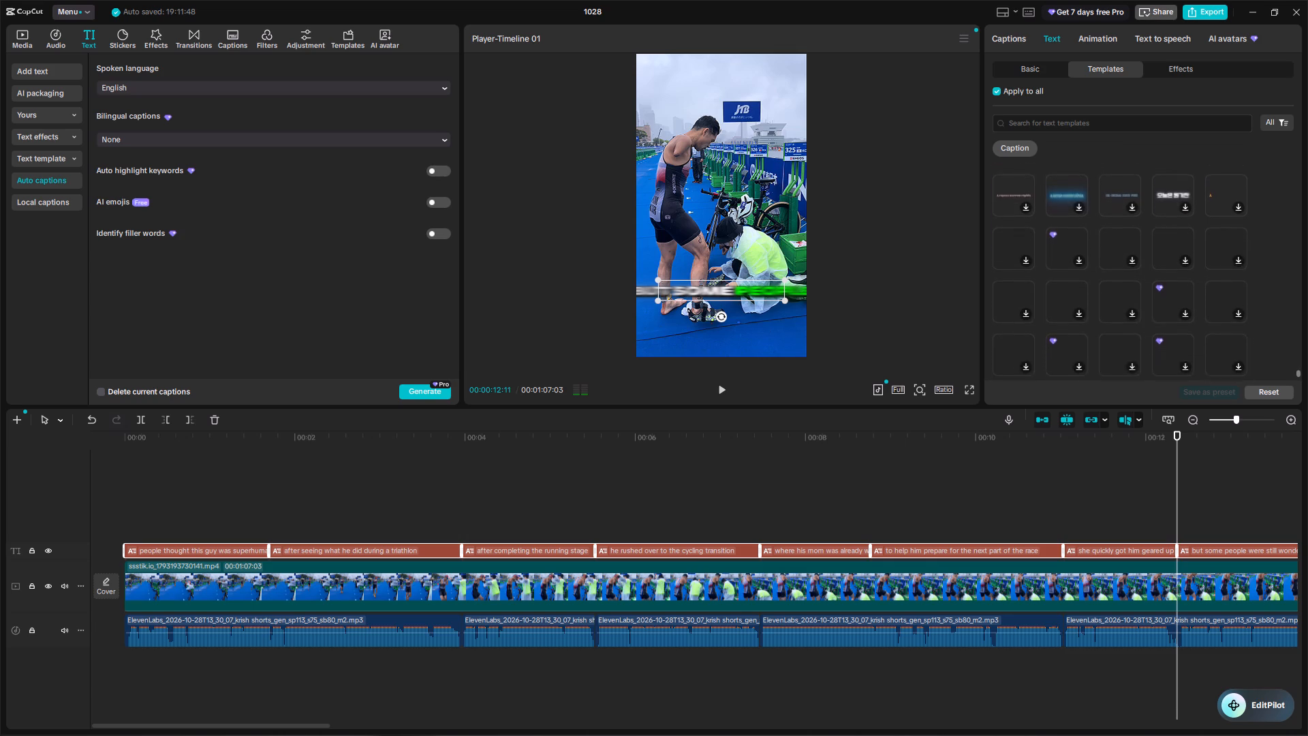
{"action": "scroll", "coordinate": [1252, 333], "scroll_direction": "down", "scroll_amount": 2}
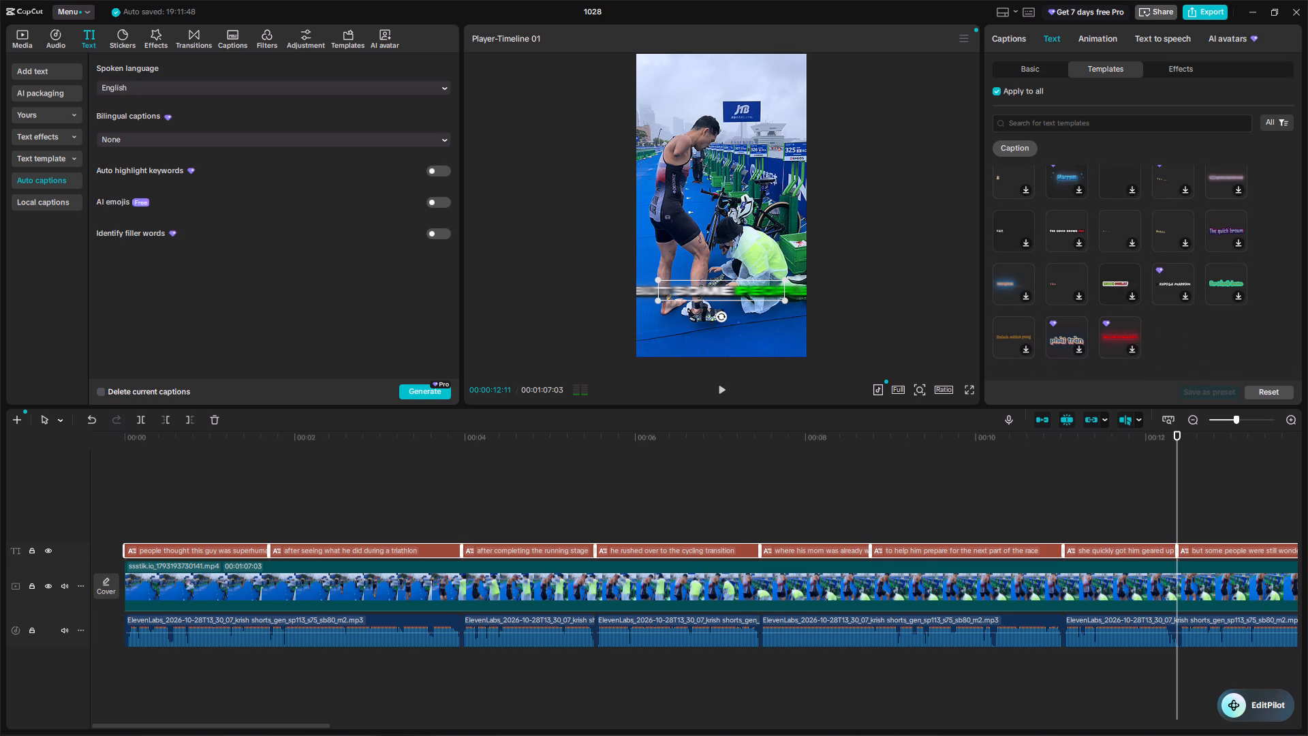
{"action": "scroll", "coordinate": [1252, 333], "scroll_direction": "up", "scroll_amount": 3}
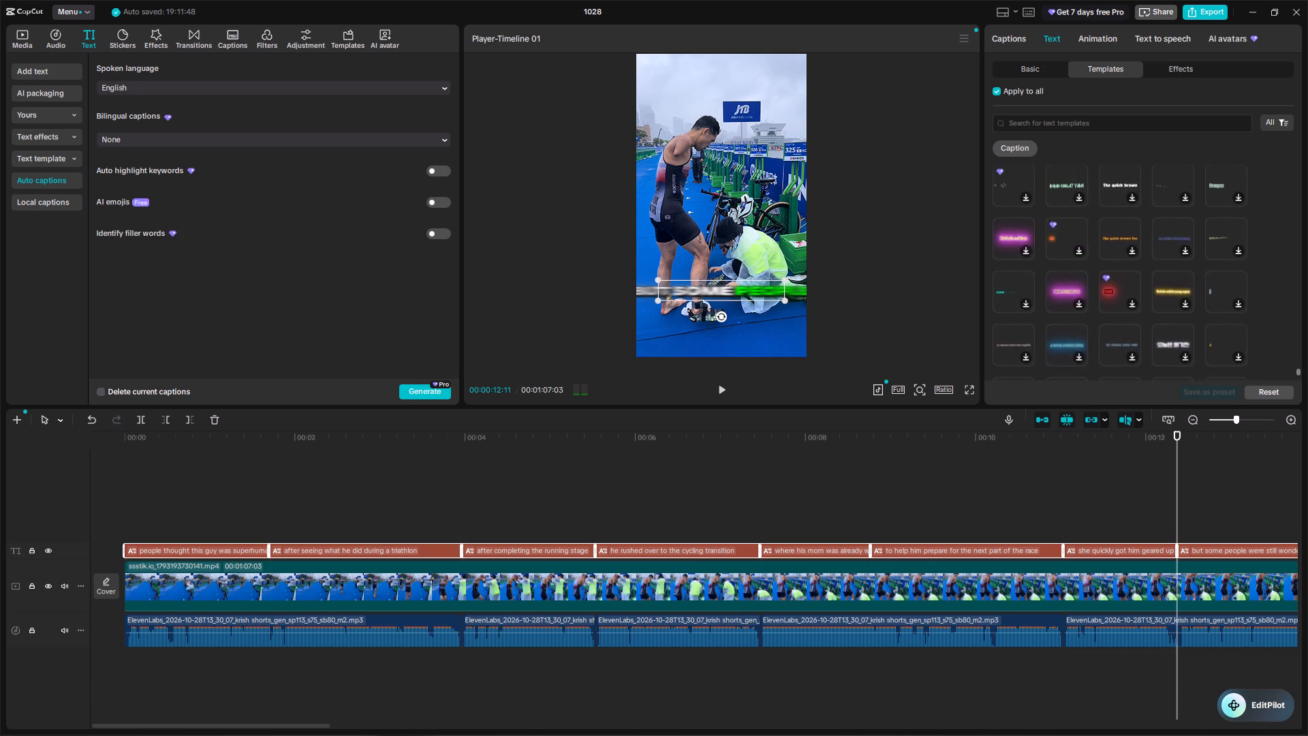
{"action": "scroll", "coordinate": [1252, 333], "scroll_direction": "up", "scroll_amount": 3}
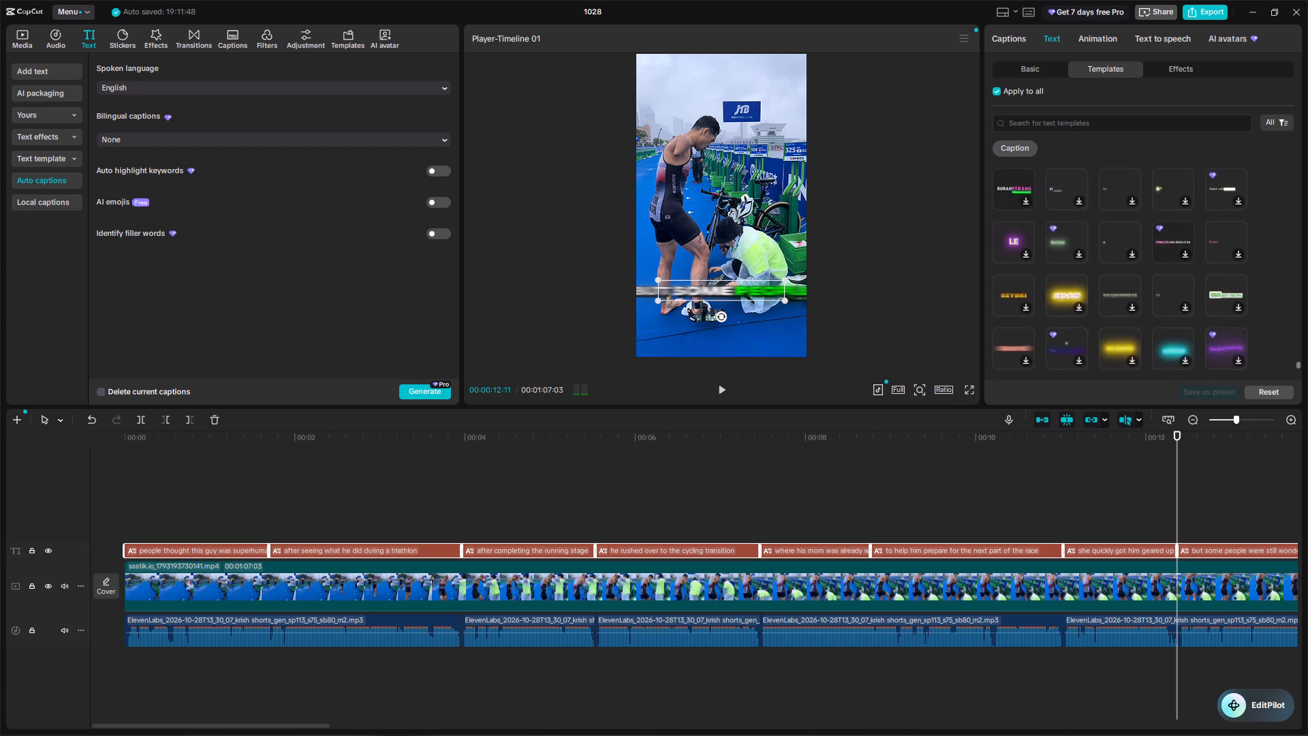
{"action": "scroll", "coordinate": [1252, 333], "scroll_direction": "up", "scroll_amount": 4}
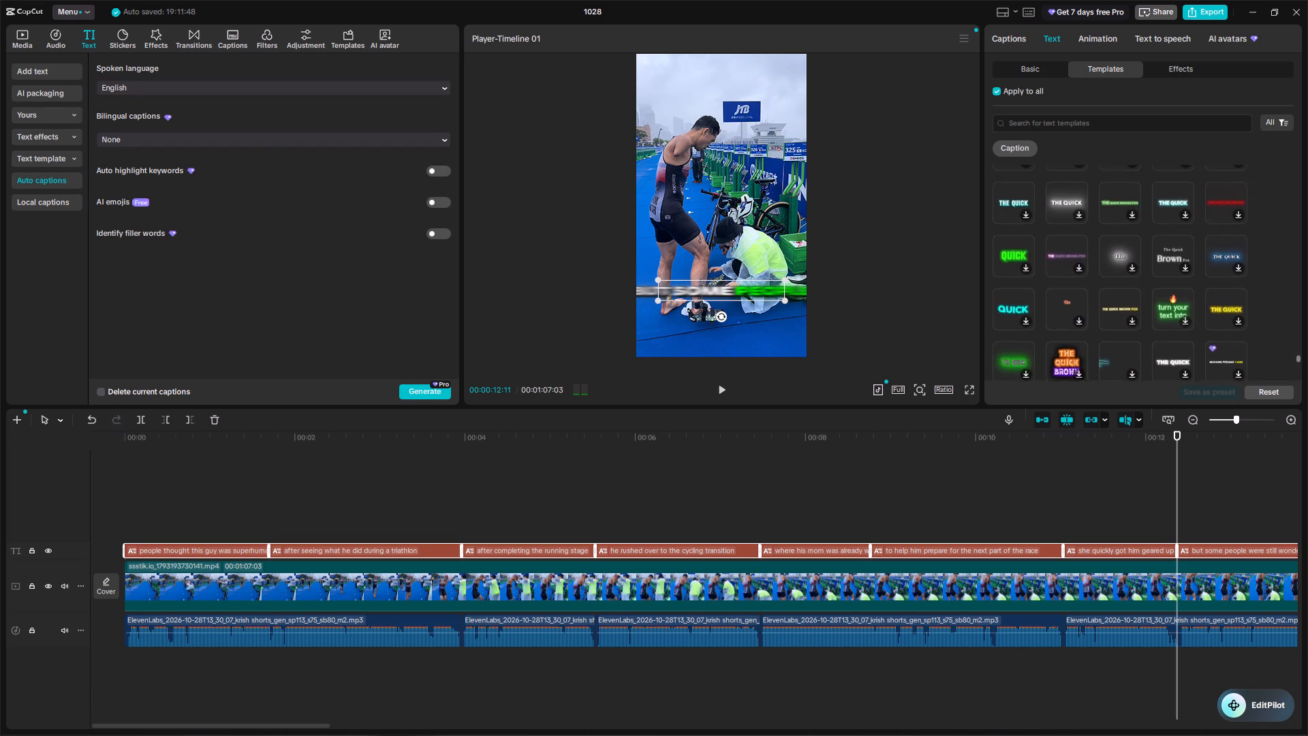
{"action": "scroll", "coordinate": [1252, 333], "scroll_direction": "up", "scroll_amount": 3}
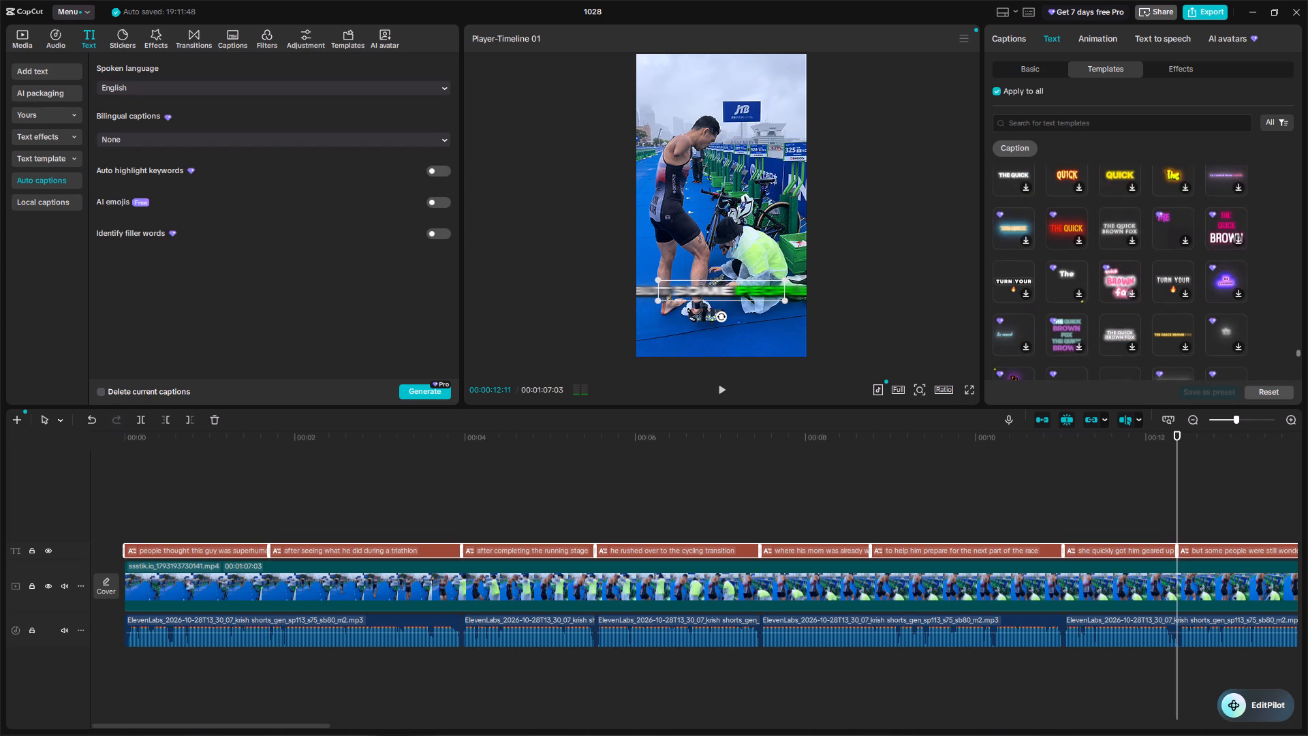
{"action": "scroll", "coordinate": [1252, 333], "scroll_direction": "up", "scroll_amount": 2}
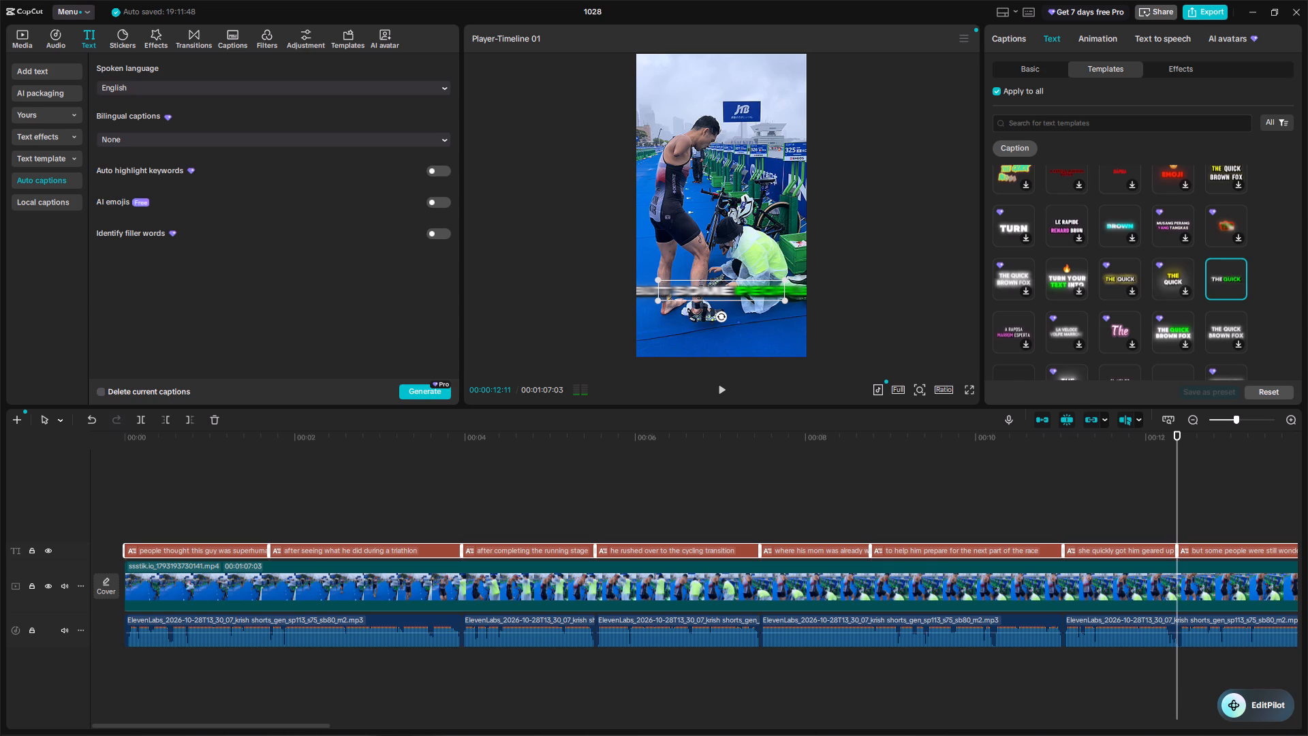
Play the video from the beginning to about 4 seconds to check how the applied caption template looks.
{"action": "left_click", "coordinate": [655, 441]}
{"action": "left_click_drag", "start_coordinate": [655, 441], "coordinate": [74, 543]}
{"action": "key", "text": "space"}
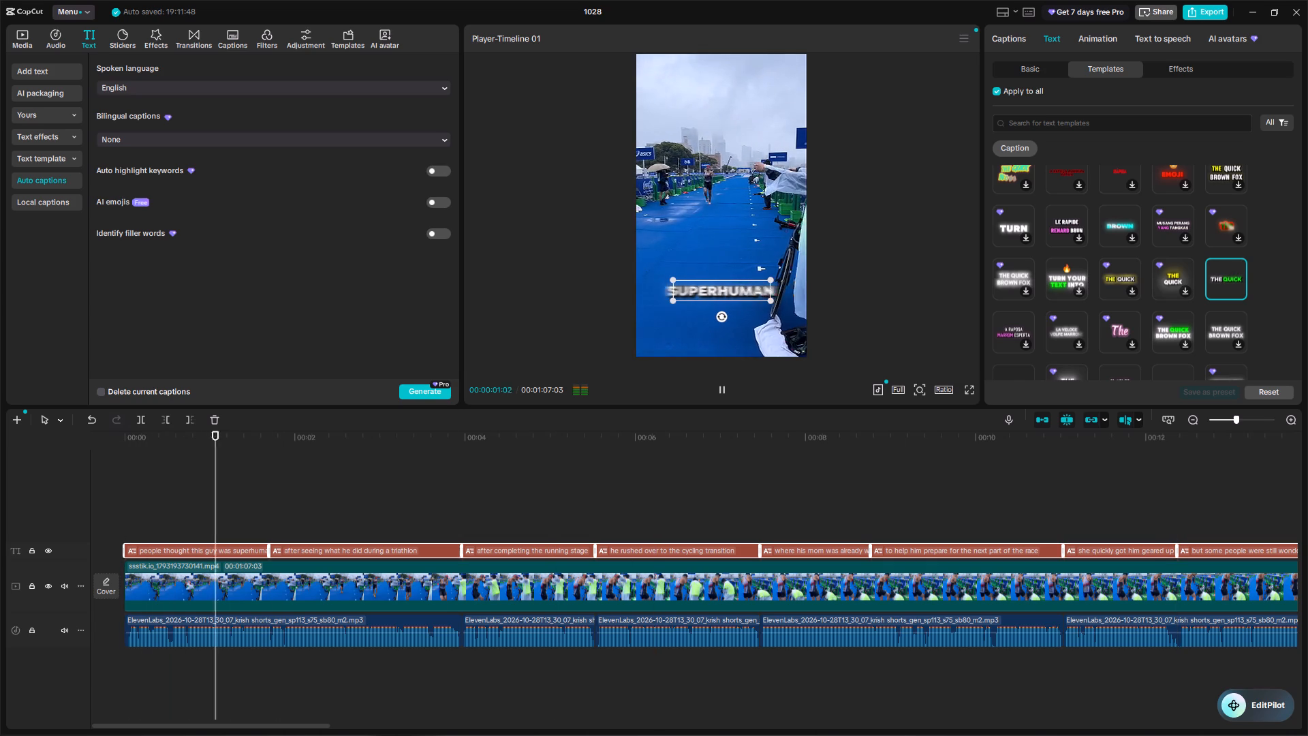
{"action": "key", "text": "space"}
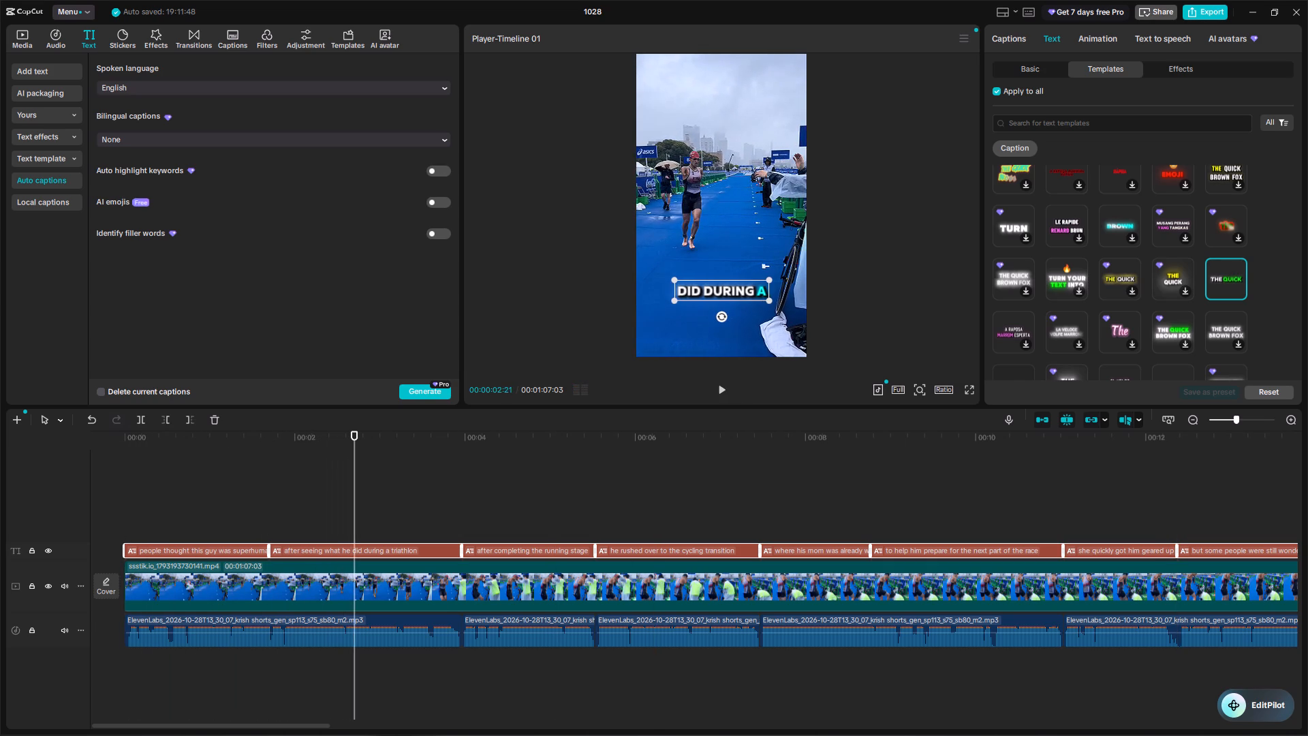
{"action": "key", "text": "space"}
{"action": "key", "text": "space"}
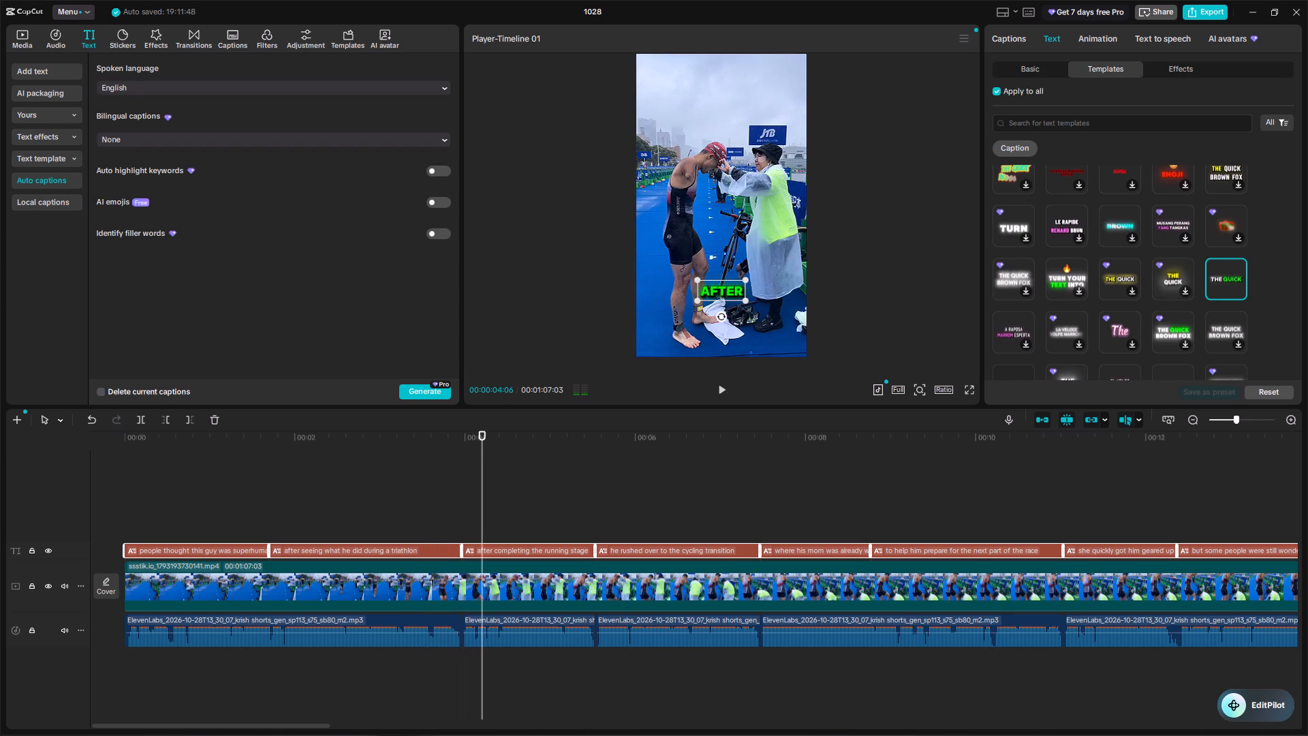
Browse the caption text templates around and beyond the applied one again to compare alternative styles.
{"action": "scroll", "coordinate": [1174, 320], "scroll_direction": "up", "scroll_amount": 1}
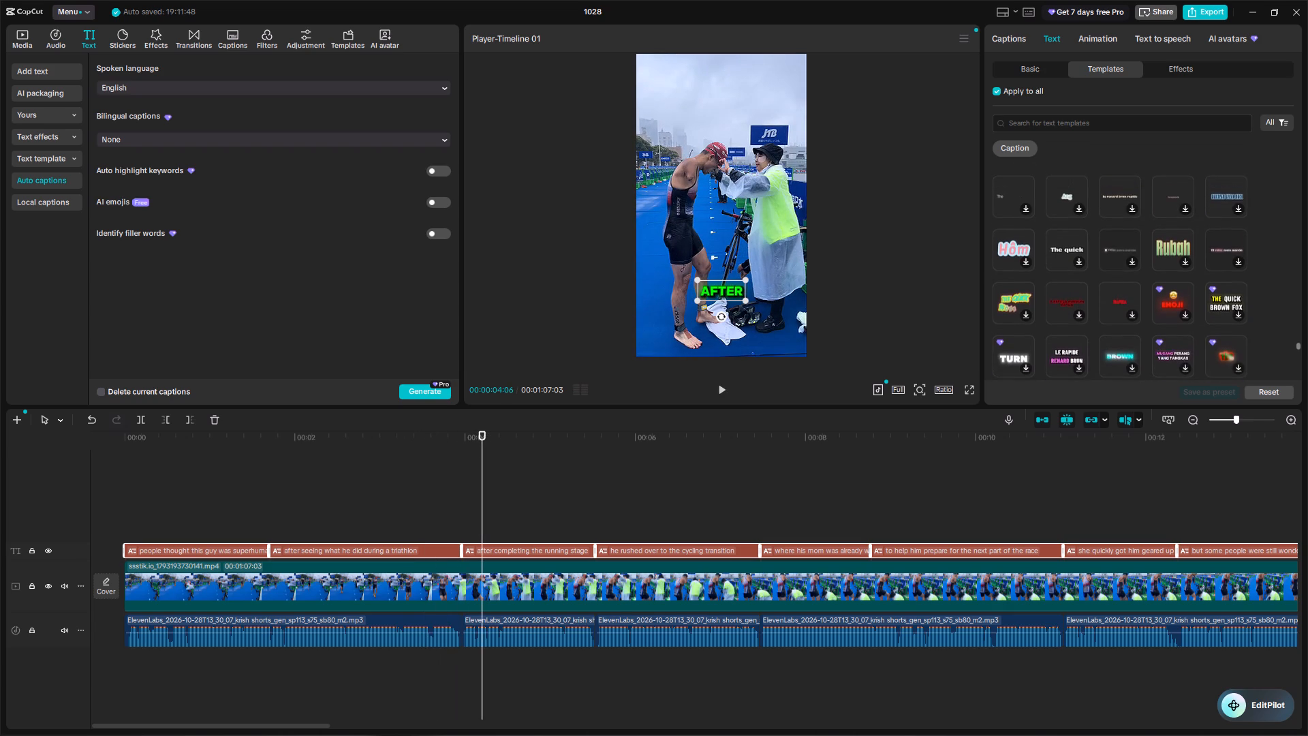
{"action": "scroll", "coordinate": [1112, 262], "scroll_direction": "up", "scroll_amount": 1}
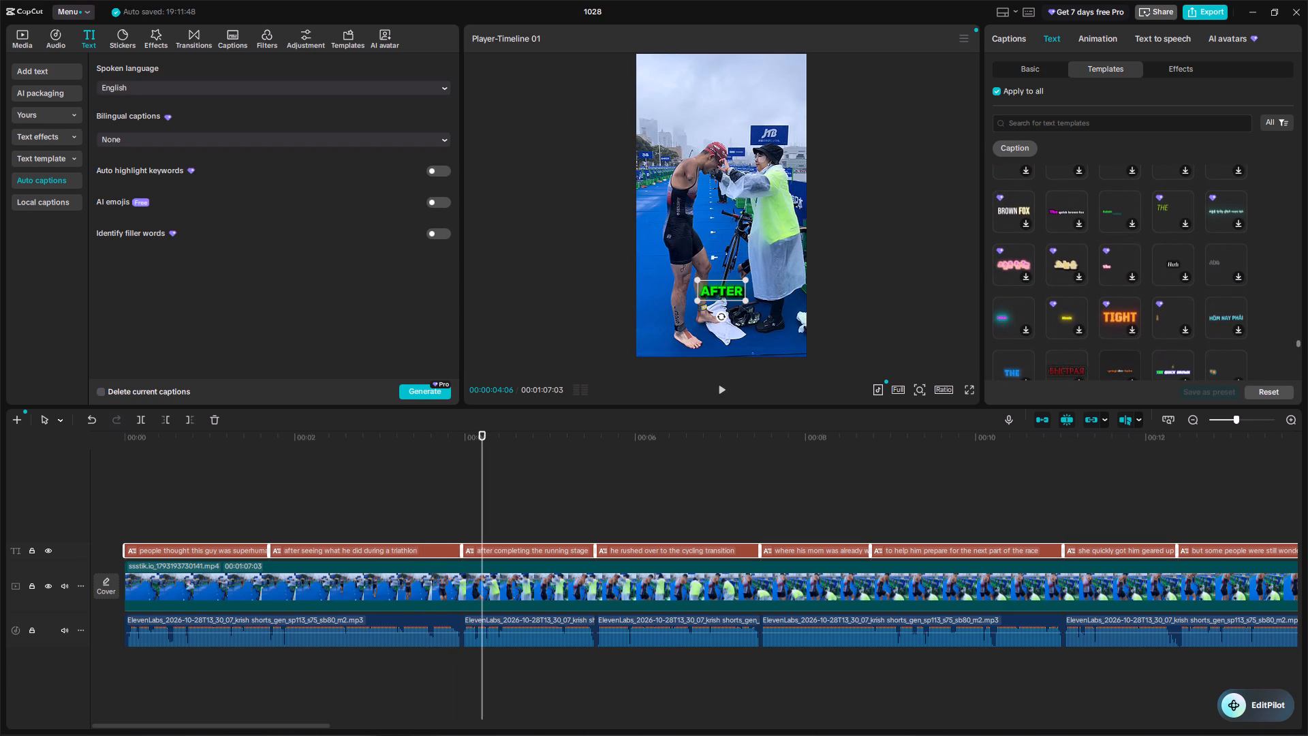
{"action": "scroll", "coordinate": [1132, 306], "scroll_direction": "down", "scroll_amount": 2}
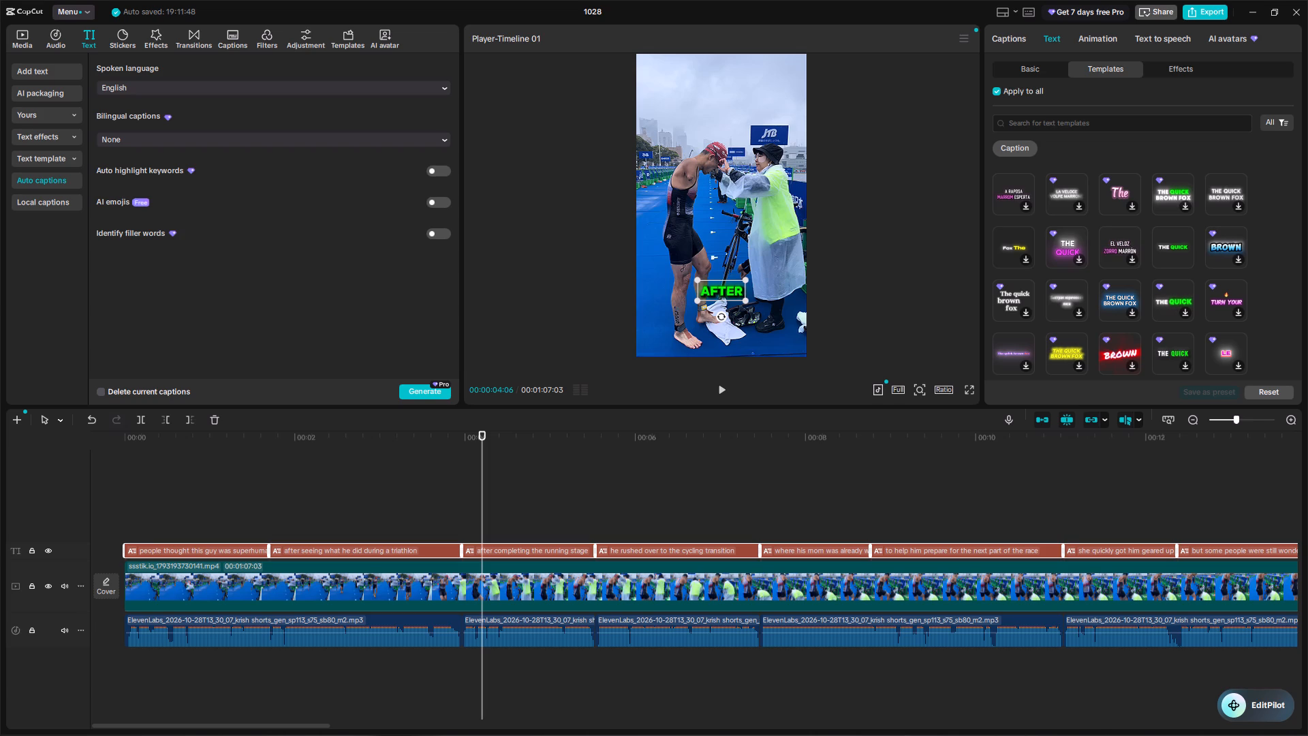
{"action": "scroll", "coordinate": [1238, 302], "scroll_direction": "down", "scroll_amount": 1}
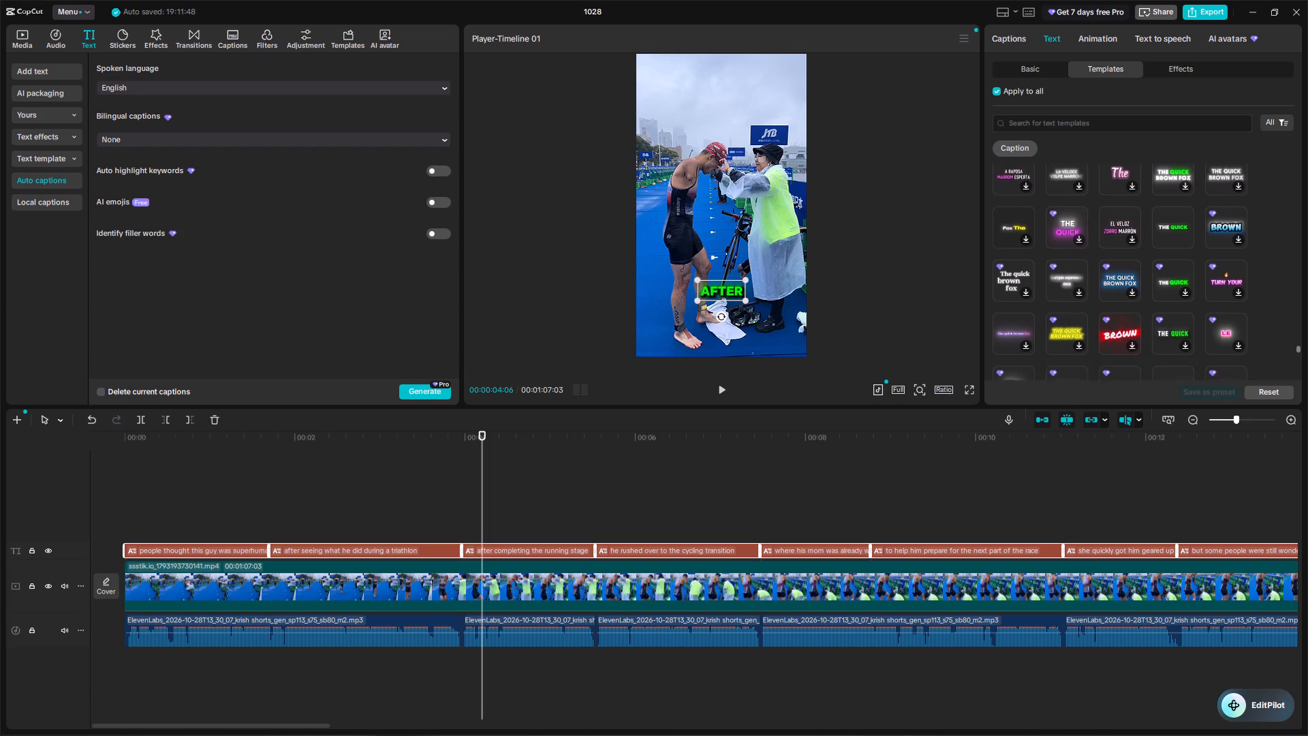
{"action": "scroll", "coordinate": [1238, 302], "scroll_direction": "down", "scroll_amount": 1}
{"action": "scroll", "coordinate": [1148, 300], "scroll_direction": "down", "scroll_amount": 1}
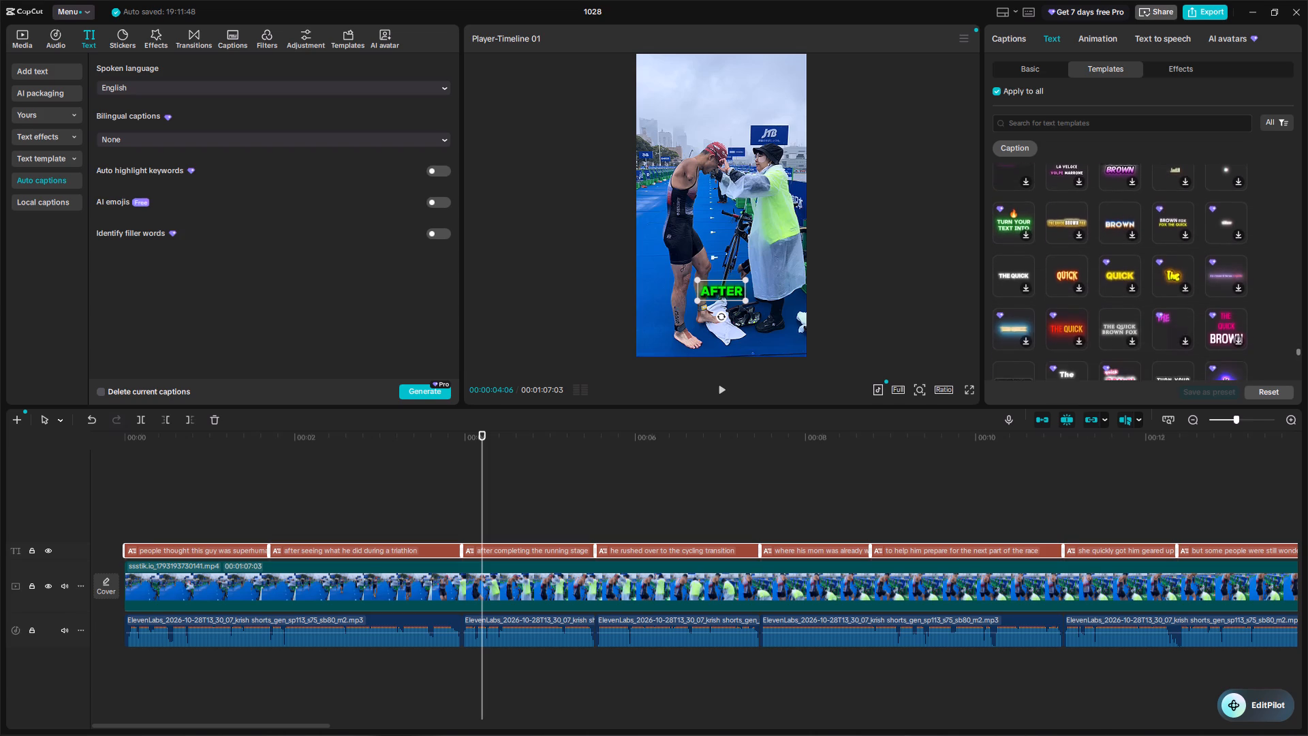
{"action": "scroll", "coordinate": [1148, 300], "scroll_direction": "down", "scroll_amount": 2}
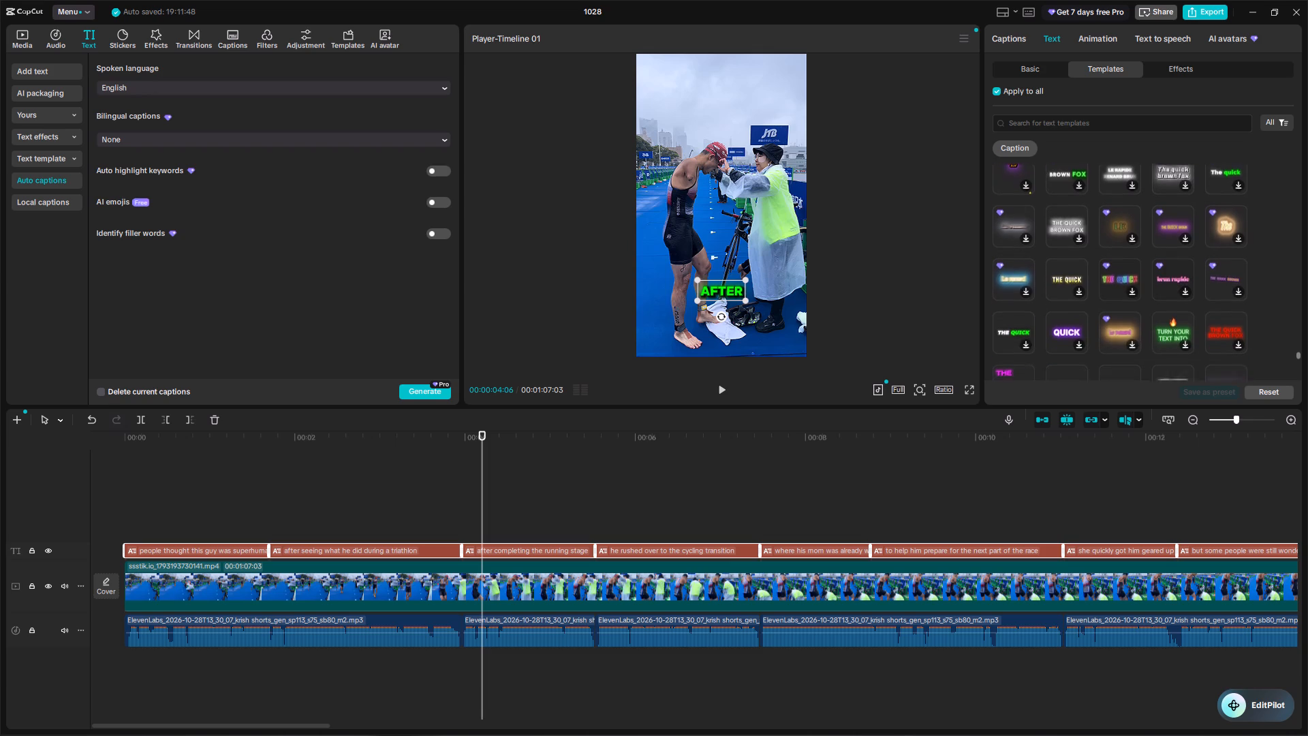
{"action": "scroll", "coordinate": [1148, 300], "scroll_direction": "down", "scroll_amount": 1}
{"action": "scroll", "coordinate": [1088, 344], "scroll_direction": "down", "scroll_amount": 1}
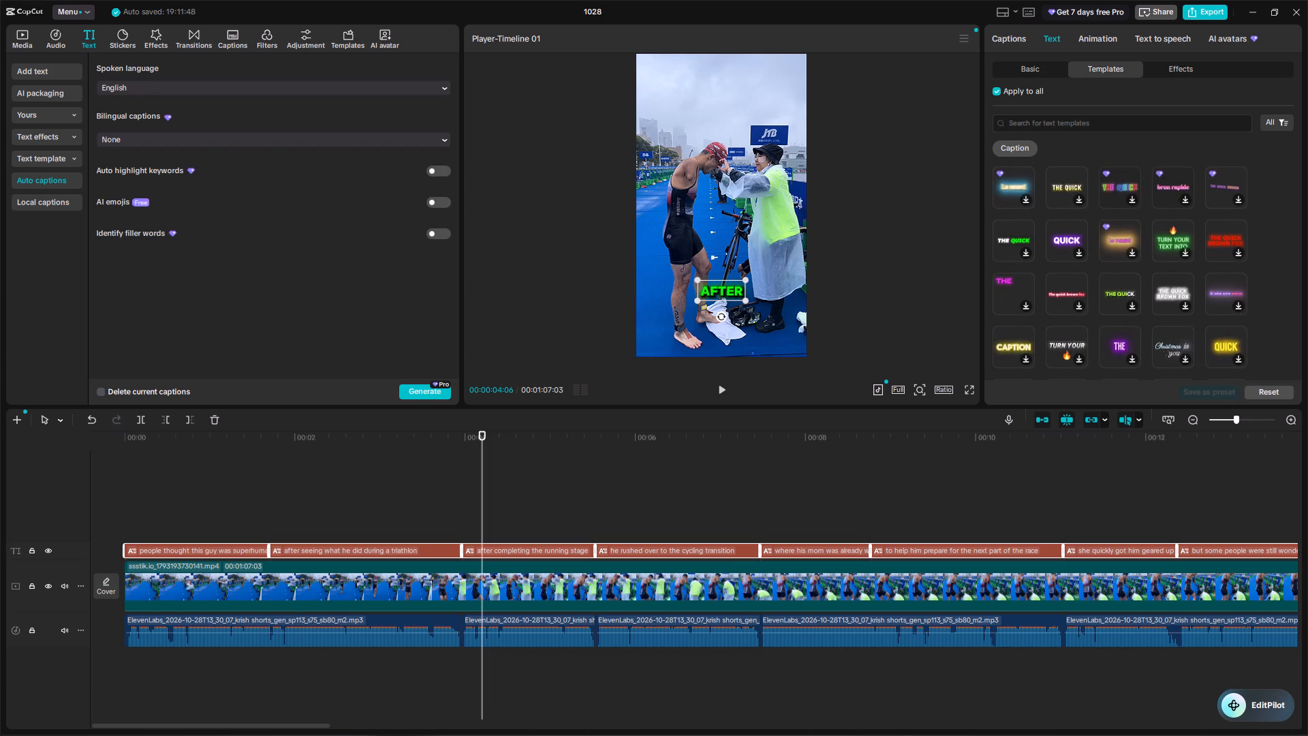
Change the letter case of all captions to title case (Tt) in the basic text settings.
{"action": "left_click", "coordinate": [1026, 67]}
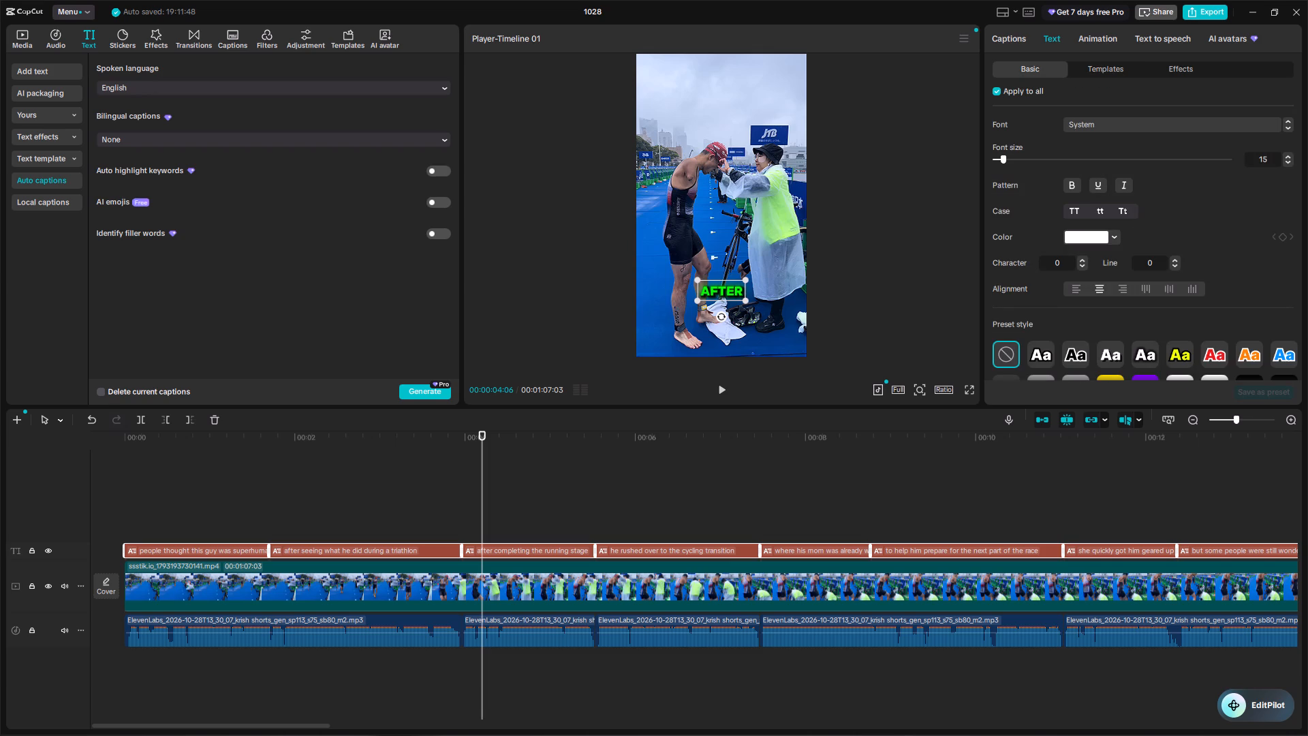
{"action": "left_click", "coordinate": [1121, 206]}
Turn on Glow for all captions using the second glow style and set the glow color to black.
{"action": "scroll", "coordinate": [1166, 245], "scroll_direction": "down", "scroll_amount": 2}
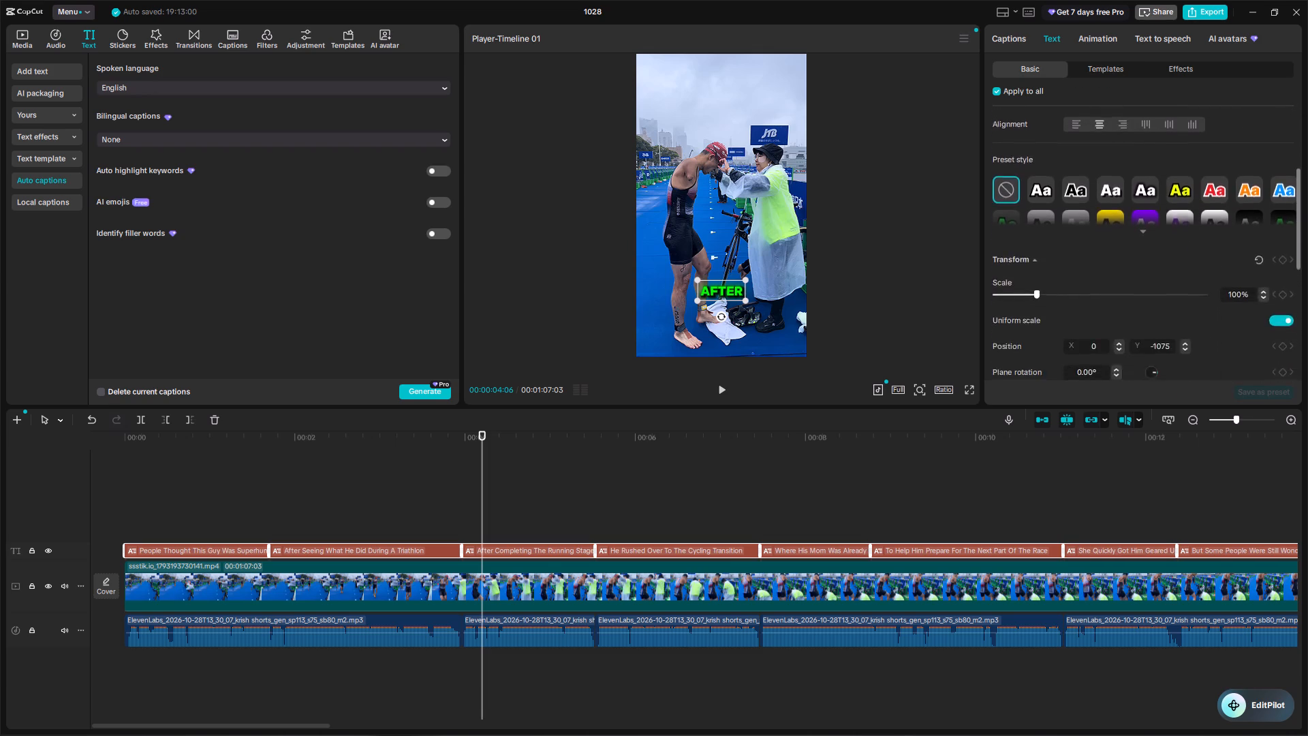
{"action": "scroll", "coordinate": [1124, 257], "scroll_direction": "down", "scroll_amount": 4}
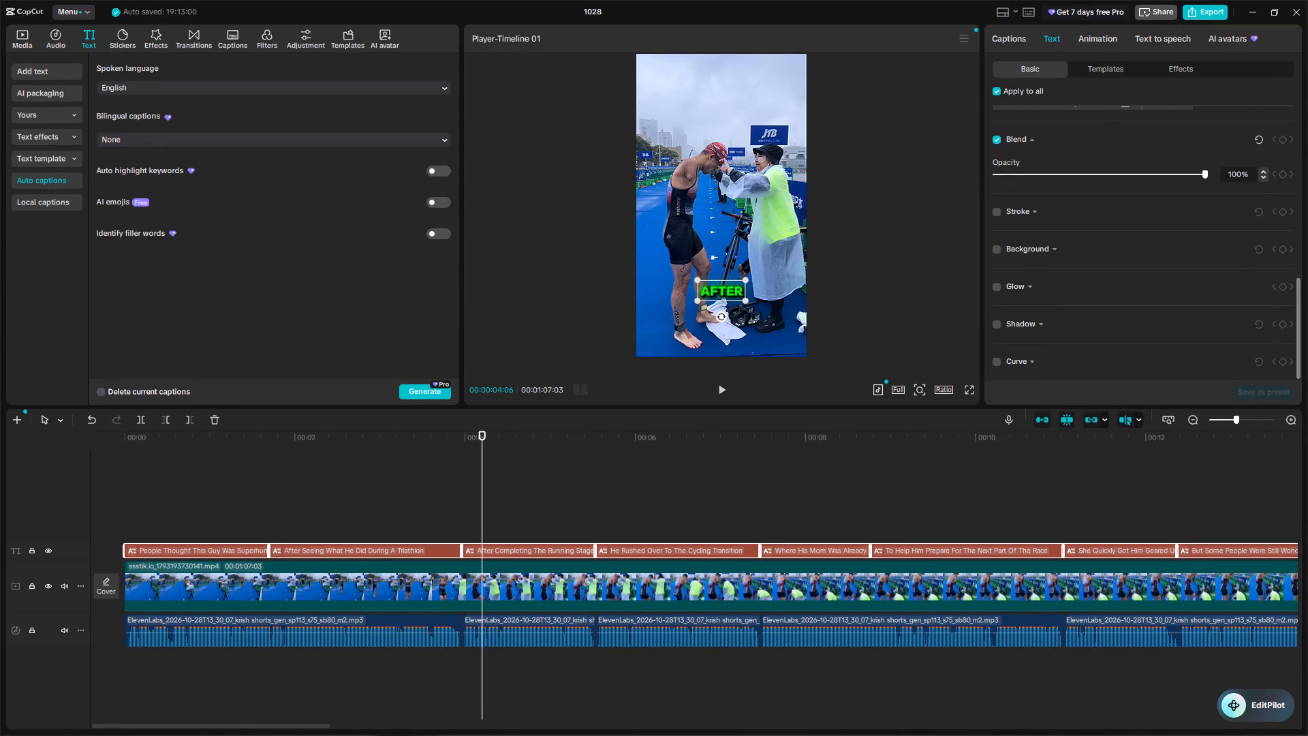
{"action": "scroll", "coordinate": [1072, 266], "scroll_direction": "down", "scroll_amount": 1}
{"action": "left_click", "coordinate": [994, 290]}
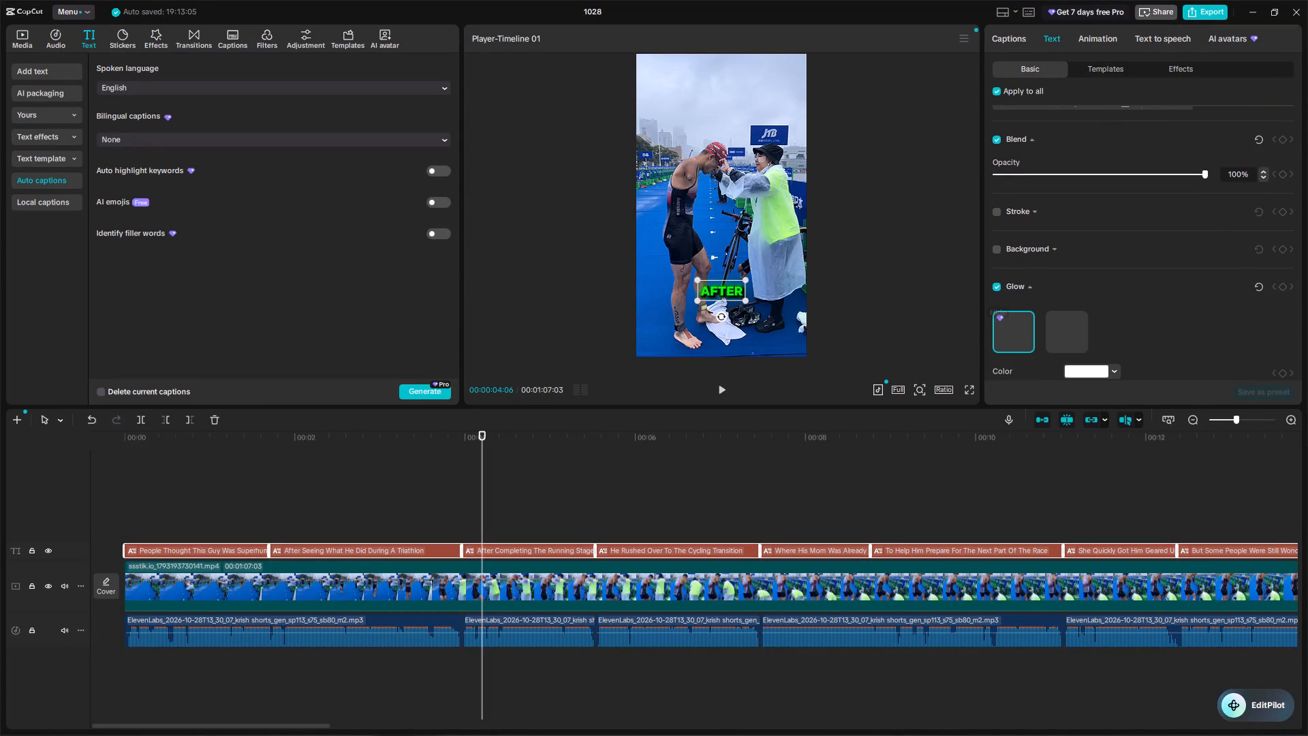
{"action": "left_click", "coordinate": [1072, 323]}
{"action": "scroll", "coordinate": [1072, 323], "scroll_direction": "down", "scroll_amount": 1}
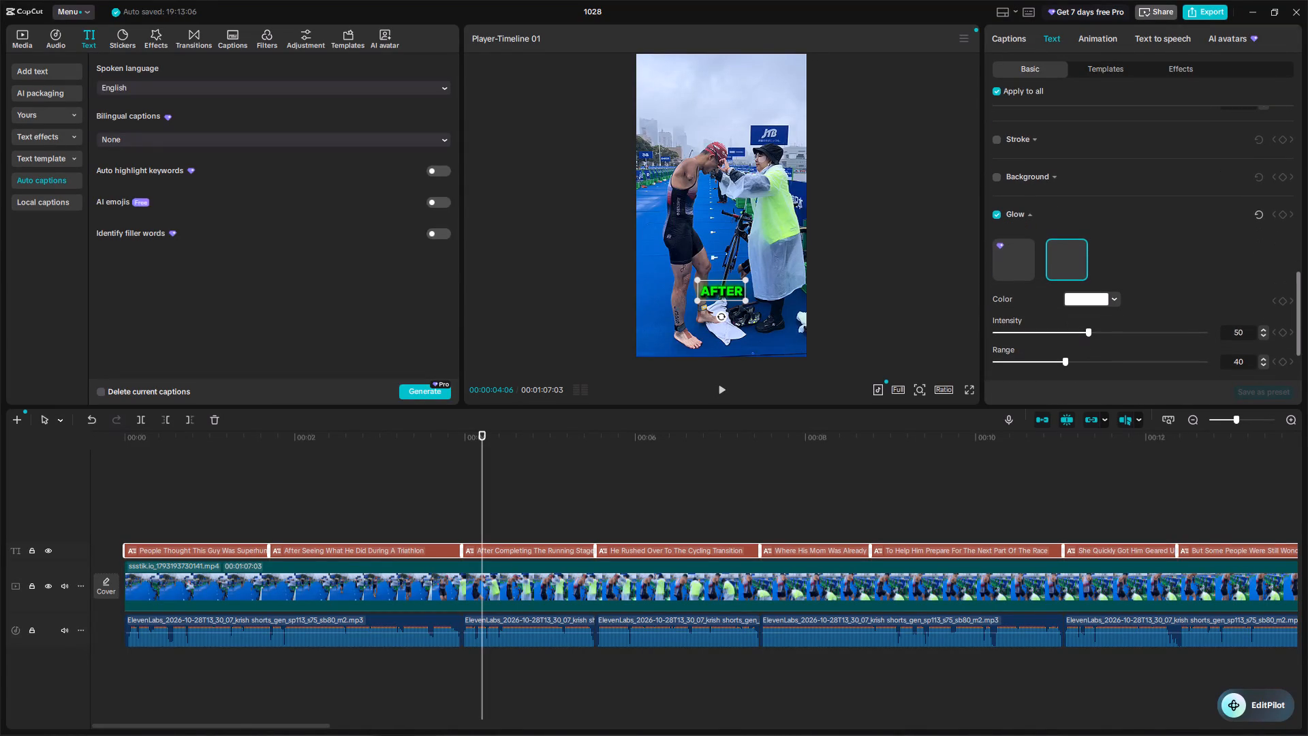
{"action": "left_click", "coordinate": [1115, 303]}
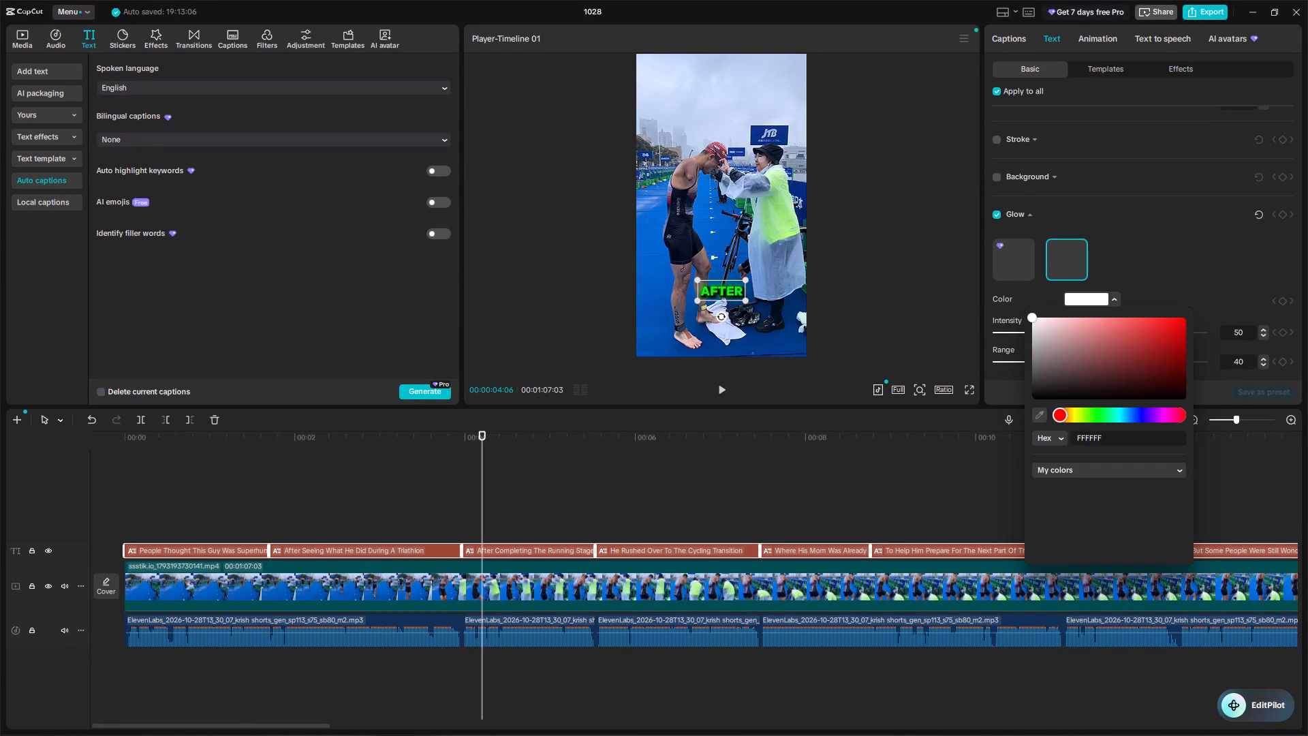
{"action": "left_click_drag", "start_coordinate": [1033, 331], "coordinate": [1023, 476]}
{"action": "left_click", "coordinate": [1150, 301]}
{"action": "scroll", "coordinate": [1150, 301], "scroll_direction": "down", "scroll_amount": 1}
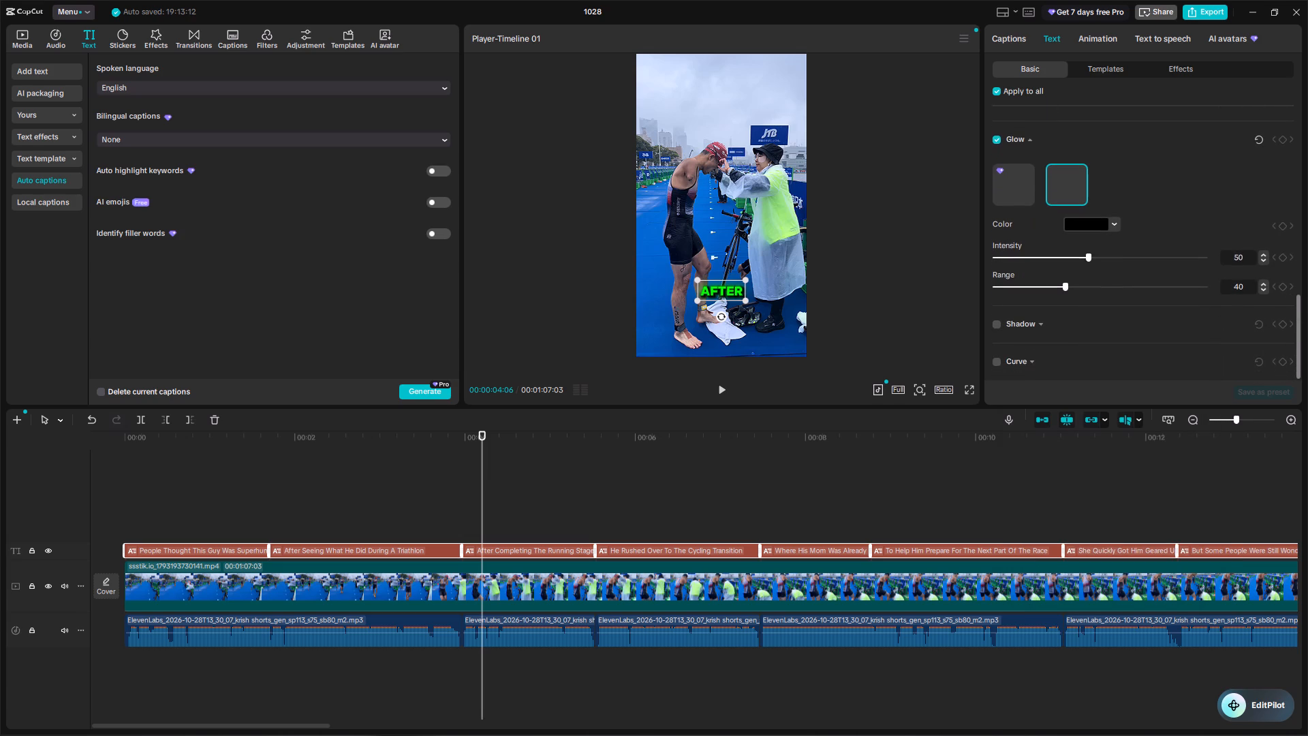
Set the captions' glow intensity to 23 and range to 22, and compare the first glow style before reselecting the second.
{"action": "left_click_drag", "start_coordinate": [1078, 254], "coordinate": [1025, 255]}
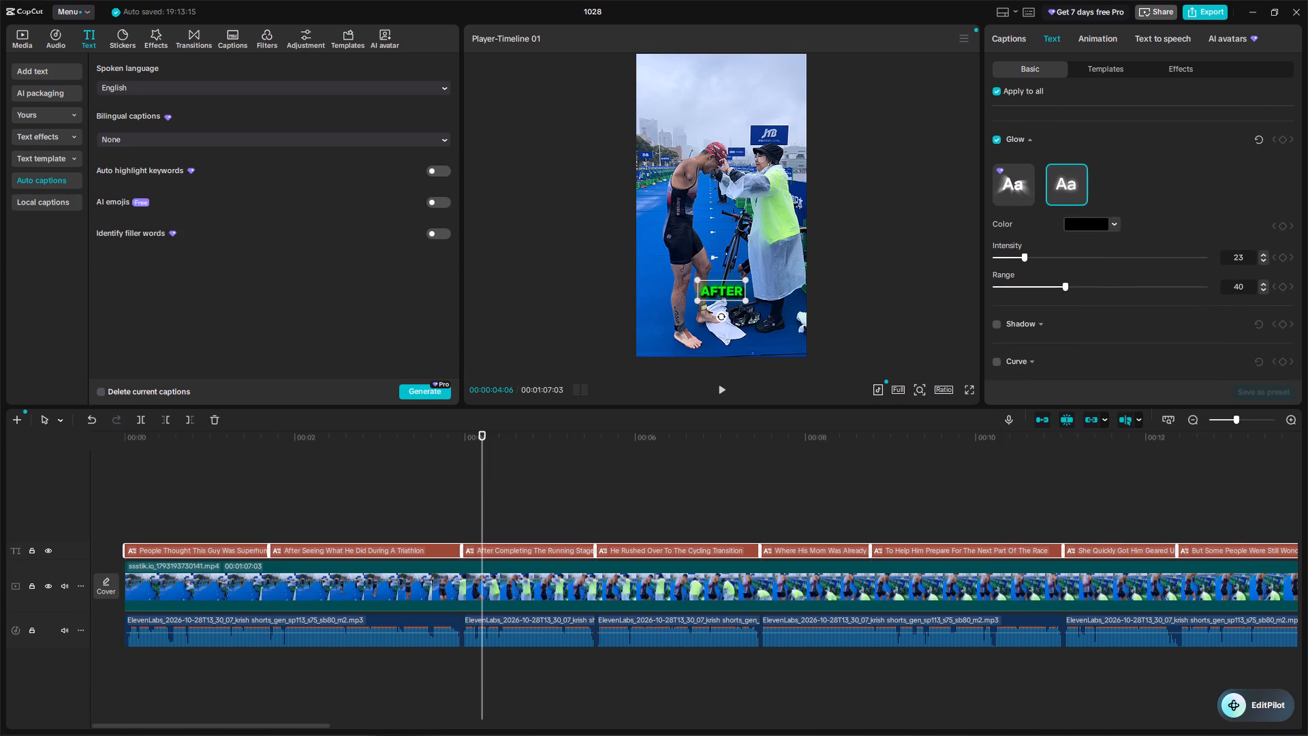
{"action": "left_click", "coordinate": [1024, 278]}
{"action": "left_click_drag", "start_coordinate": [1041, 283], "coordinate": [999, 304]}
{"action": "left_click_drag", "start_coordinate": [999, 304], "coordinate": [1024, 318]}
{"action": "scroll", "coordinate": [1092, 316], "scroll_direction": "down", "scroll_amount": 2}
{"action": "scroll", "coordinate": [1023, 335], "scroll_direction": "up", "scroll_amount": 1}
{"action": "left_click", "coordinate": [1005, 291]}
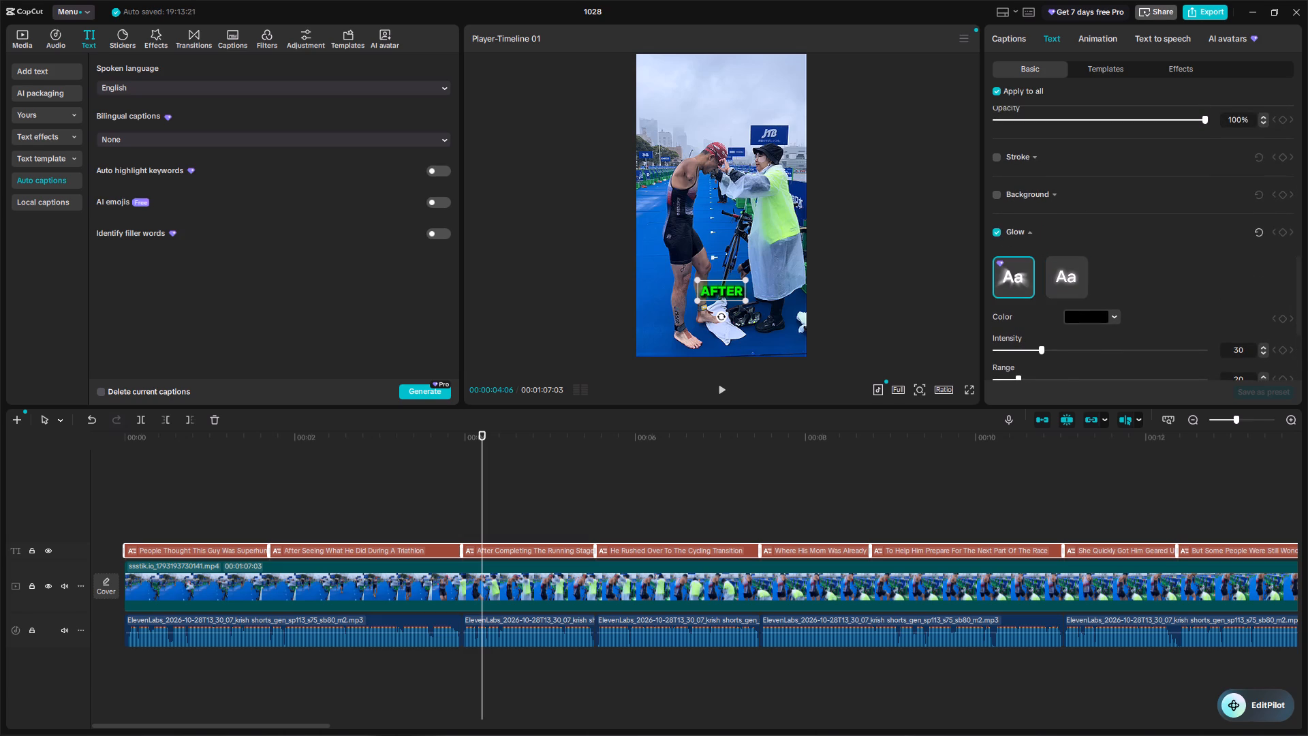
{"action": "left_click", "coordinate": [1067, 280]}
Play the video from the beginning into the second caption to check how the glow looks.
{"action": "left_click", "coordinate": [609, 467]}
{"action": "left_click_drag", "start_coordinate": [609, 467], "coordinate": [512, 462]}
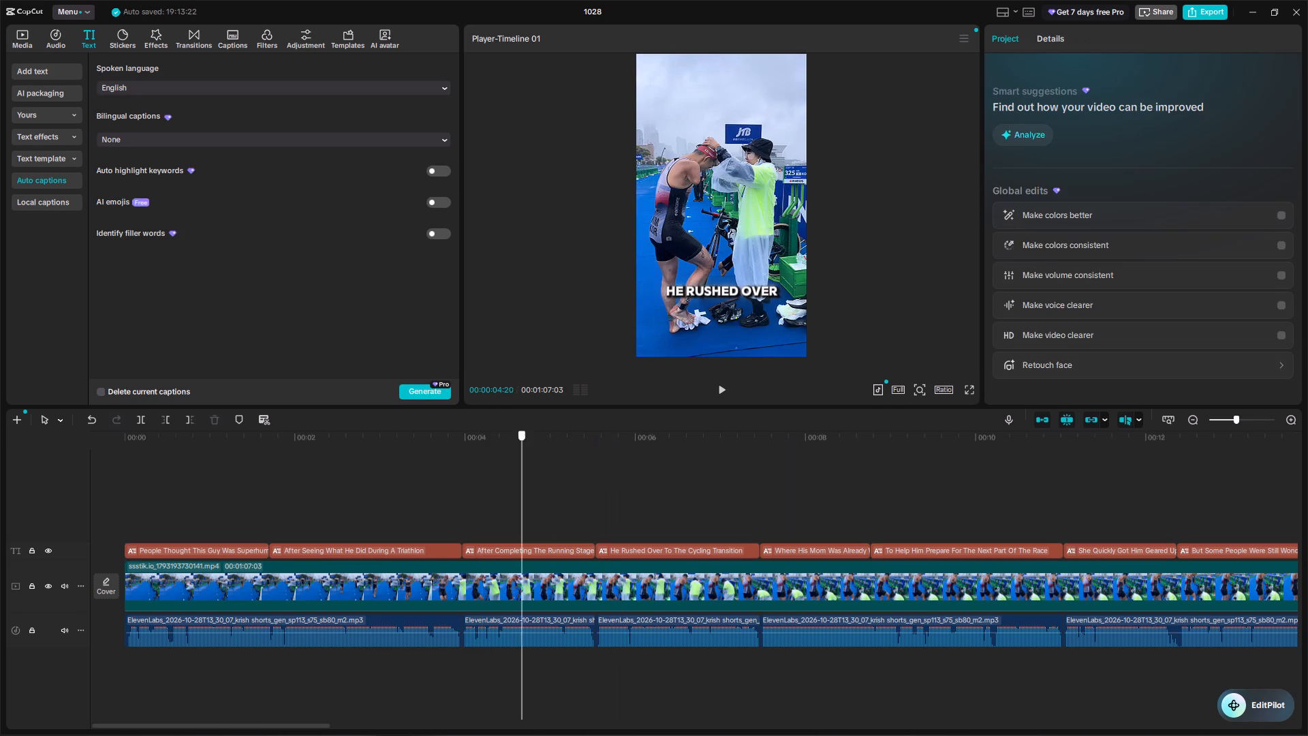
{"action": "left_click_drag", "start_coordinate": [512, 462], "coordinate": [67, 516]}
{"action": "key", "text": "space"}
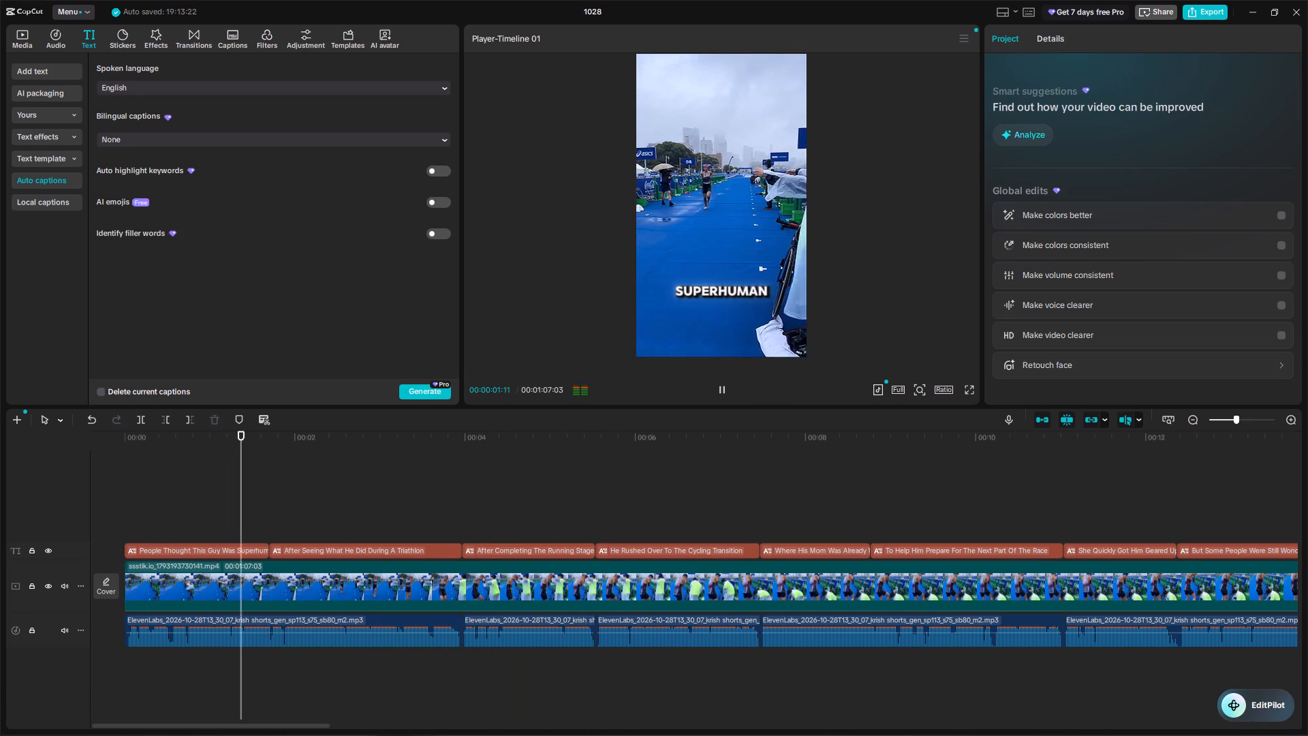
{"action": "left_click", "coordinate": [421, 550]}
{"action": "key", "text": "space"}
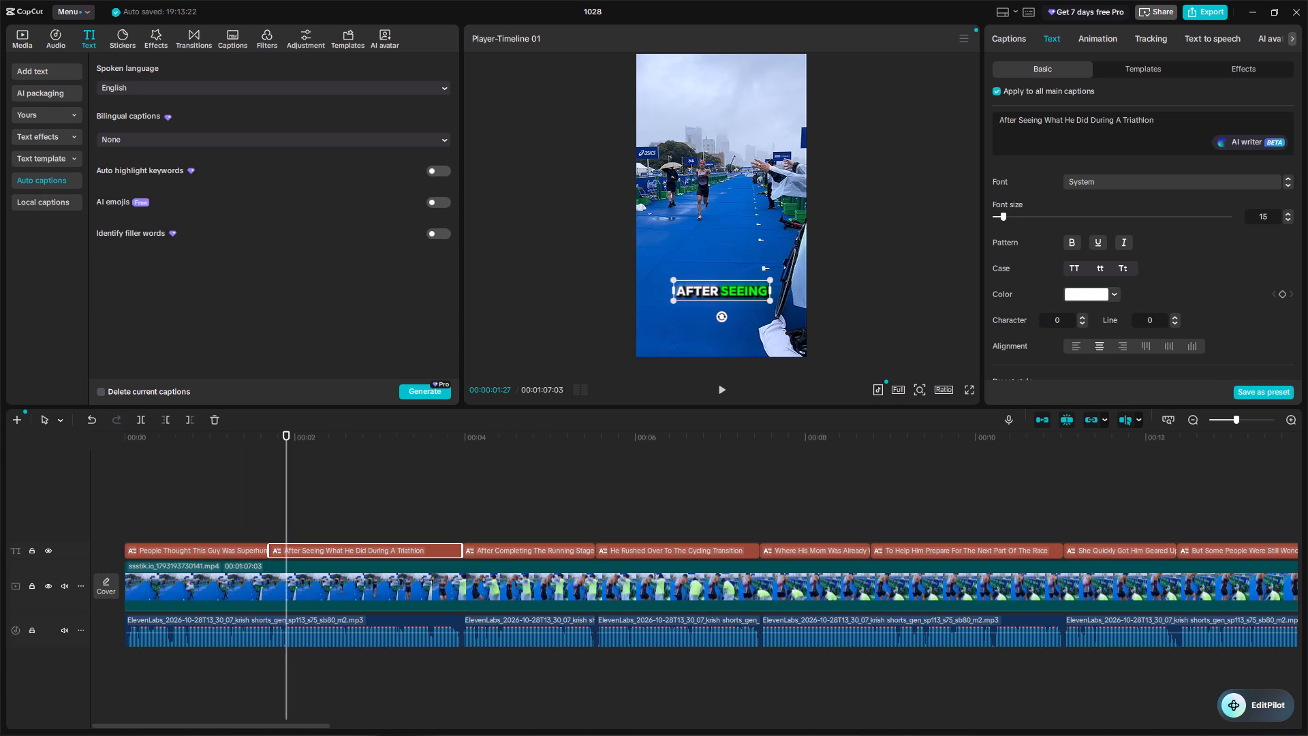
Review the second caption's settings and browse the text templates around the applied one.
{"action": "left_click", "coordinate": [1112, 39]}
{"action": "left_click", "coordinate": [999, 27]}
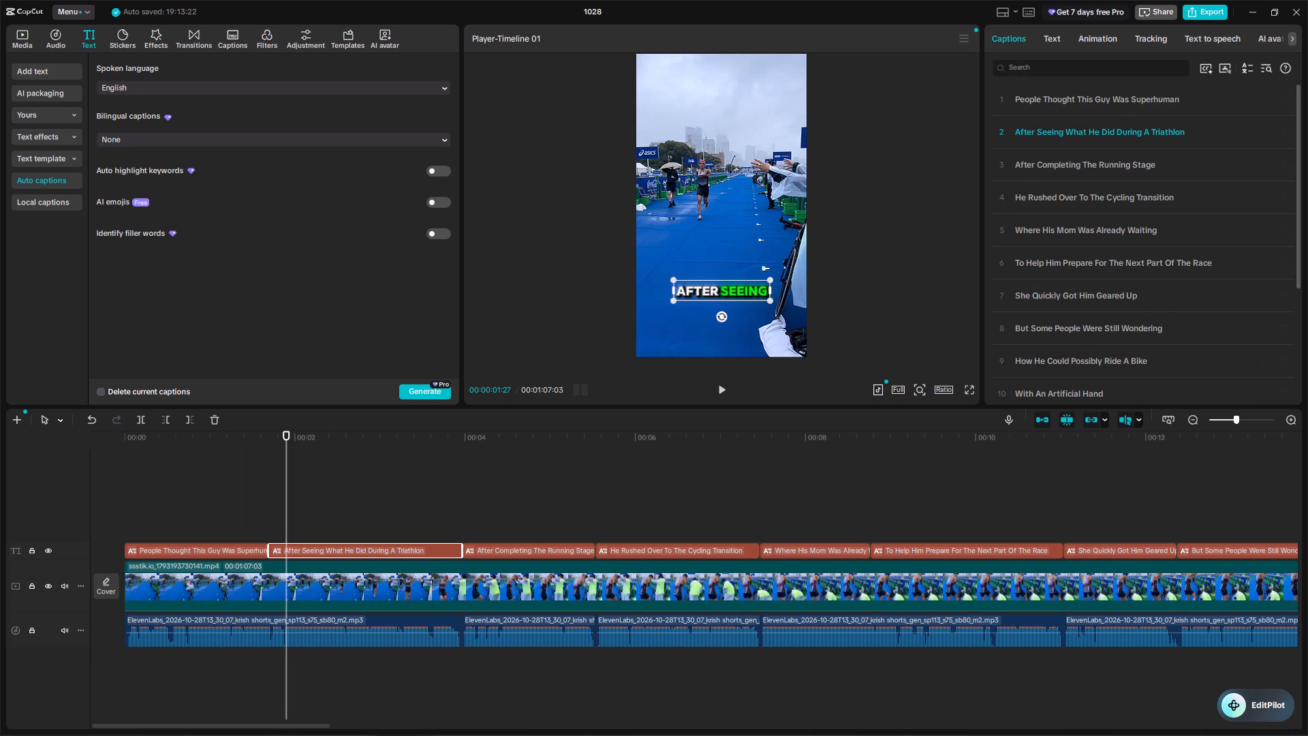
{"action": "left_click", "coordinate": [1044, 44]}
{"action": "left_click", "coordinate": [1131, 70]}
{"action": "scroll", "coordinate": [1186, 339], "scroll_direction": "up", "scroll_amount": 2}
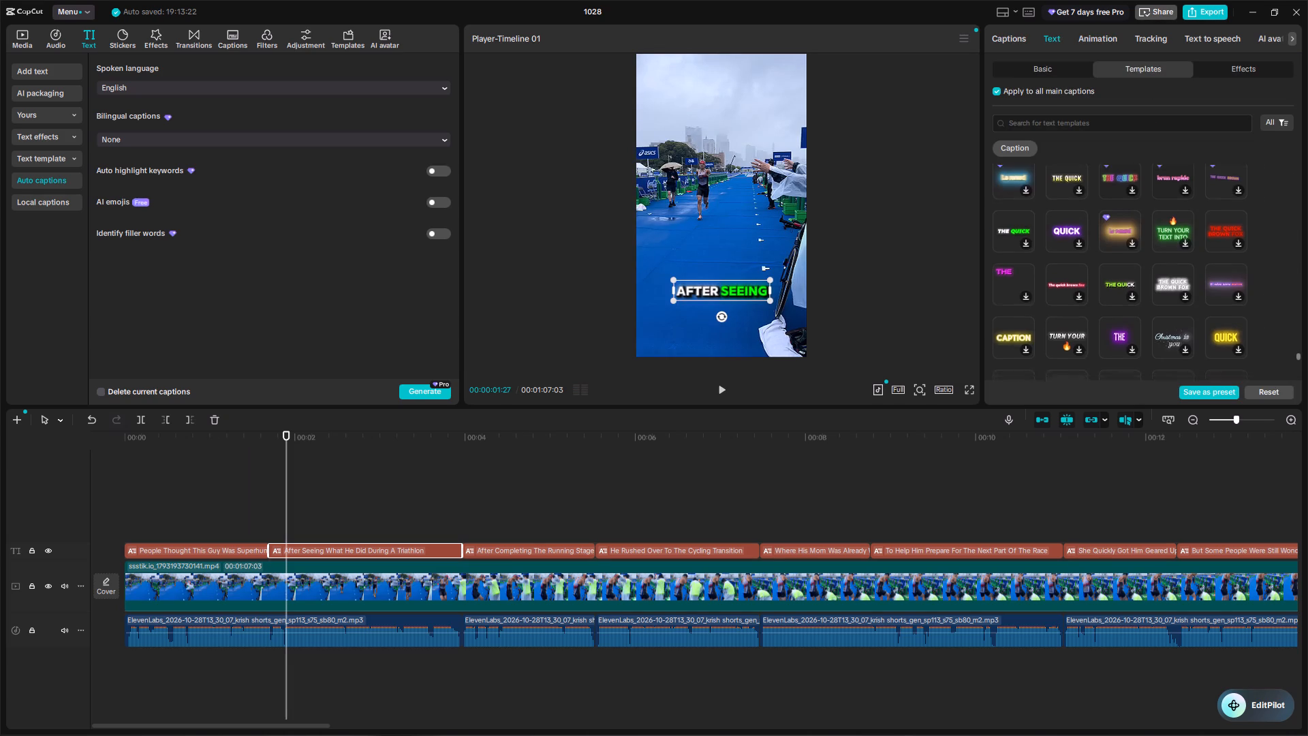
{"action": "scroll", "coordinate": [1186, 339], "scroll_direction": "up", "scroll_amount": 3}
{"action": "scroll", "coordinate": [1186, 339], "scroll_direction": "down", "scroll_amount": 4}
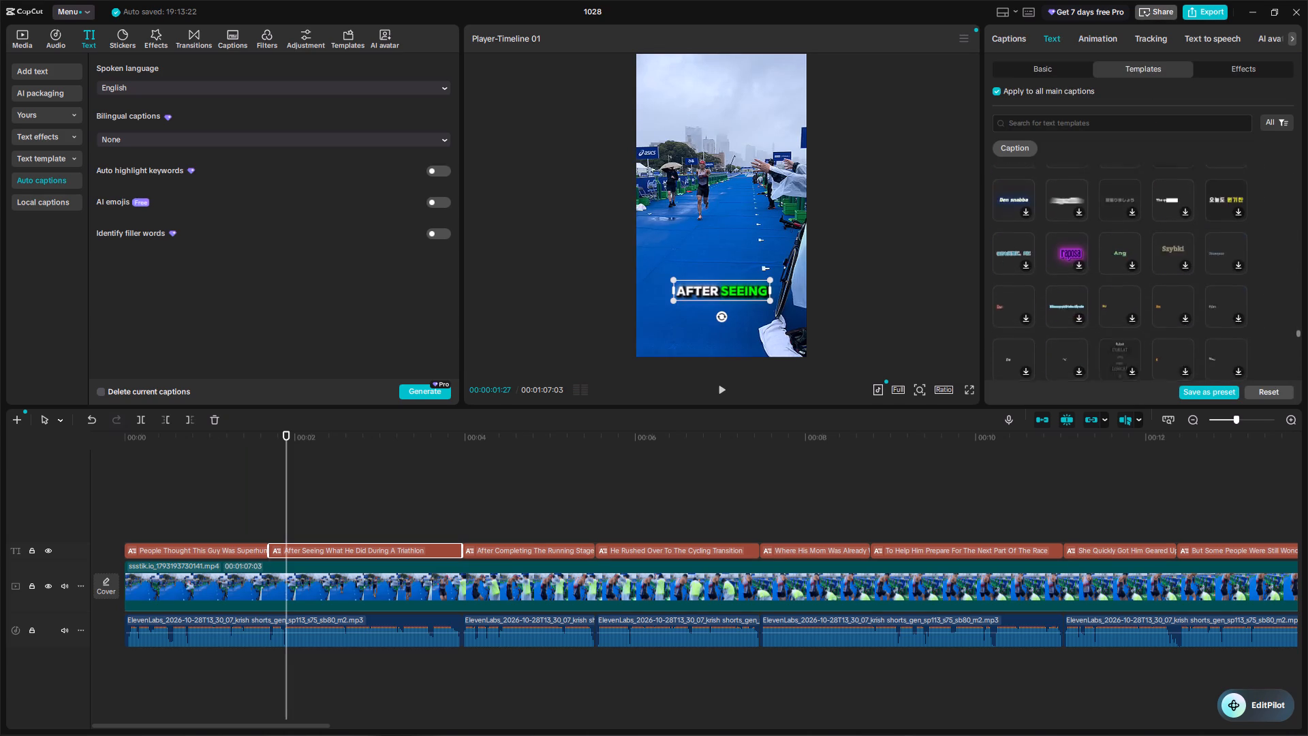
{"action": "scroll", "coordinate": [1186, 339], "scroll_direction": "down", "scroll_amount": 7}
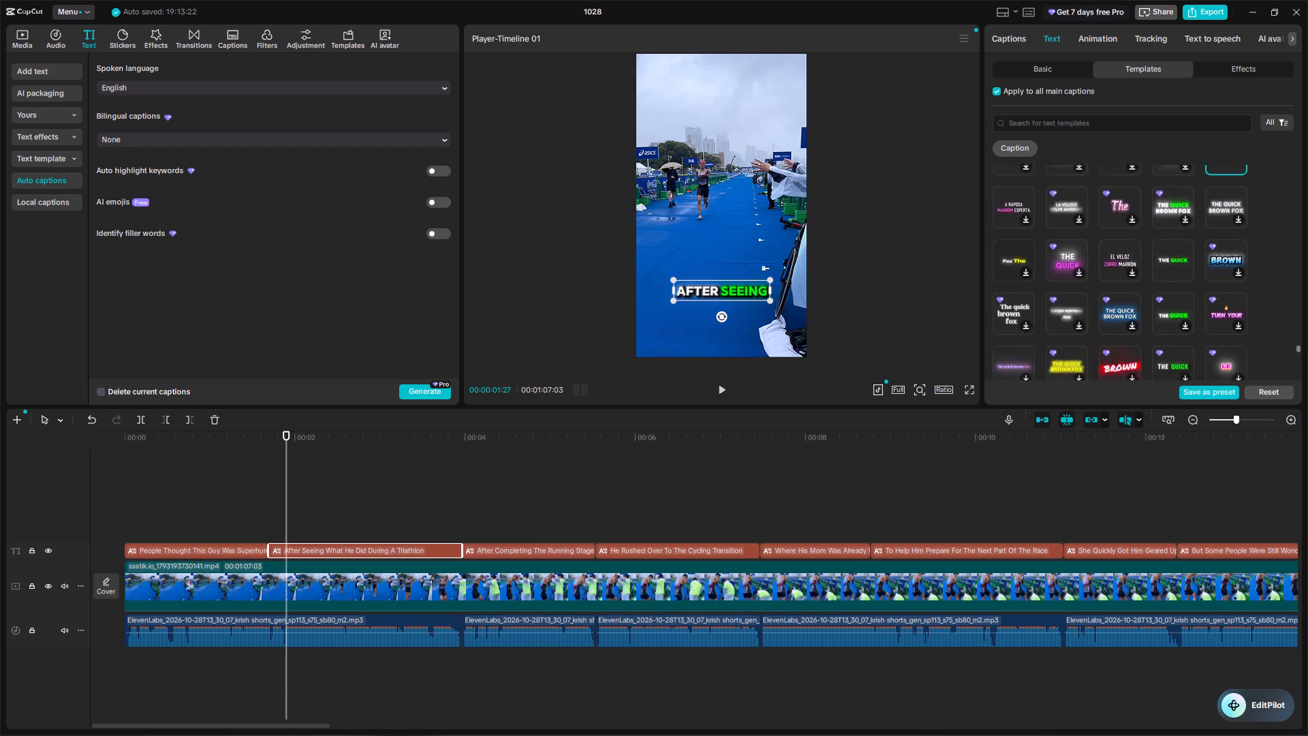
Close the current project, open project 1024 and enter its Compound clip1.
{"action": "left_click", "coordinate": [1288, 10]}
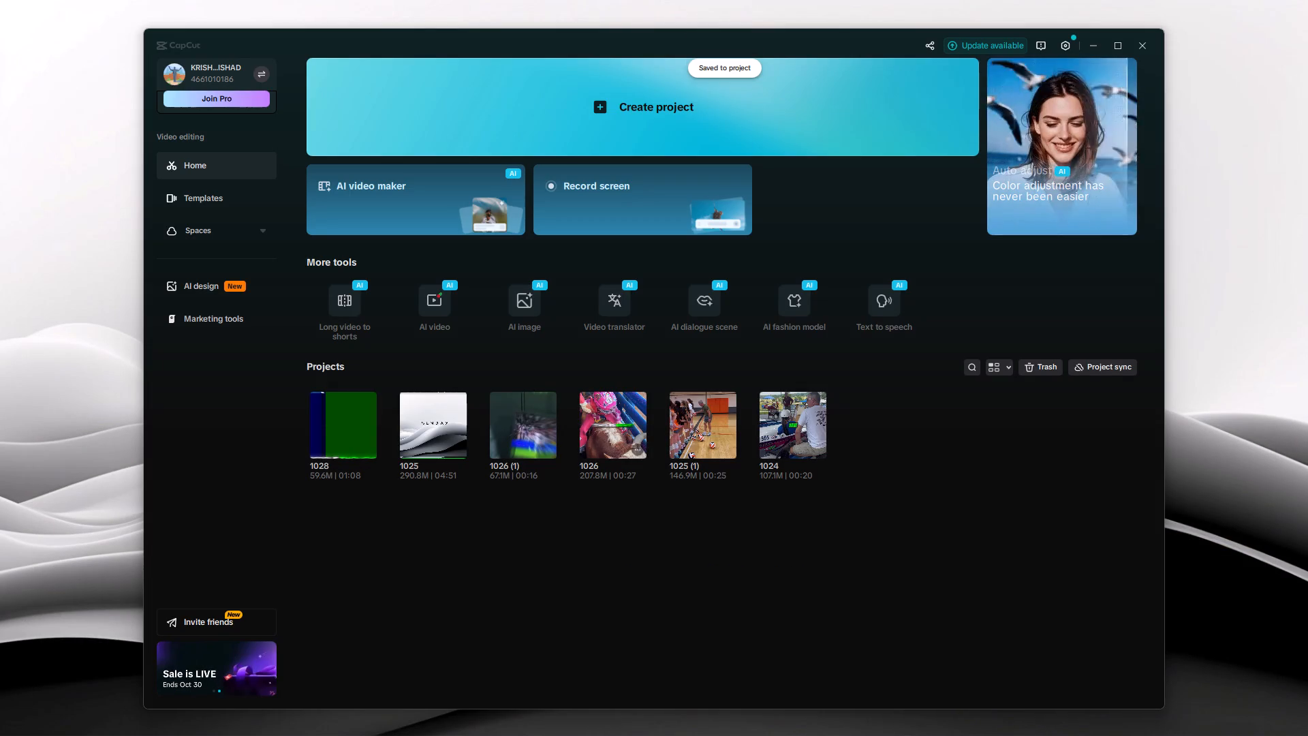
{"action": "left_click", "coordinate": [768, 428]}
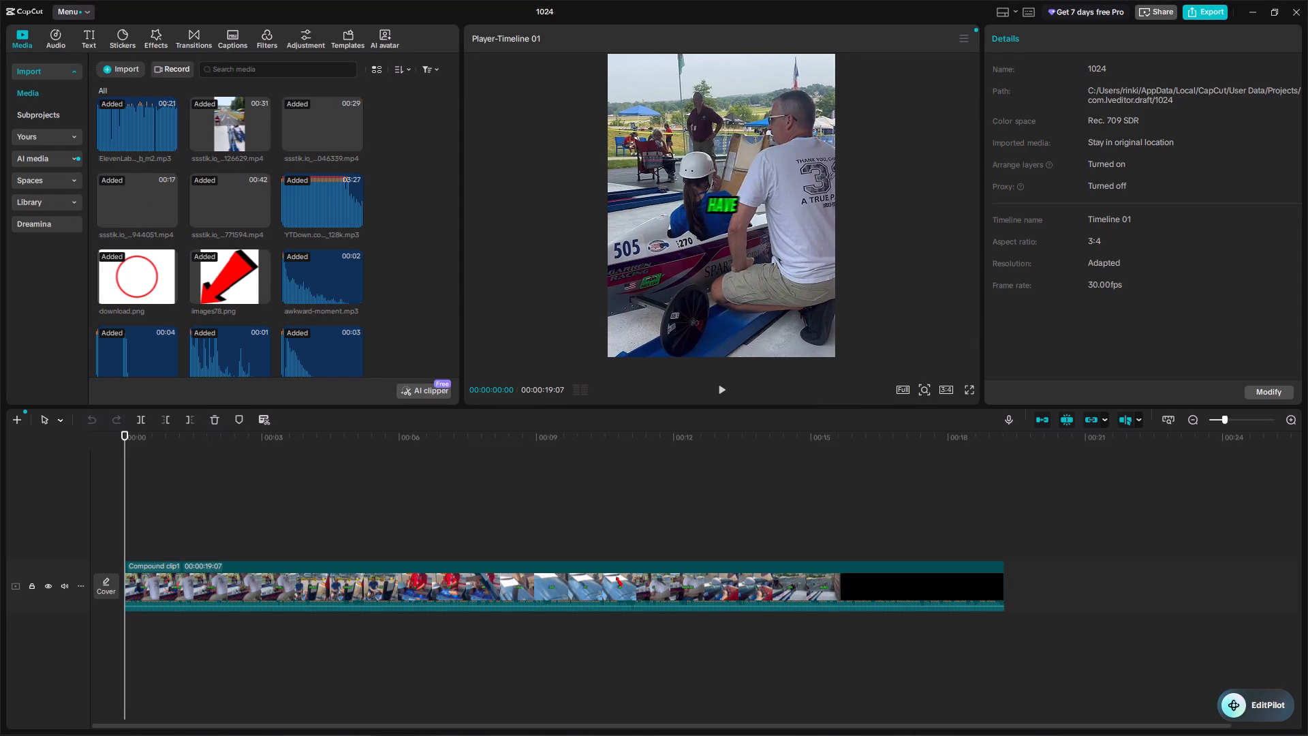
{"action": "double_click", "coordinate": [540, 598]}
Select the ninth caption, starting with "since", in Compound clip1 and look through the caption text templates for the one it uses.
{"action": "left_click", "coordinate": [414, 496]}
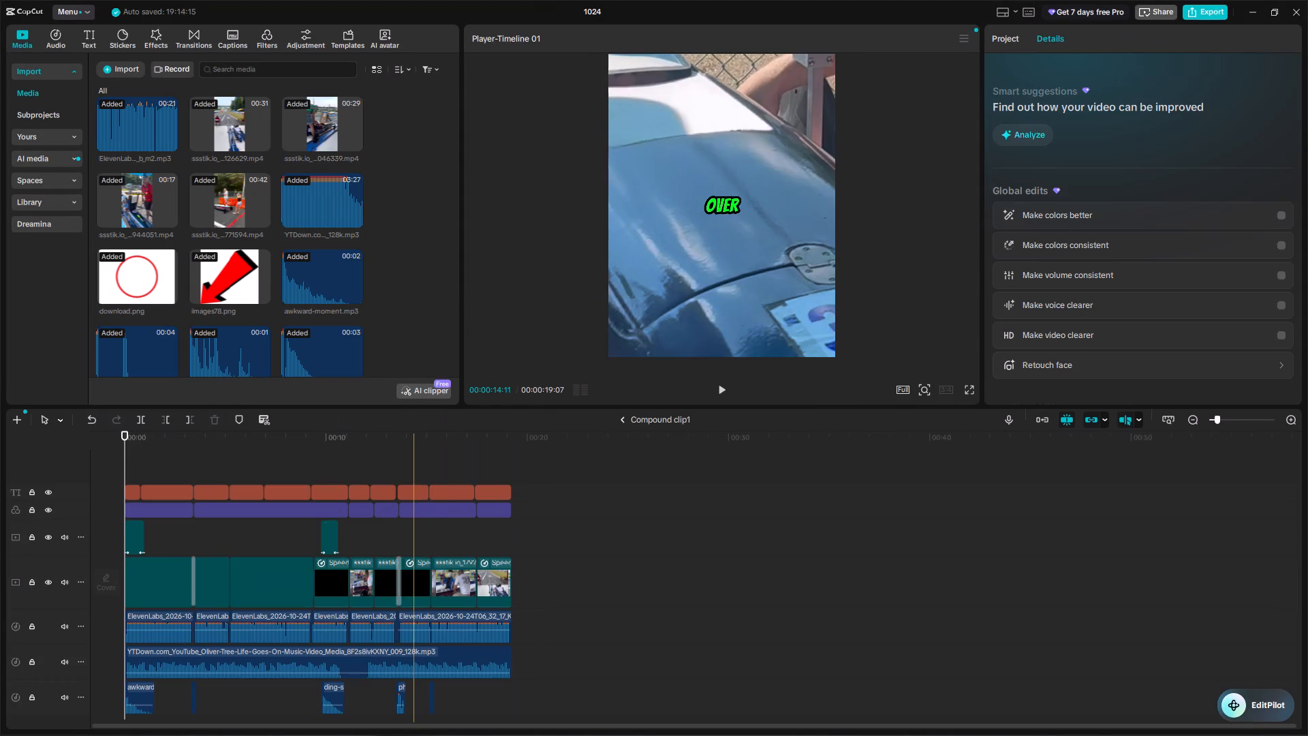
{"action": "left_click", "coordinate": [1145, 71]}
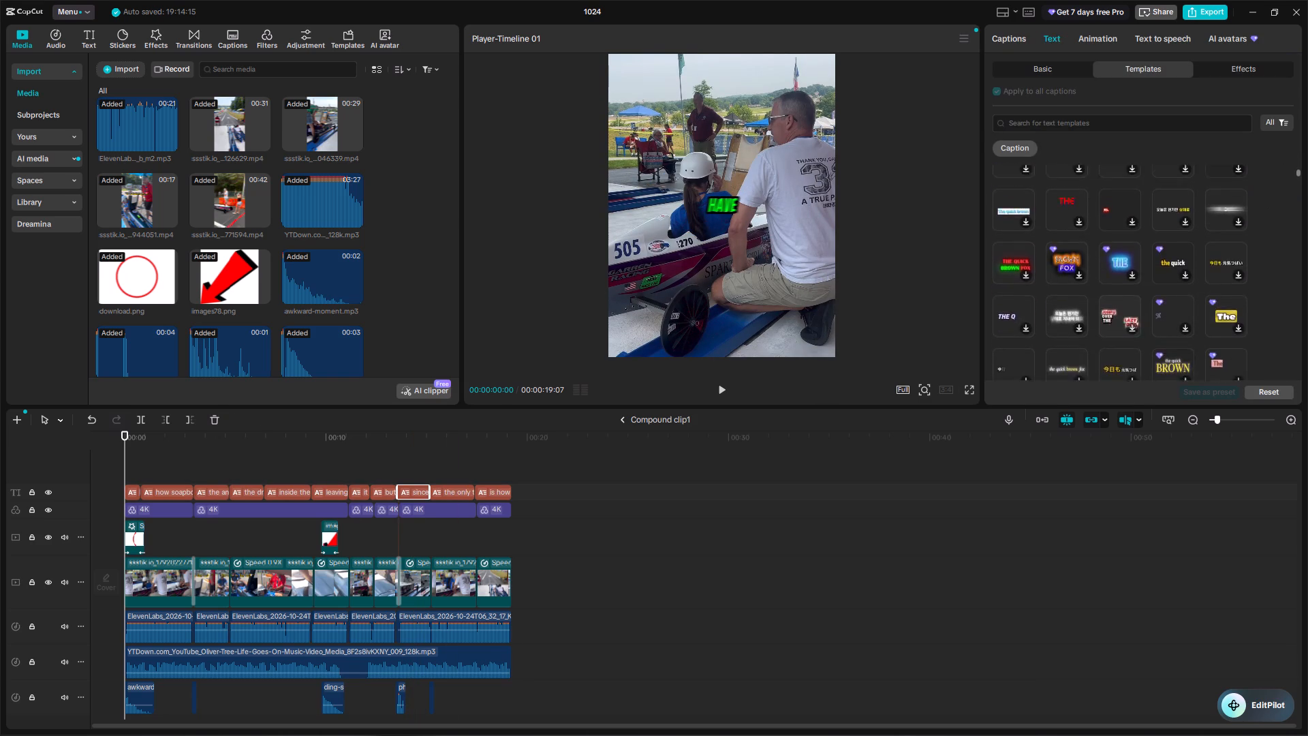
{"action": "scroll", "coordinate": [1143, 274], "scroll_direction": "down", "scroll_amount": 5}
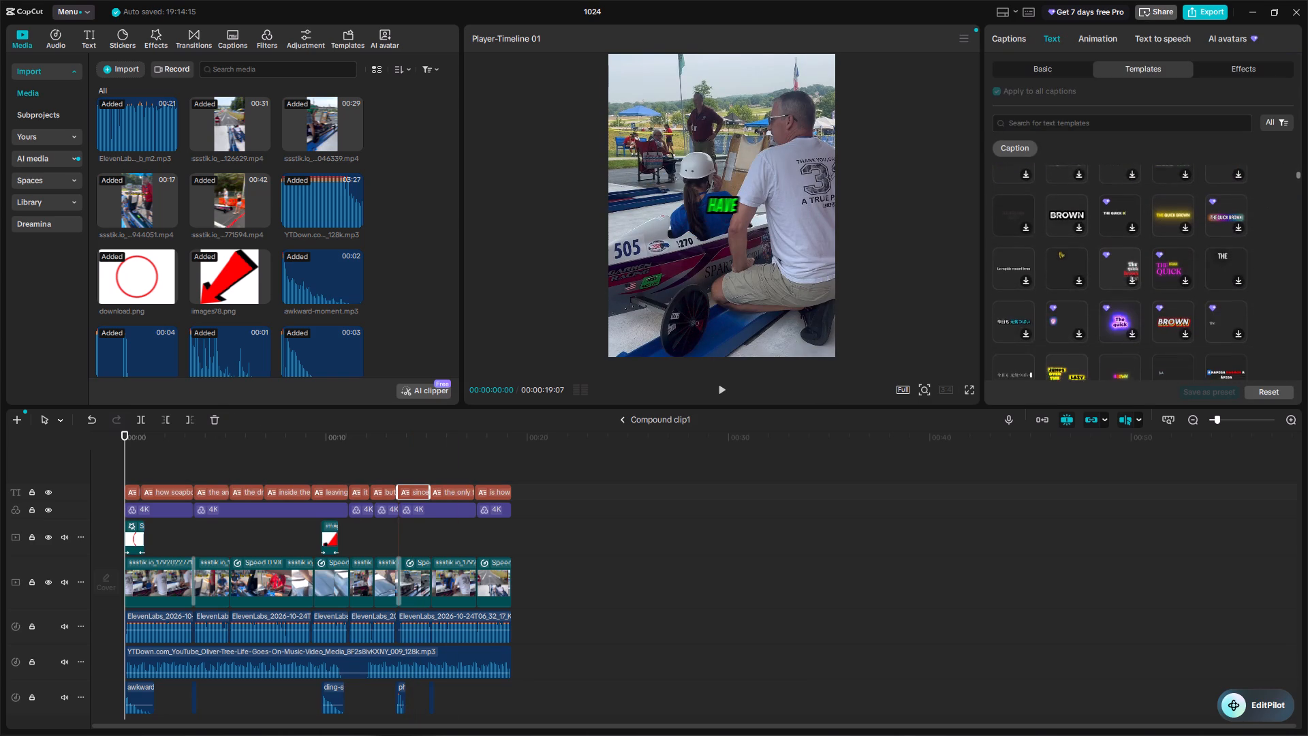
{"action": "scroll", "coordinate": [1217, 326], "scroll_direction": "down", "scroll_amount": 3}
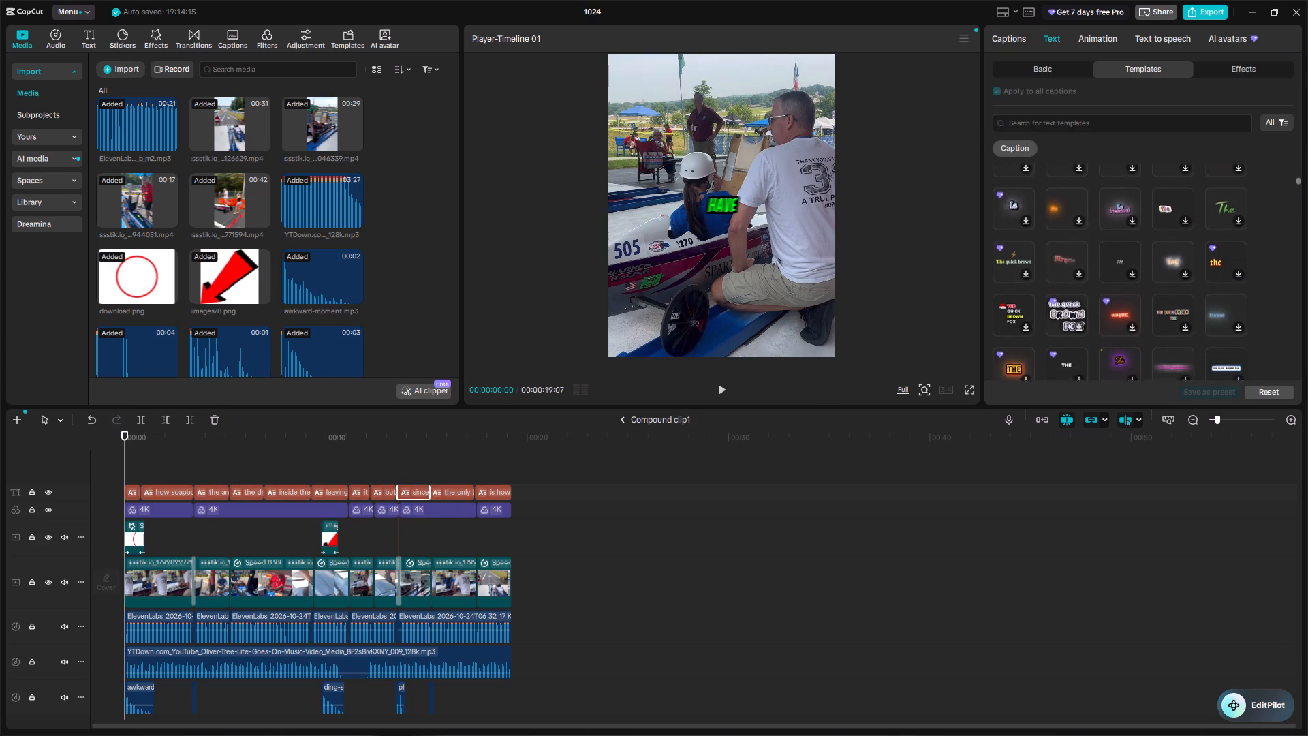
{"action": "scroll", "coordinate": [1217, 326], "scroll_direction": "down", "scroll_amount": 5}
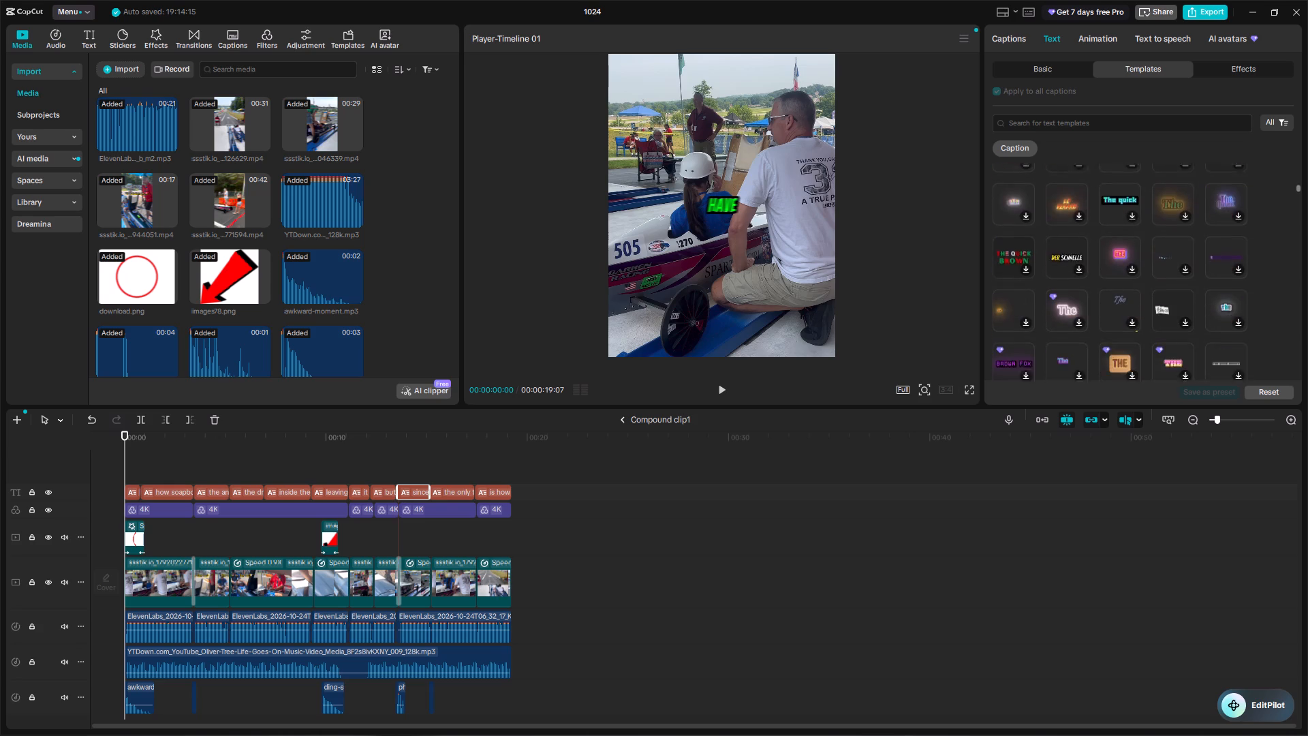
{"action": "scroll", "coordinate": [1217, 326], "scroll_direction": "down", "scroll_amount": 3}
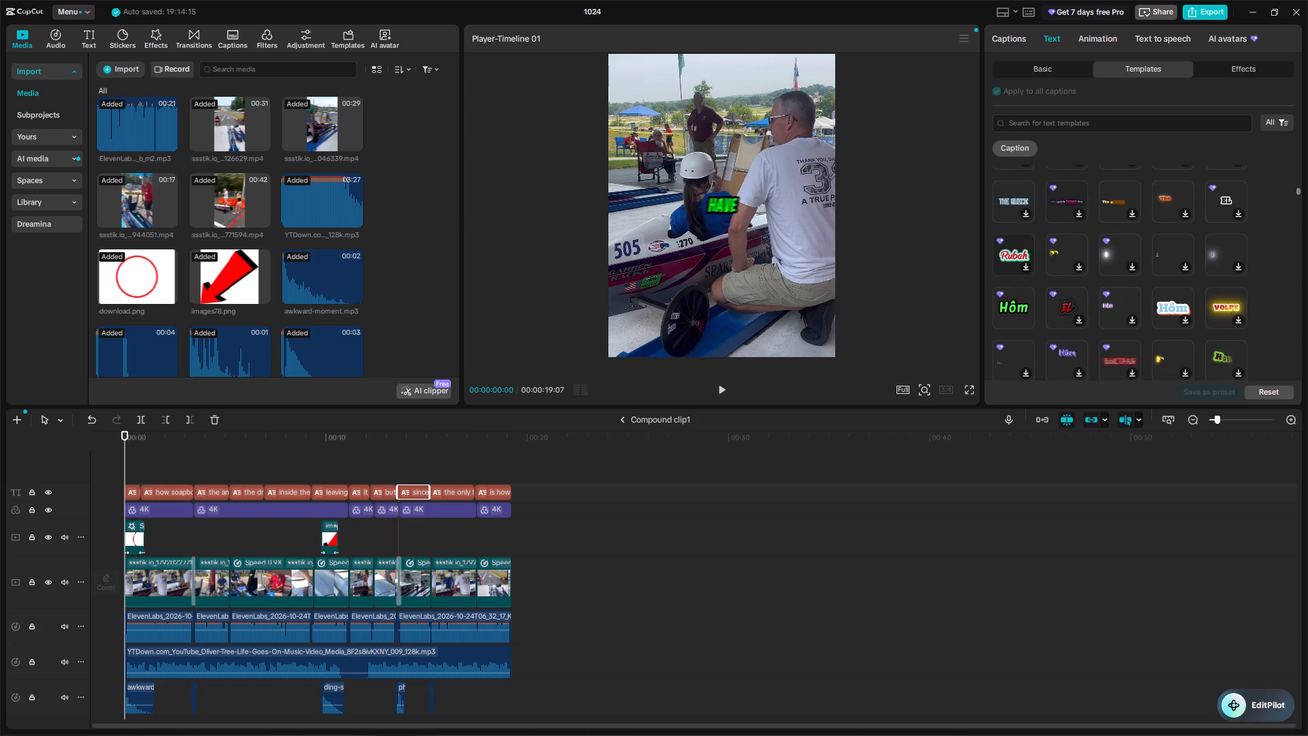
{"action": "scroll", "coordinate": [1217, 326], "scroll_direction": "down", "scroll_amount": 4}
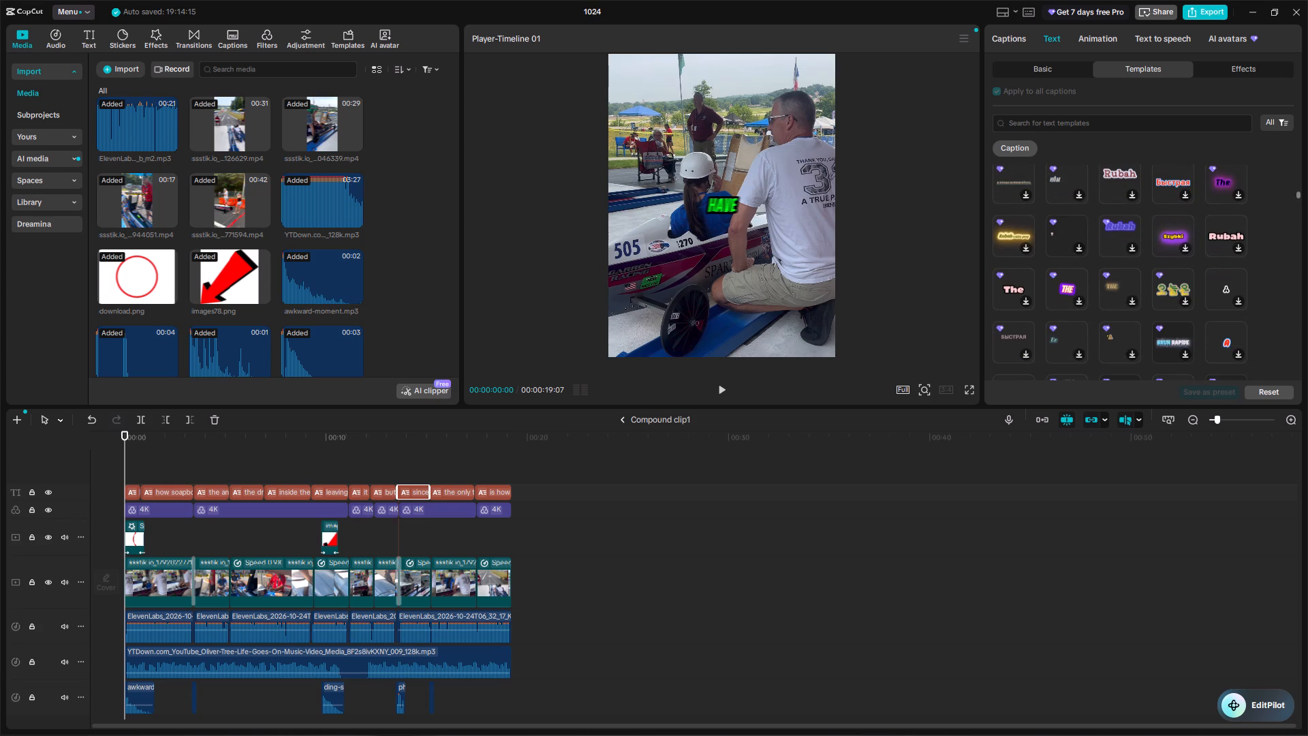
{"action": "scroll", "coordinate": [1268, 313], "scroll_direction": "down", "scroll_amount": 3}
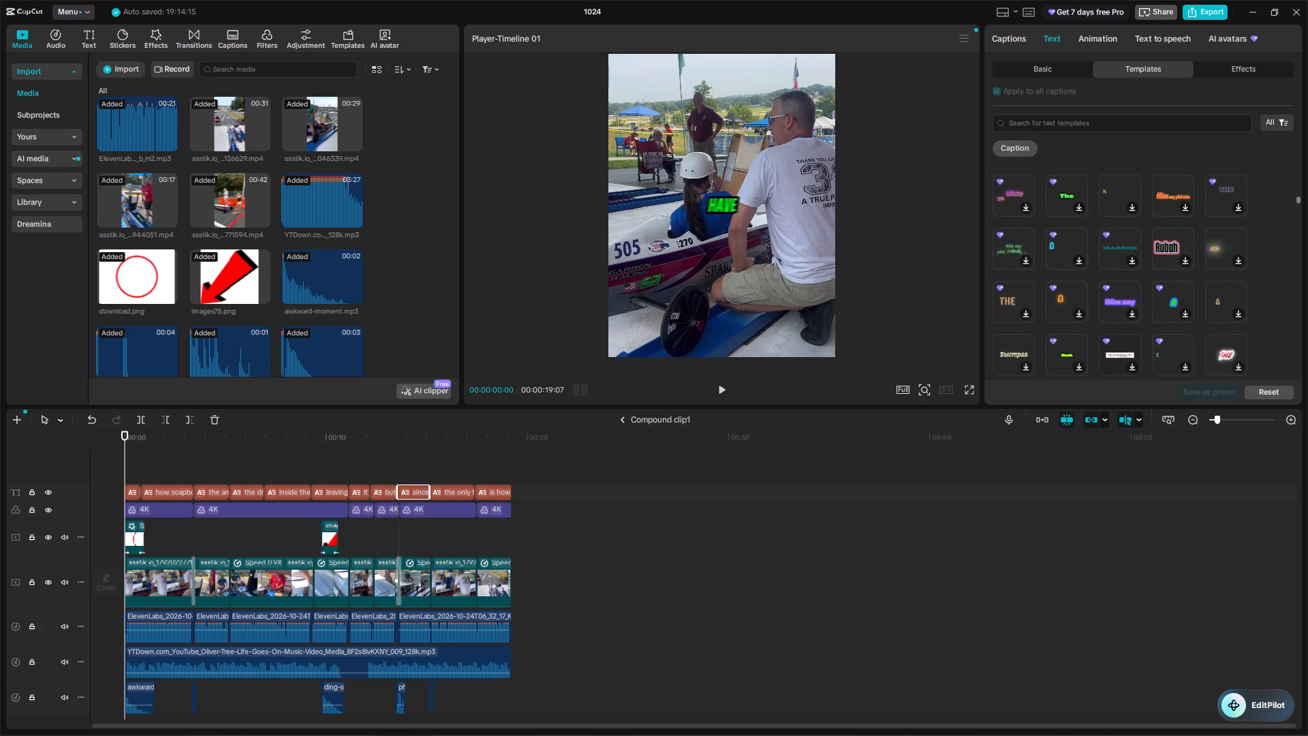
{"action": "scroll", "coordinate": [1268, 313], "scroll_direction": "down", "scroll_amount": 6}
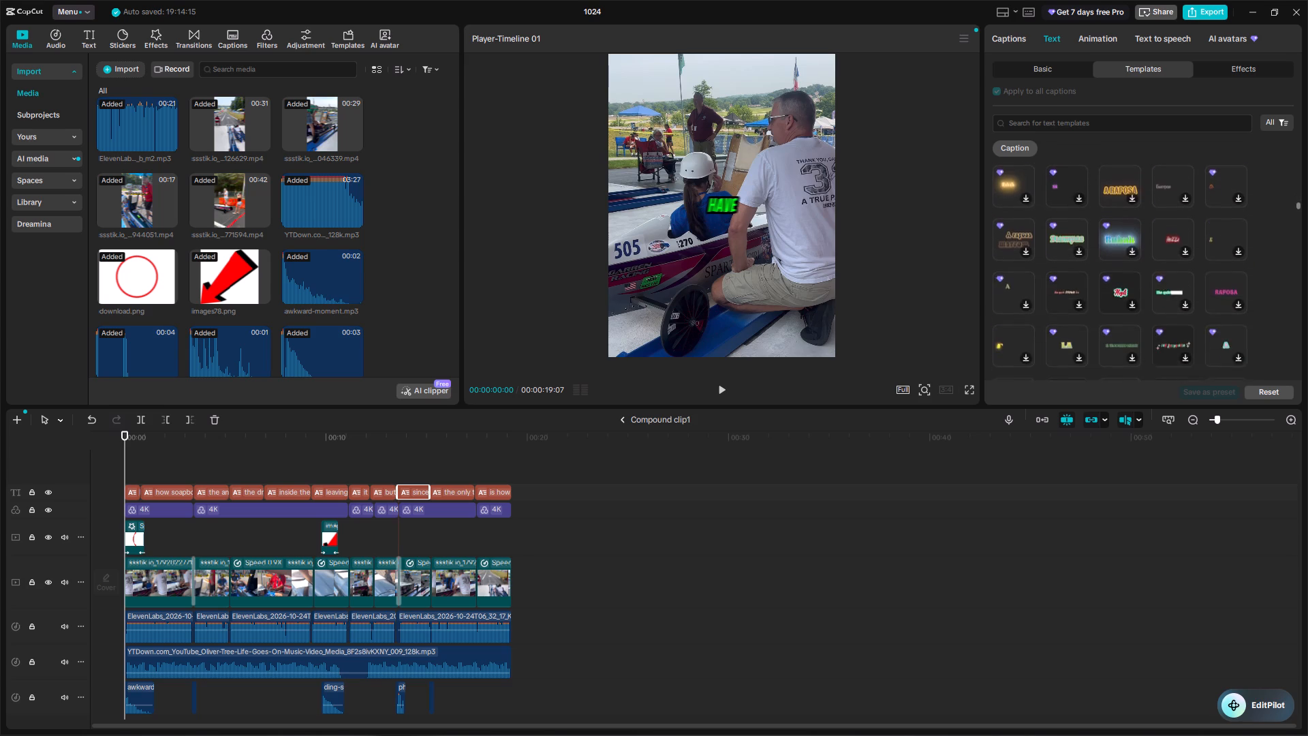
{"action": "scroll", "coordinate": [1268, 313], "scroll_direction": "down", "scroll_amount": 2}
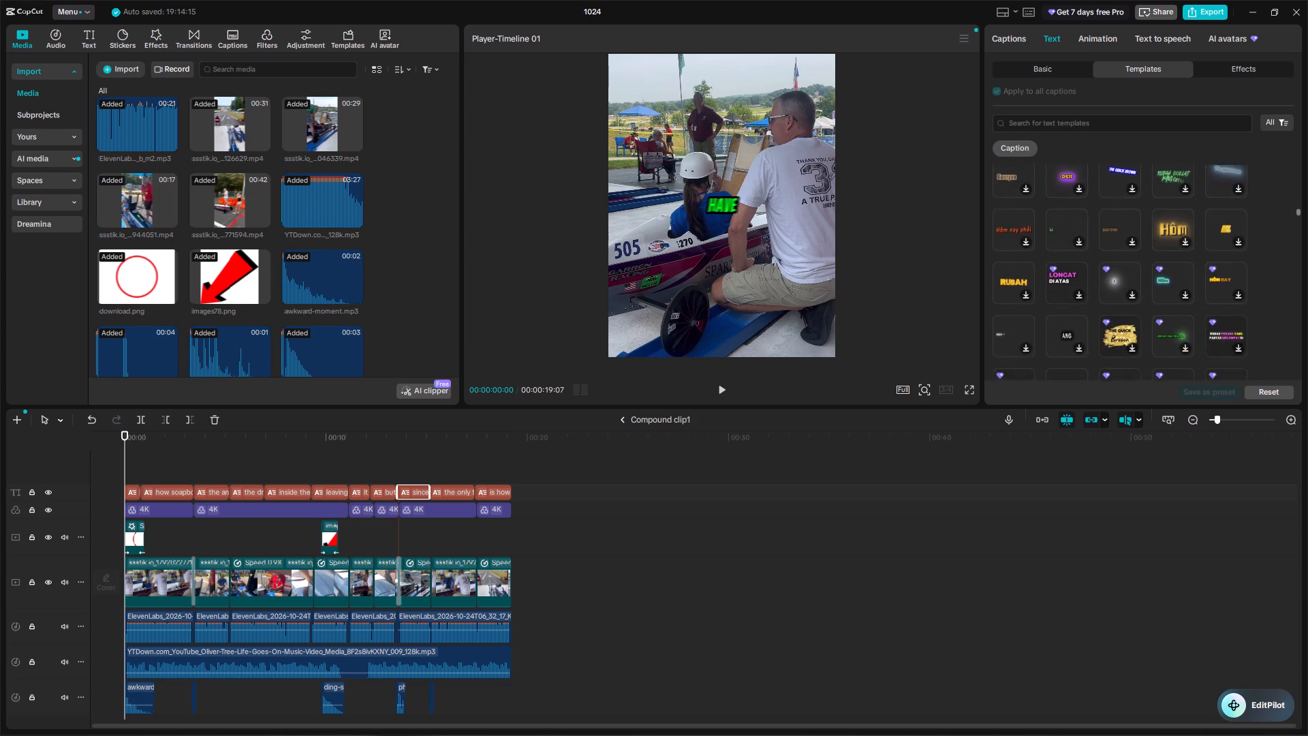
{"action": "scroll", "coordinate": [1268, 313], "scroll_direction": "down", "scroll_amount": 1}
{"action": "scroll", "coordinate": [1268, 313], "scroll_direction": "up", "scroll_amount": 1}
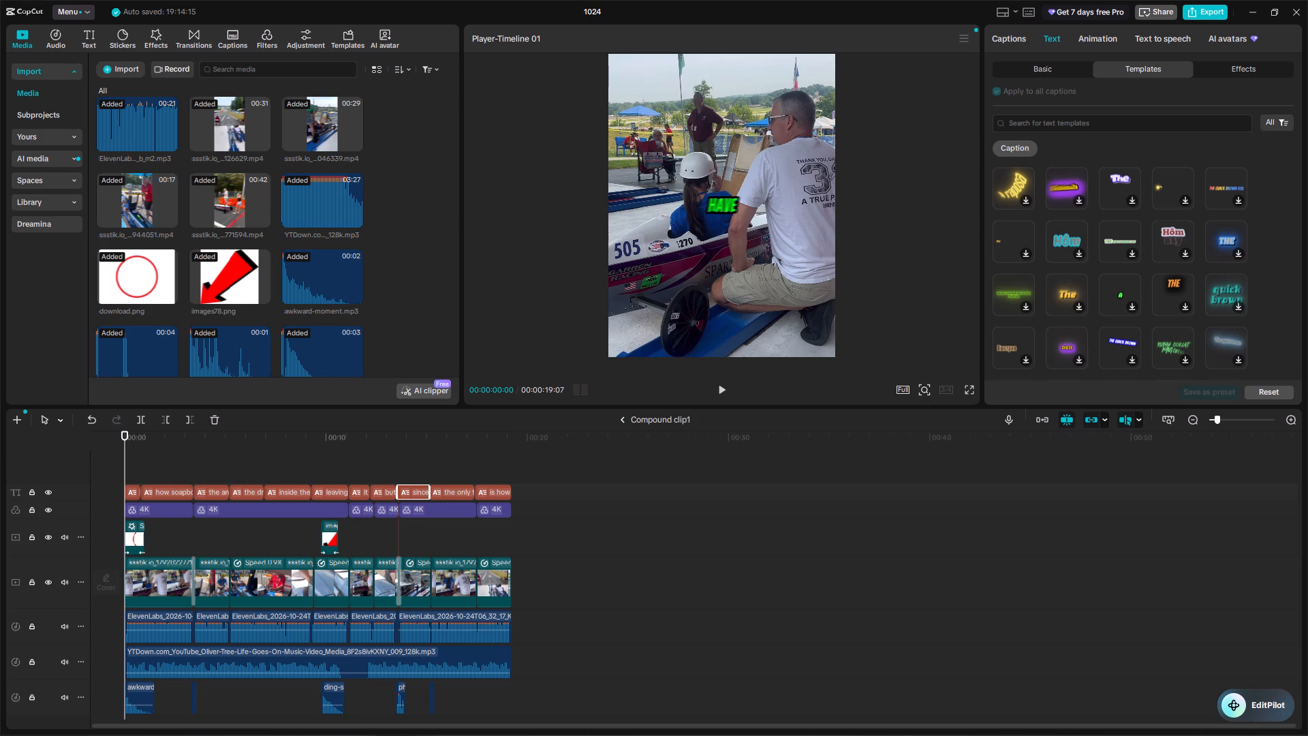
{"action": "scroll", "coordinate": [1125, 303], "scroll_direction": "down", "scroll_amount": 1}
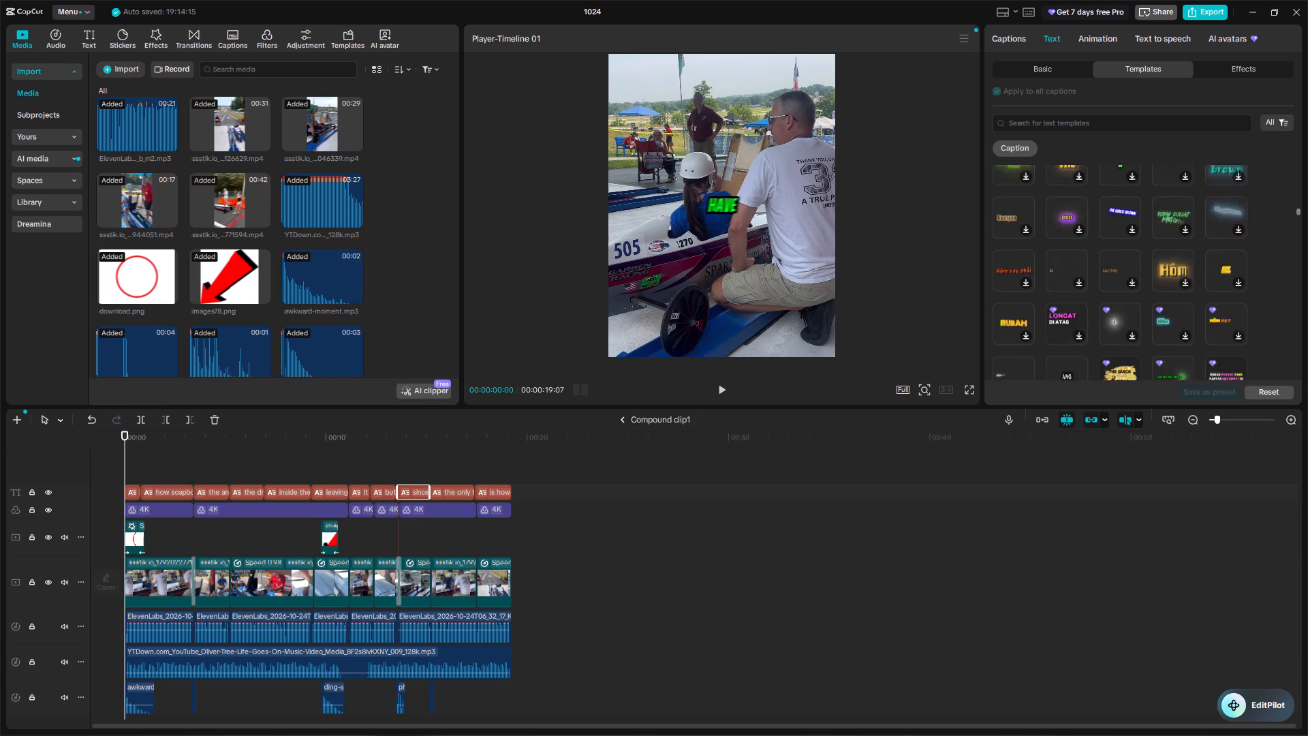
{"action": "scroll", "coordinate": [1125, 303], "scroll_direction": "down", "scroll_amount": 1}
{"action": "scroll", "coordinate": [1186, 322], "scroll_direction": "down", "scroll_amount": 3}
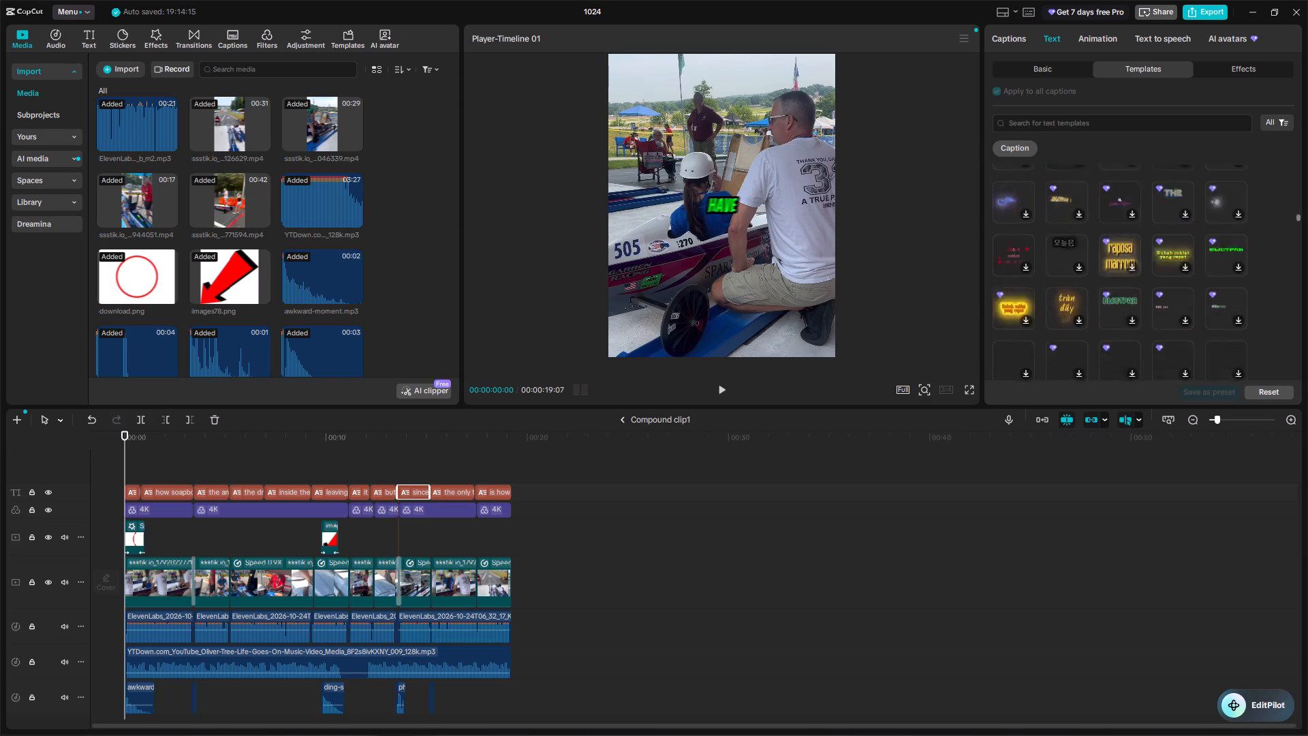
{"action": "scroll", "coordinate": [1186, 322], "scroll_direction": "down", "scroll_amount": 5}
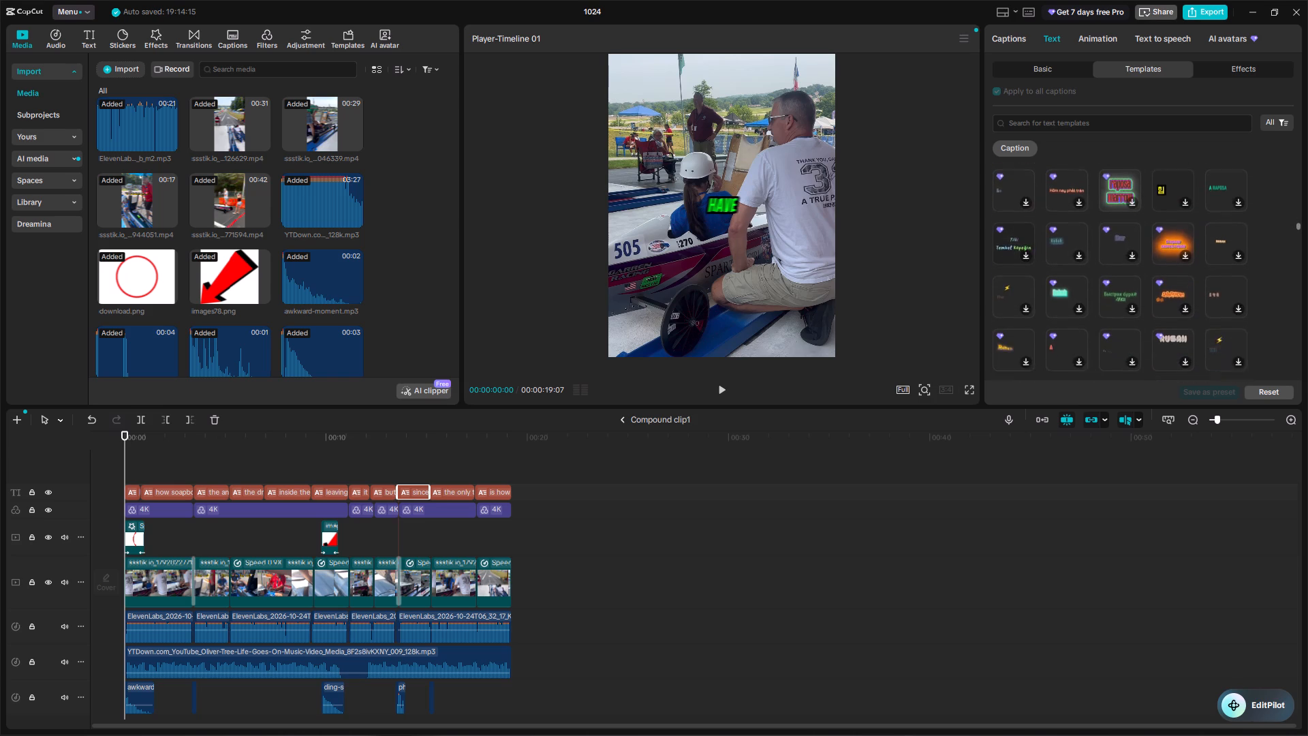
{"action": "scroll", "coordinate": [1186, 322], "scroll_direction": "down", "scroll_amount": 4}
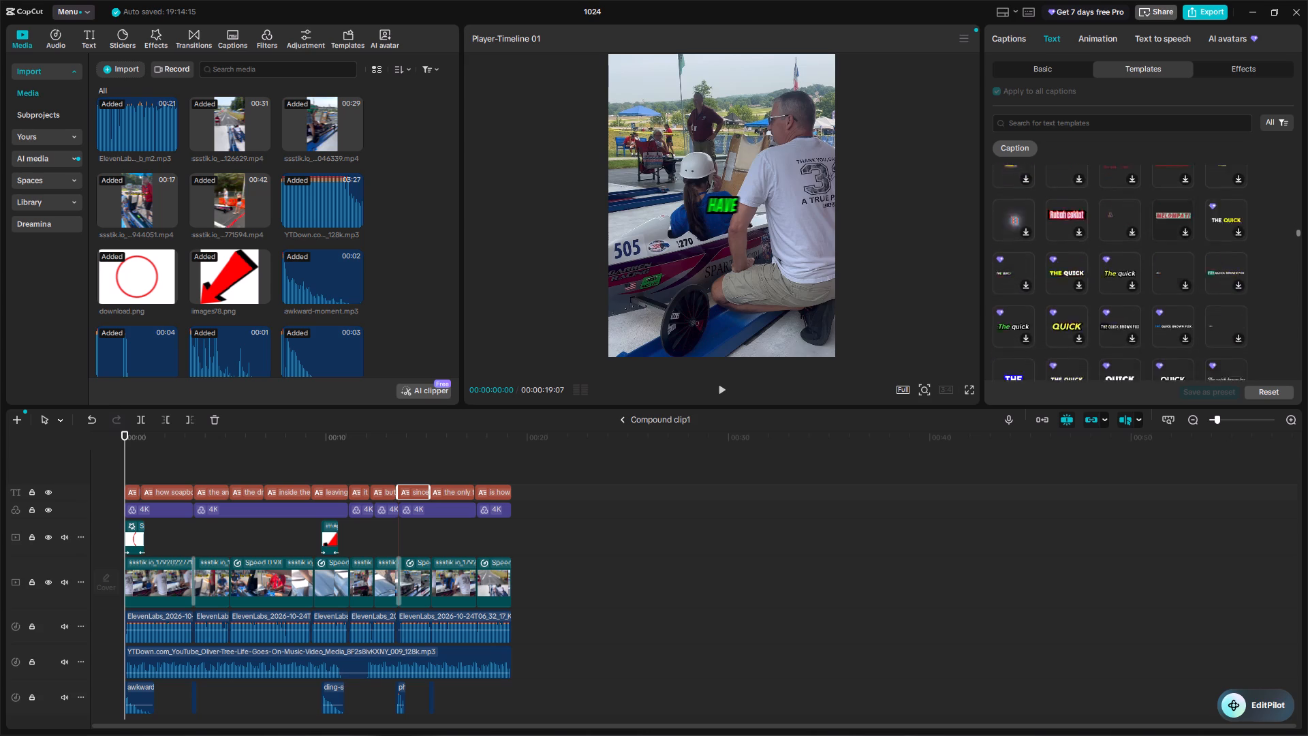
{"action": "scroll", "coordinate": [1186, 322], "scroll_direction": "down", "scroll_amount": 5}
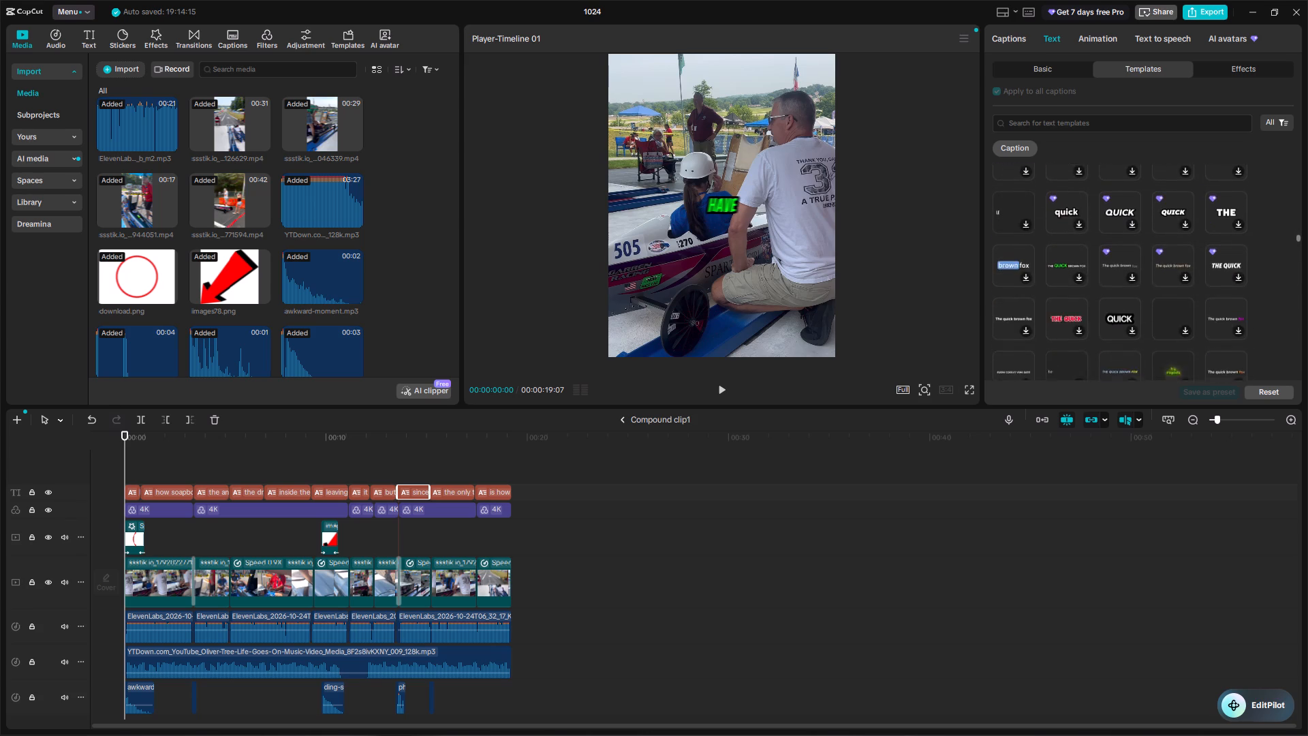
{"action": "scroll", "coordinate": [1186, 322], "scroll_direction": "down", "scroll_amount": 5}
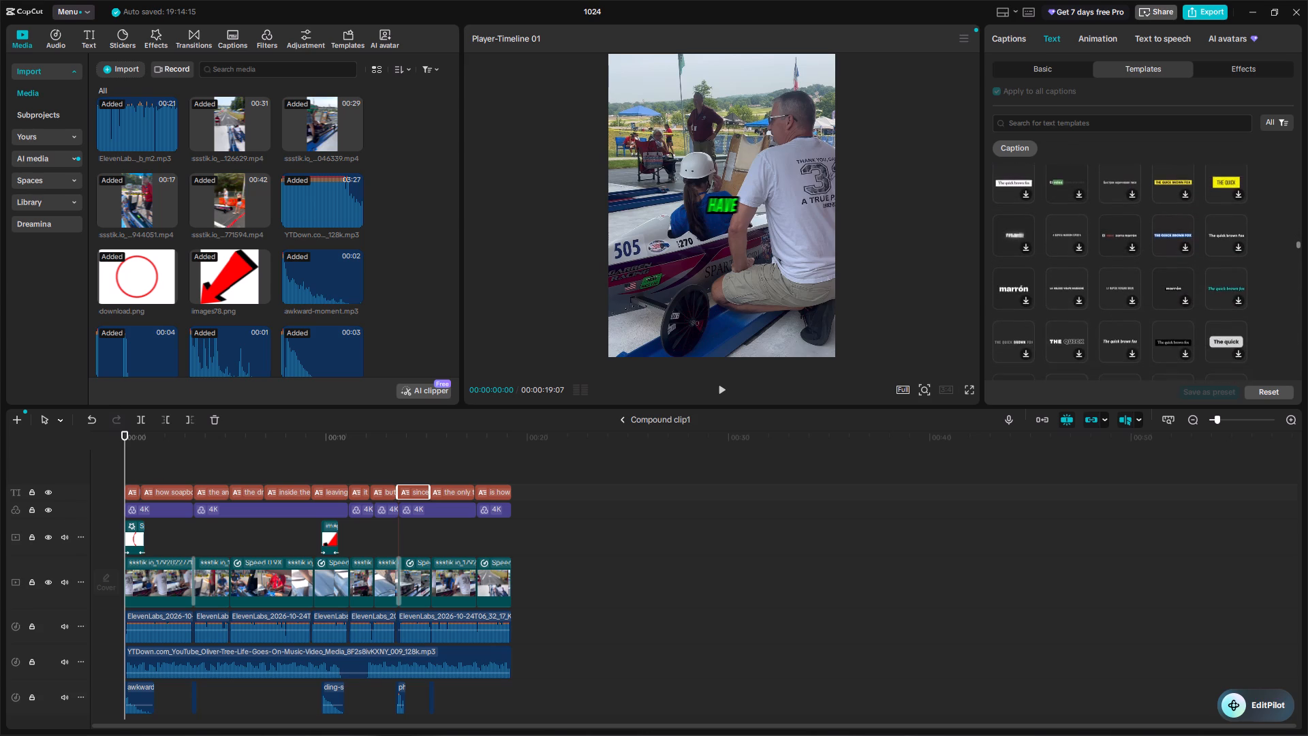
{"action": "scroll", "coordinate": [1186, 322], "scroll_direction": "down", "scroll_amount": 4}
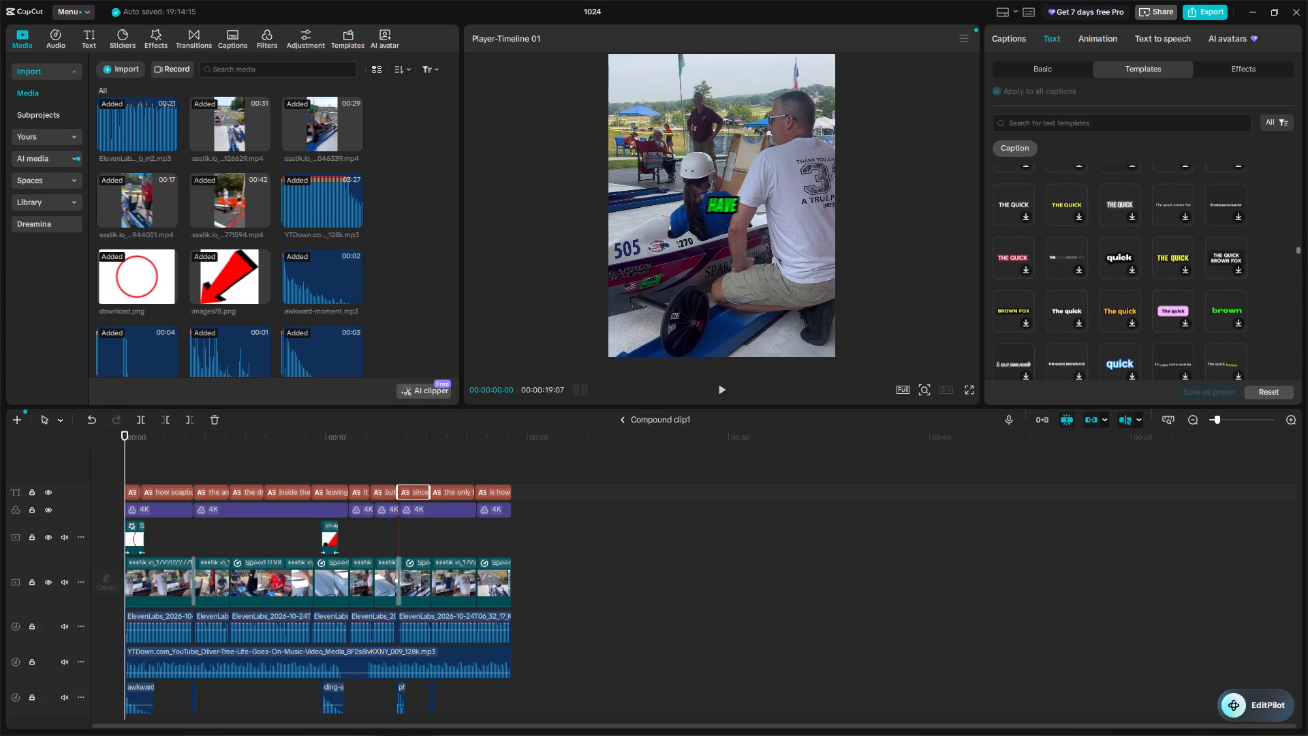
{"action": "scroll", "coordinate": [1186, 322], "scroll_direction": "down", "scroll_amount": 4}
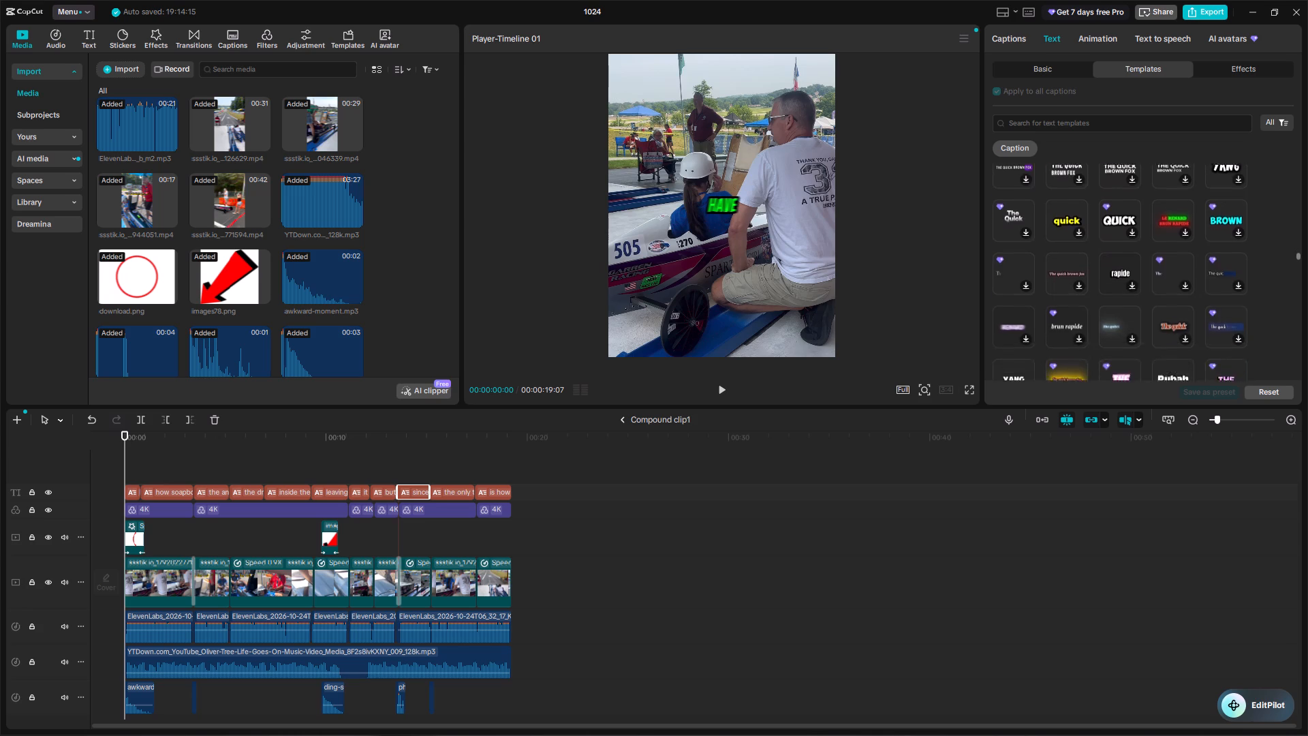
{"action": "scroll", "coordinate": [1186, 322], "scroll_direction": "down", "scroll_amount": 4}
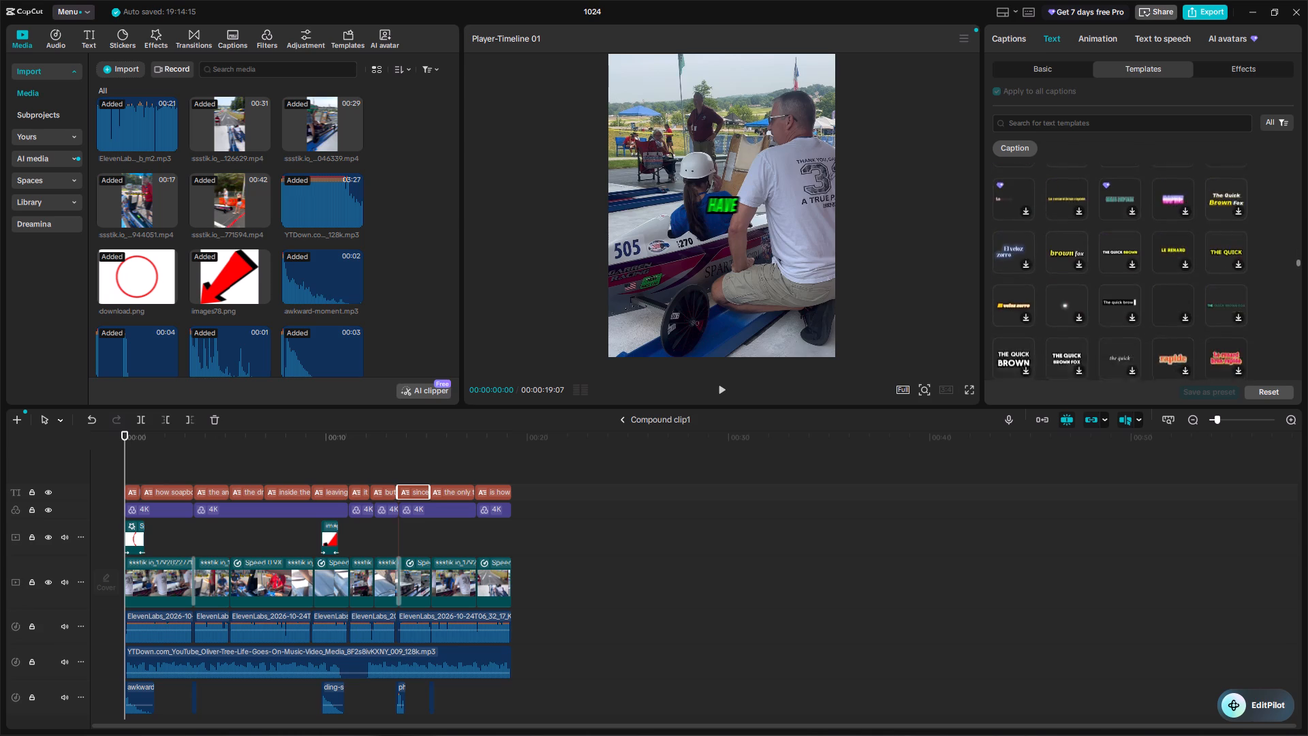
{"action": "scroll", "coordinate": [1186, 322], "scroll_direction": "down", "scroll_amount": 4}
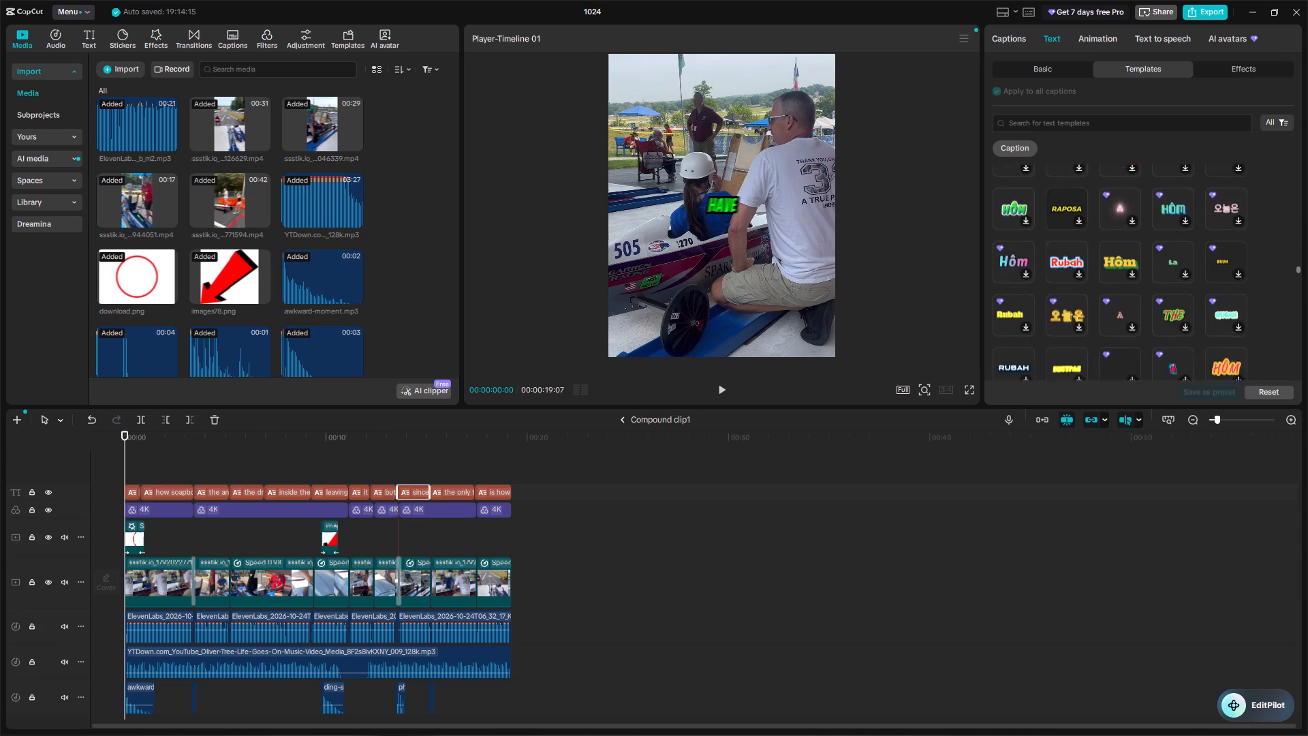
{"action": "scroll", "coordinate": [1186, 322], "scroll_direction": "down", "scroll_amount": 4}
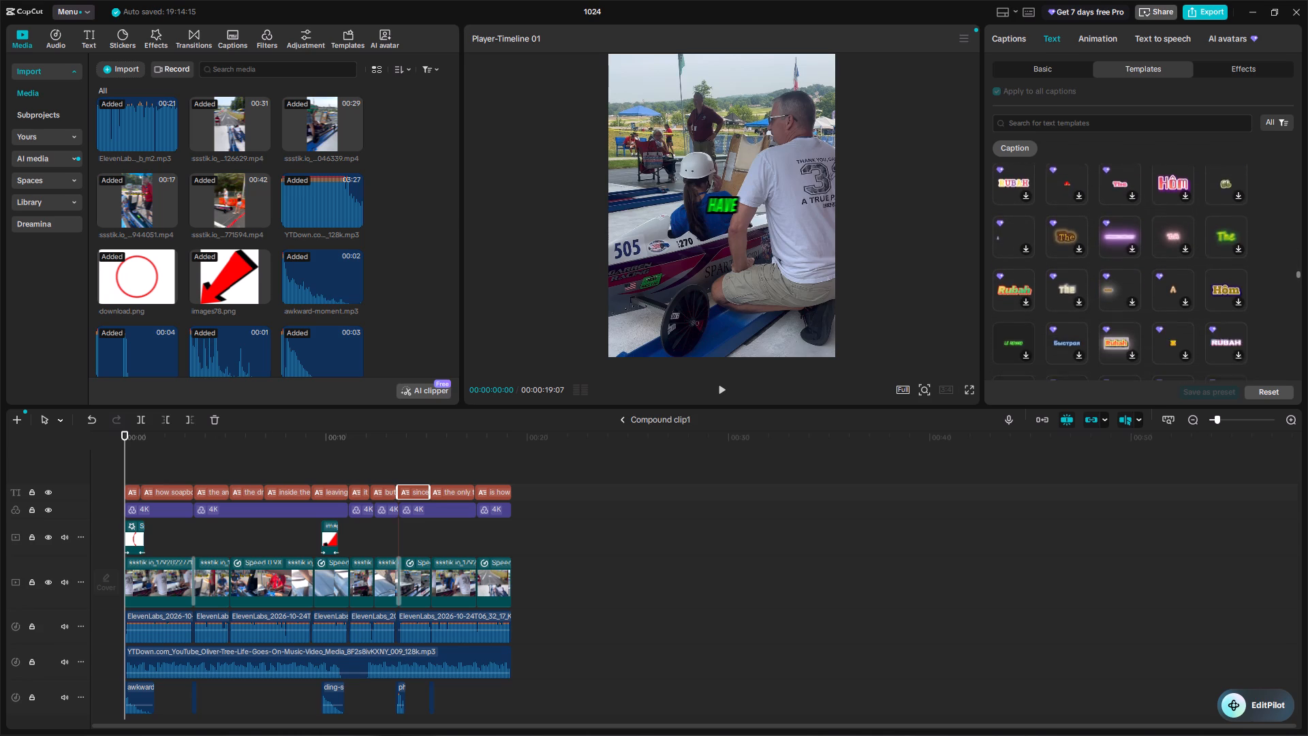
{"action": "scroll", "coordinate": [1186, 322], "scroll_direction": "down", "scroll_amount": 4}
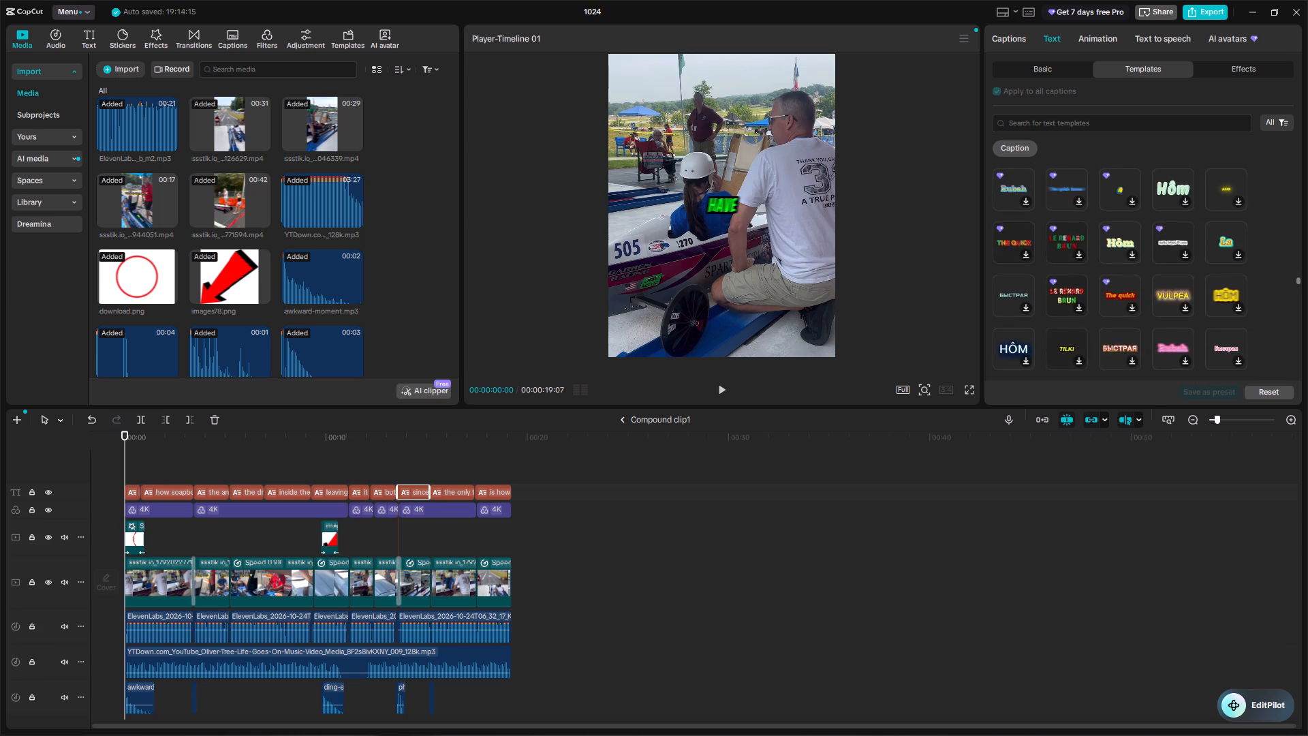
{"action": "scroll", "coordinate": [1186, 322], "scroll_direction": "down", "scroll_amount": 4}
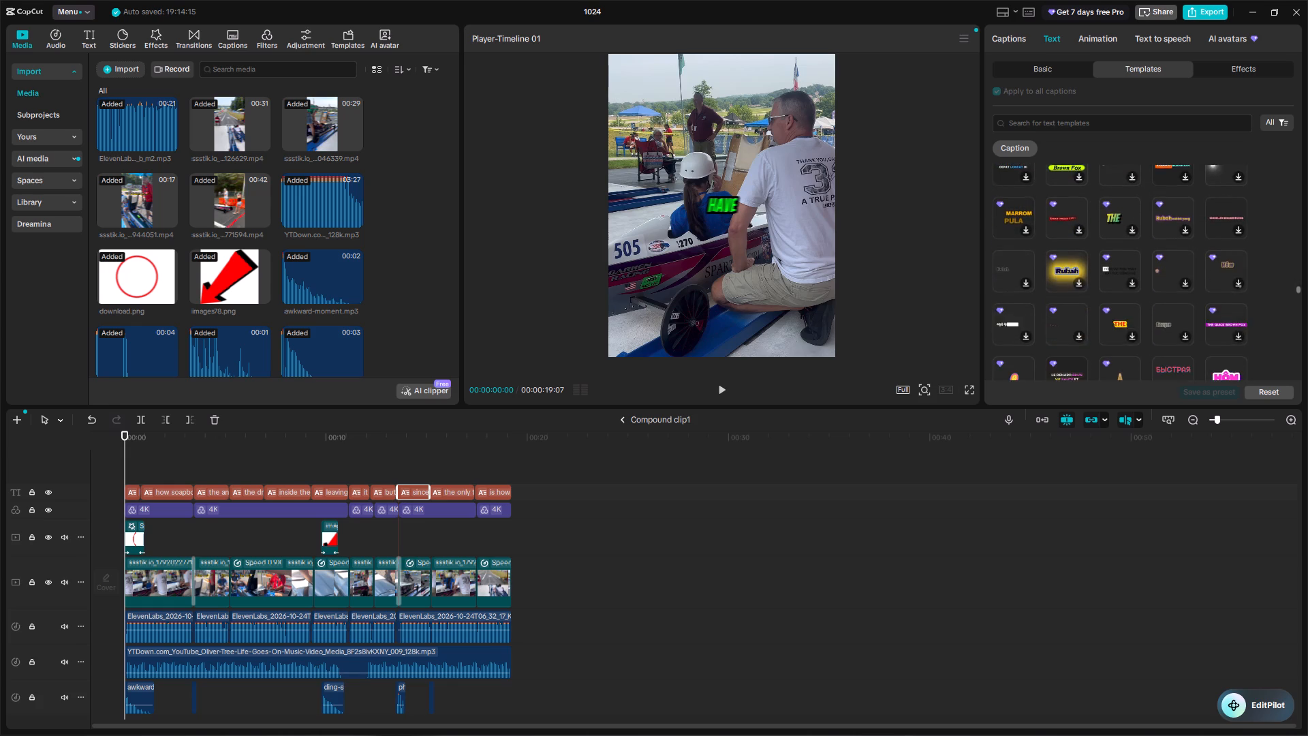
{"action": "scroll", "coordinate": [1186, 322], "scroll_direction": "down", "scroll_amount": 3}
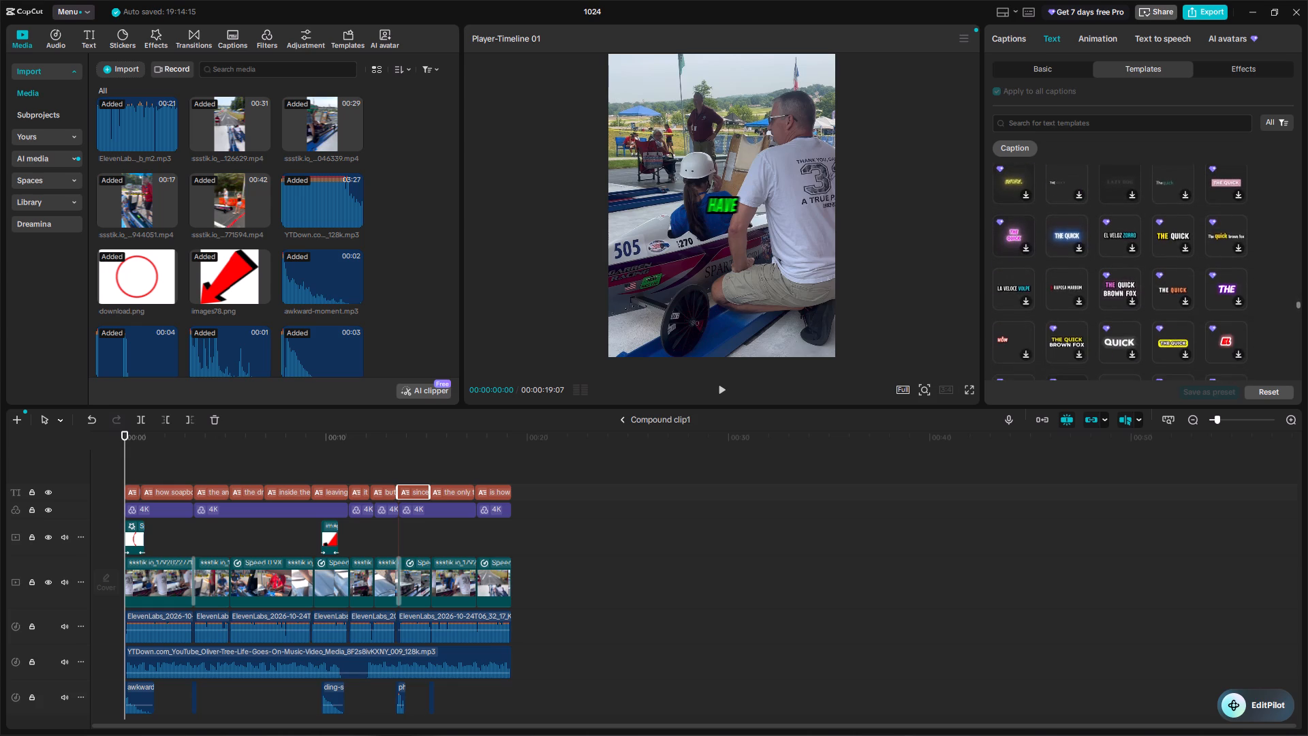
{"action": "scroll", "coordinate": [1186, 322], "scroll_direction": "down", "scroll_amount": 4}
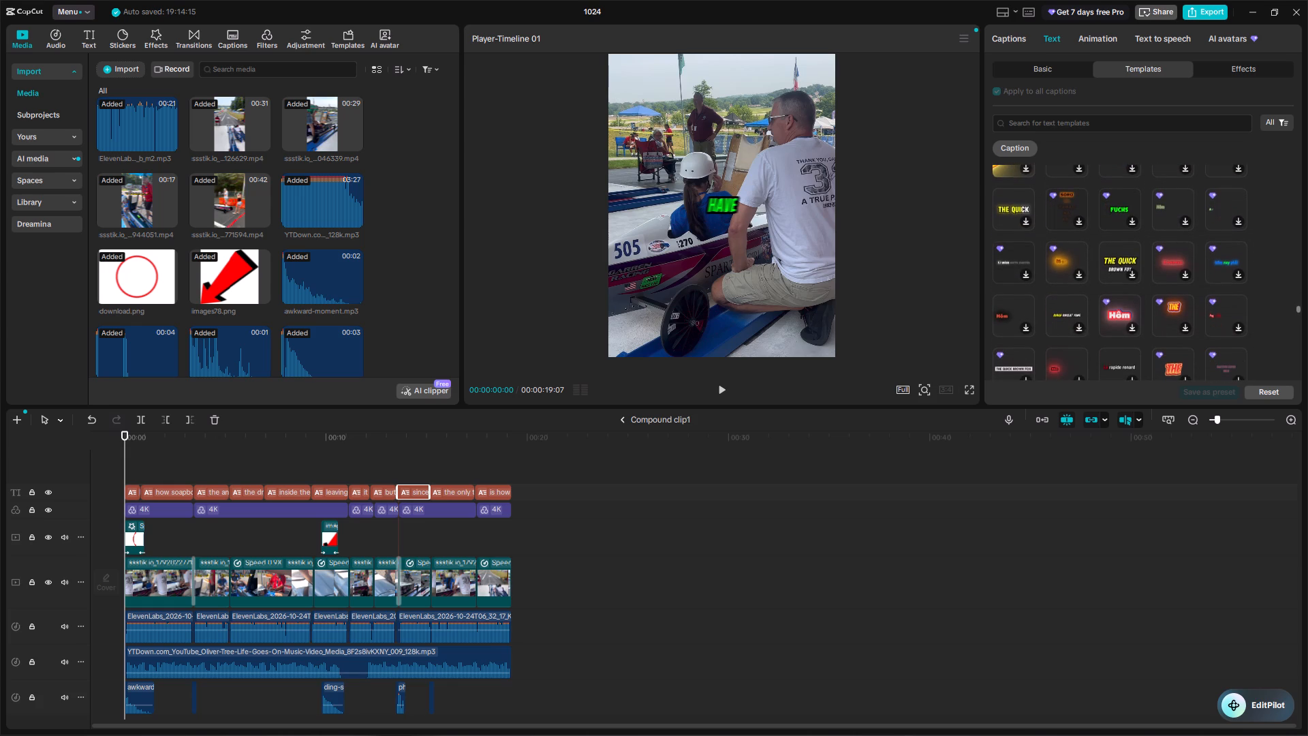
{"action": "scroll", "coordinate": [1186, 322], "scroll_direction": "down", "scroll_amount": 2}
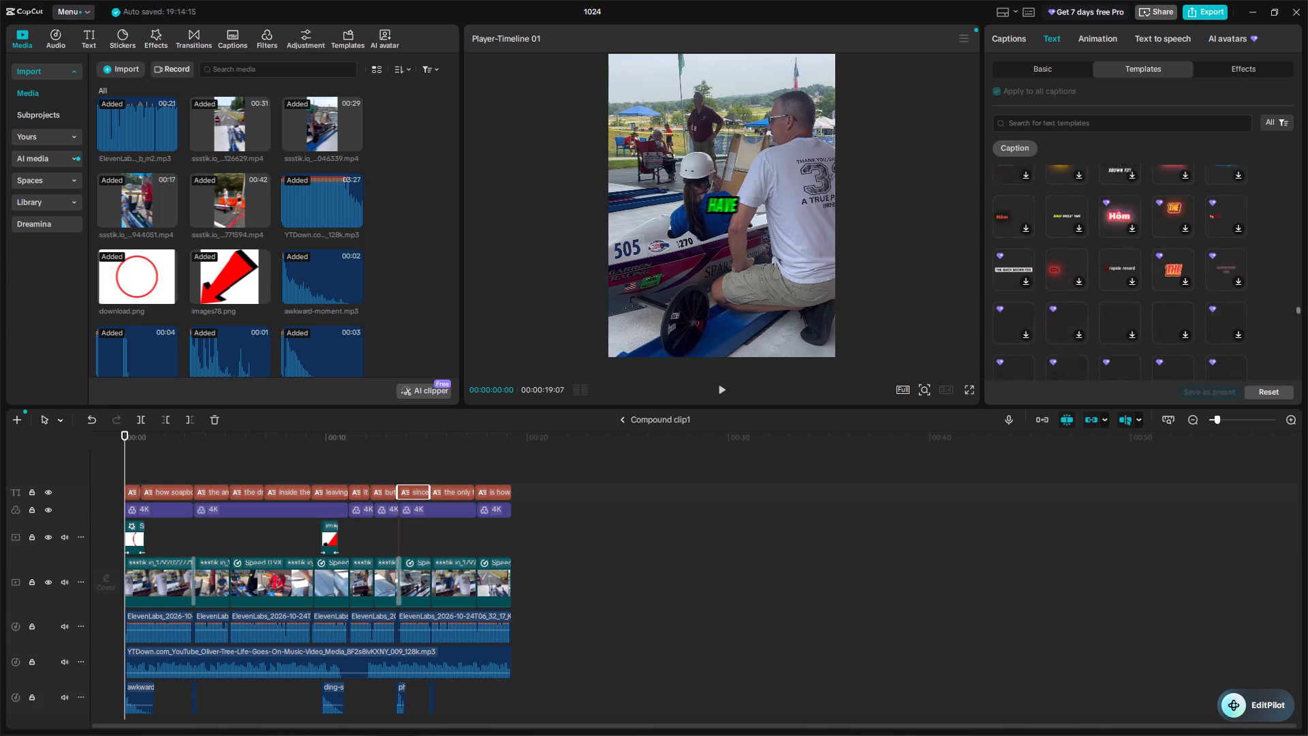
{"action": "scroll", "coordinate": [1180, 320], "scroll_direction": "down", "scroll_amount": 3}
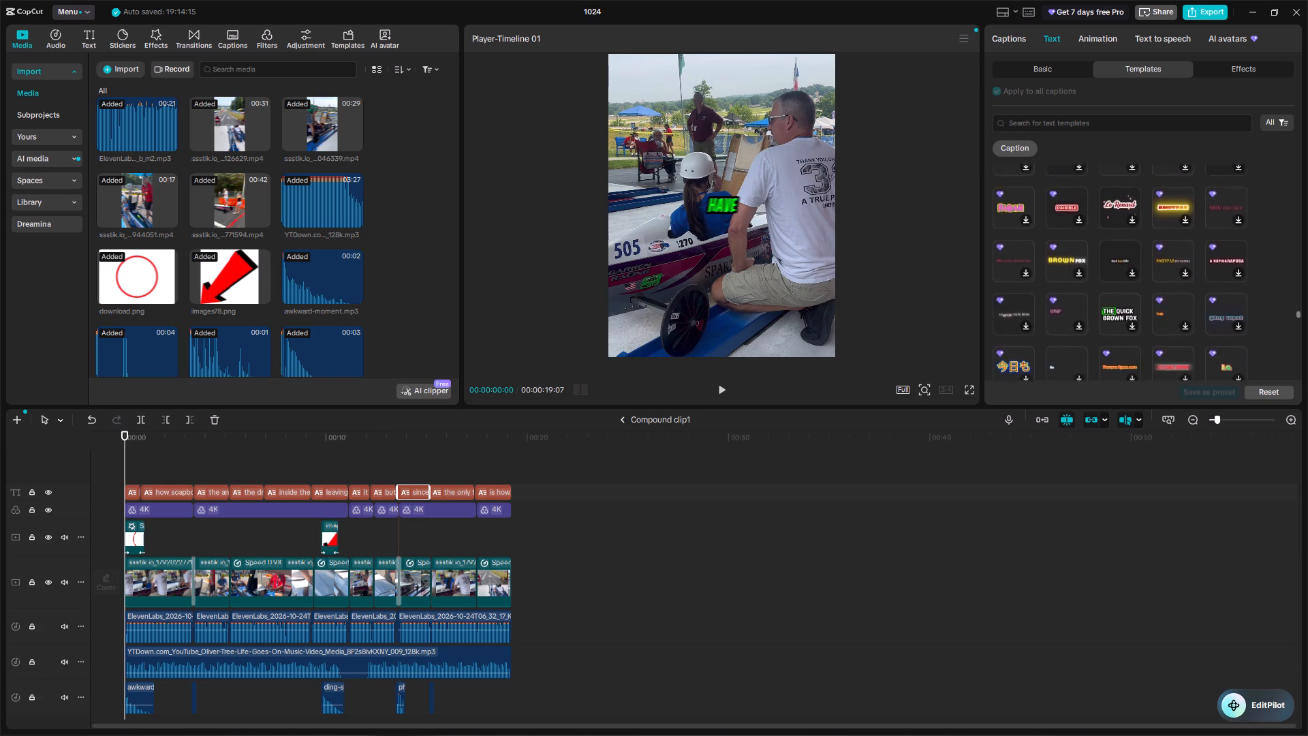
{"action": "scroll", "coordinate": [1180, 320], "scroll_direction": "down", "scroll_amount": 3}
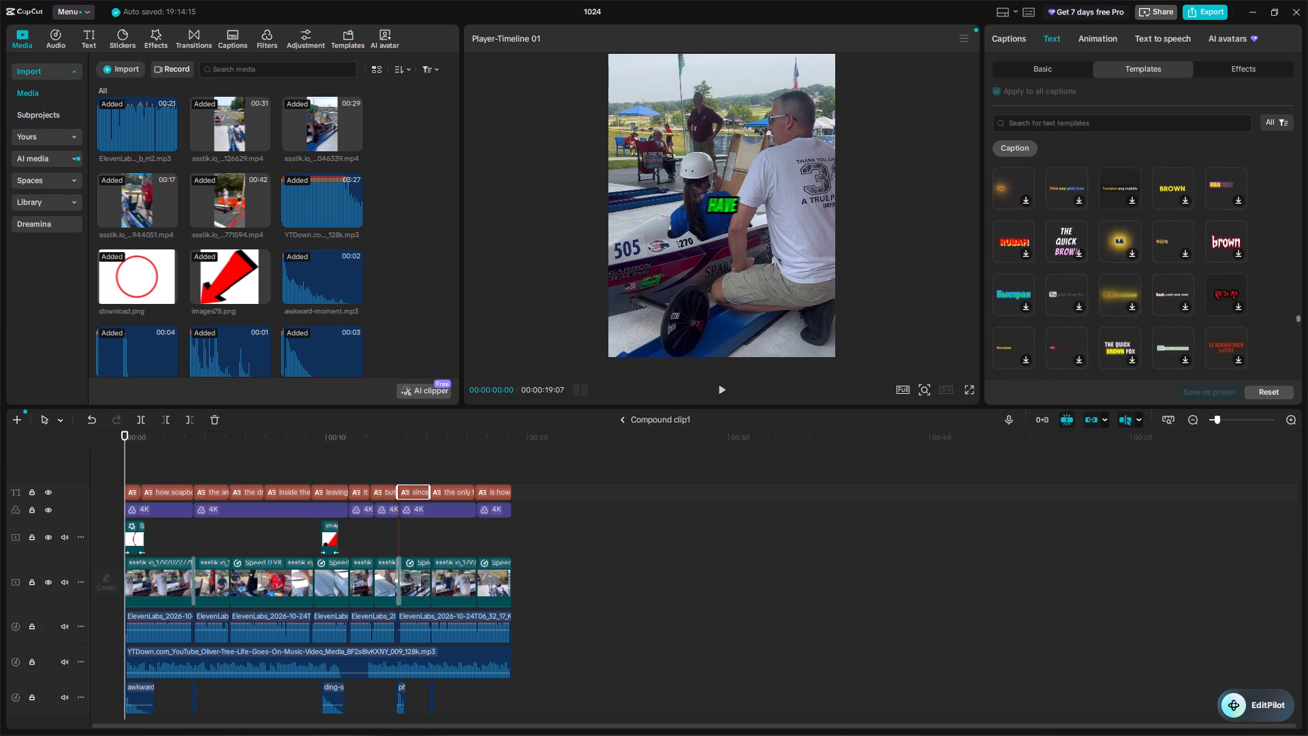
{"action": "scroll", "coordinate": [1180, 320], "scroll_direction": "down", "scroll_amount": 5}
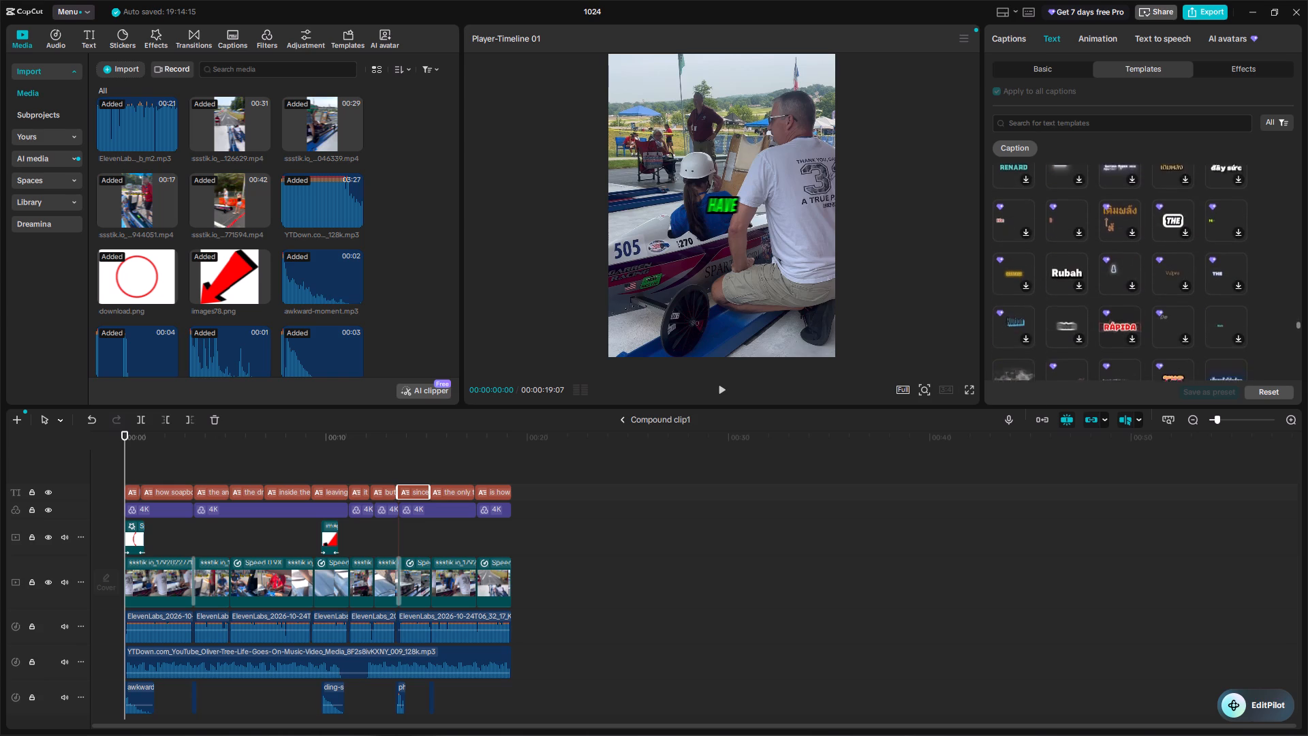
{"action": "scroll", "coordinate": [1180, 320], "scroll_direction": "down", "scroll_amount": 5}
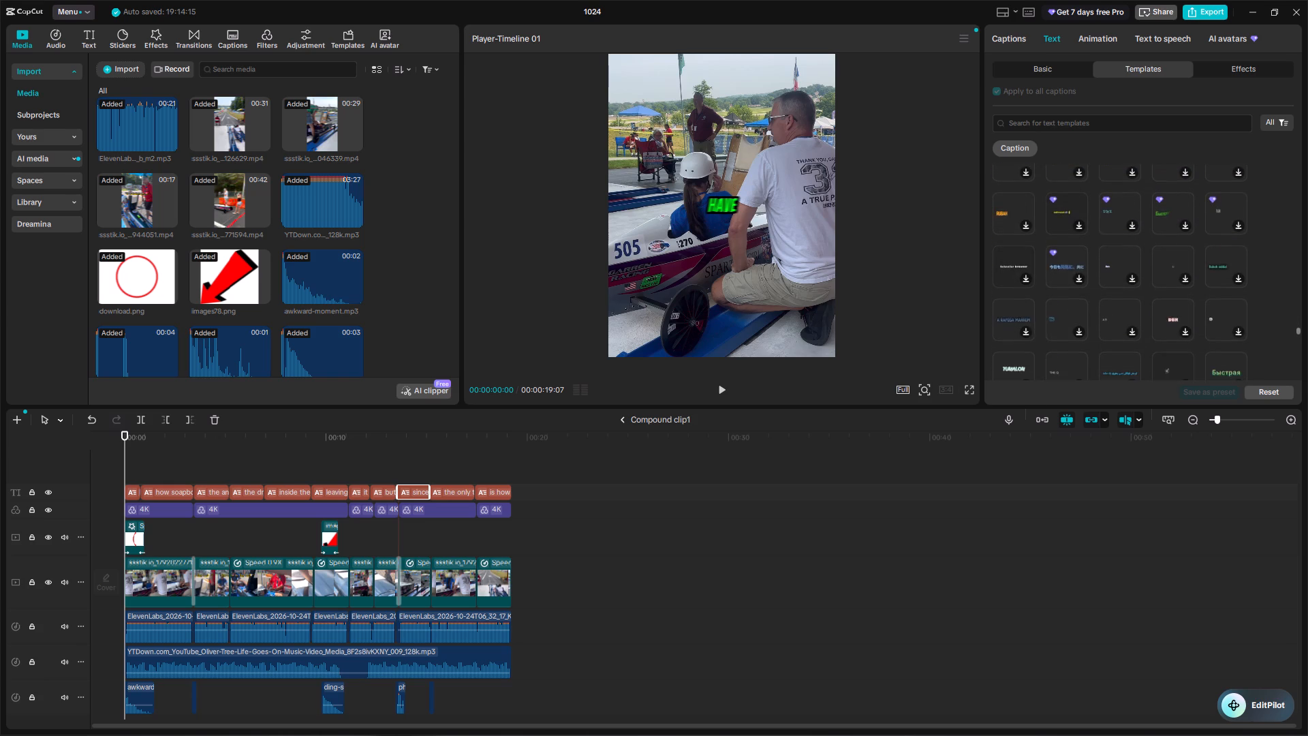
{"action": "scroll", "coordinate": [1180, 320], "scroll_direction": "down", "scroll_amount": 6}
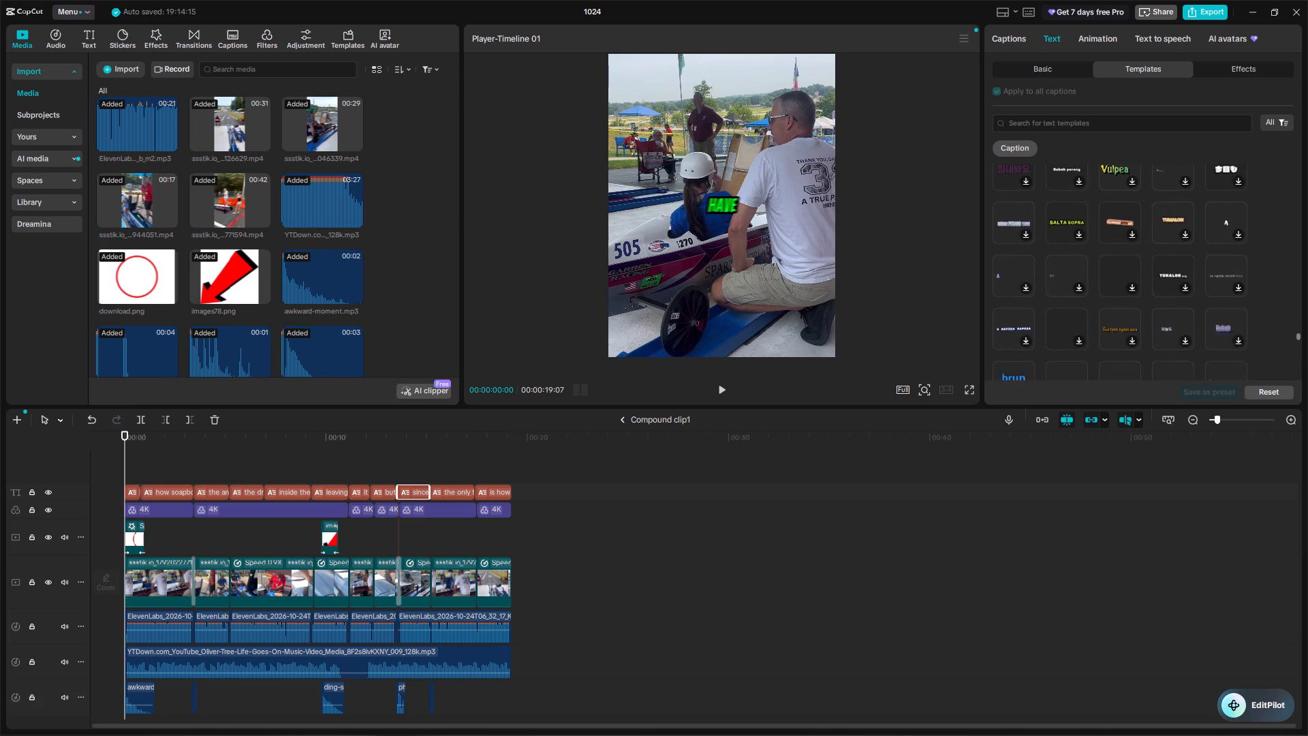
{"action": "scroll", "coordinate": [1180, 320], "scroll_direction": "down", "scroll_amount": 2}
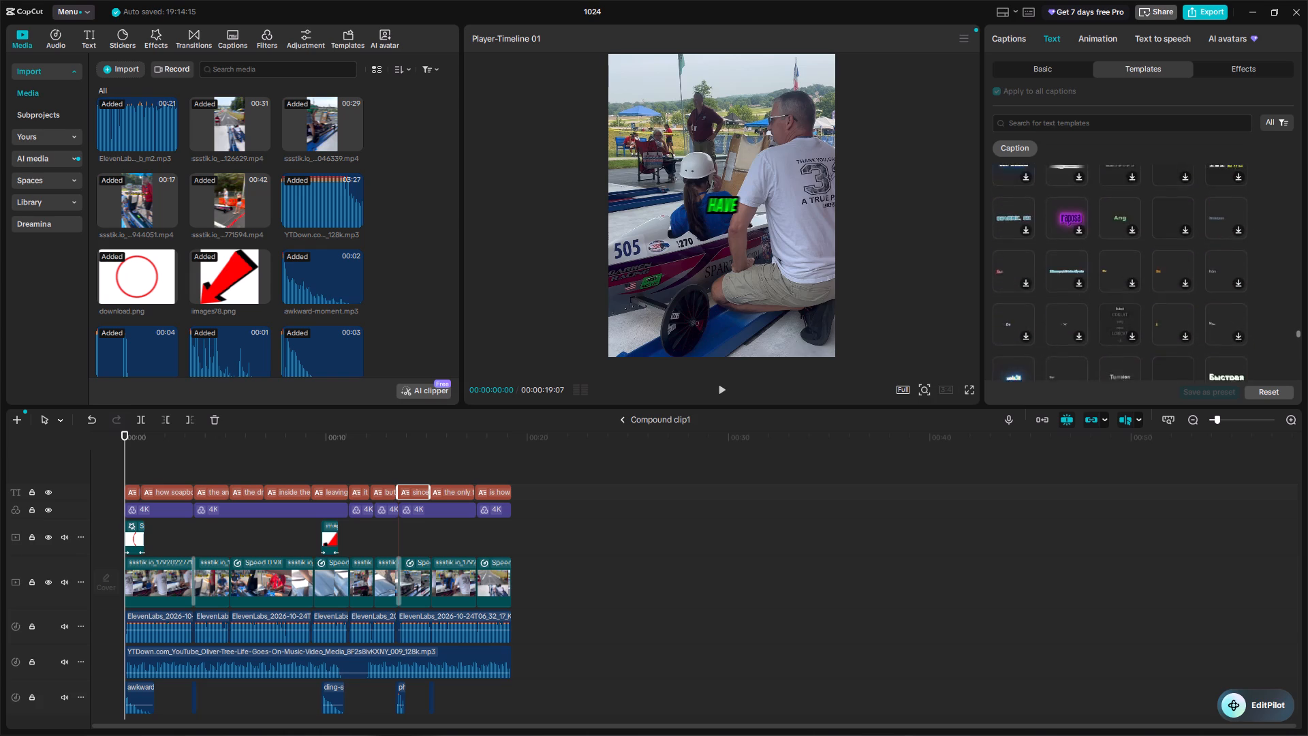
{"action": "scroll", "coordinate": [1180, 320], "scroll_direction": "down", "scroll_amount": 3}
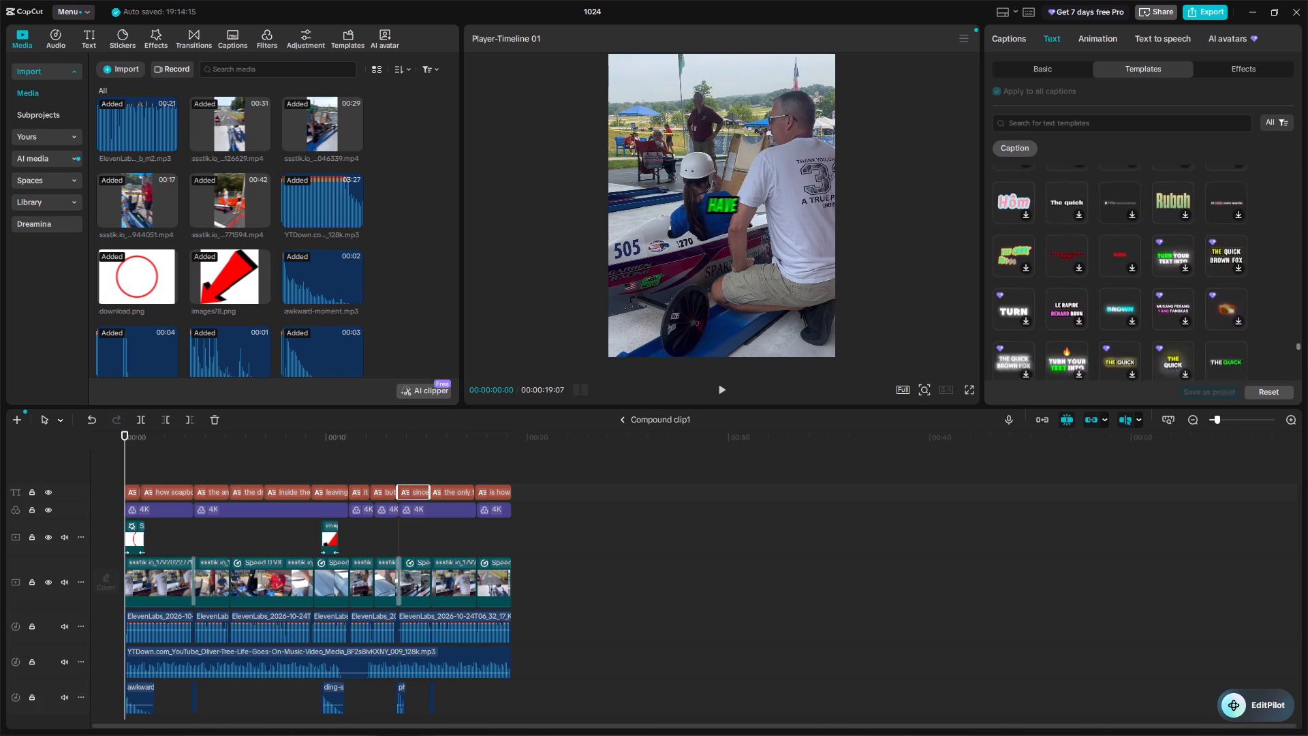
{"action": "scroll", "coordinate": [1180, 320], "scroll_direction": "down", "scroll_amount": 4}
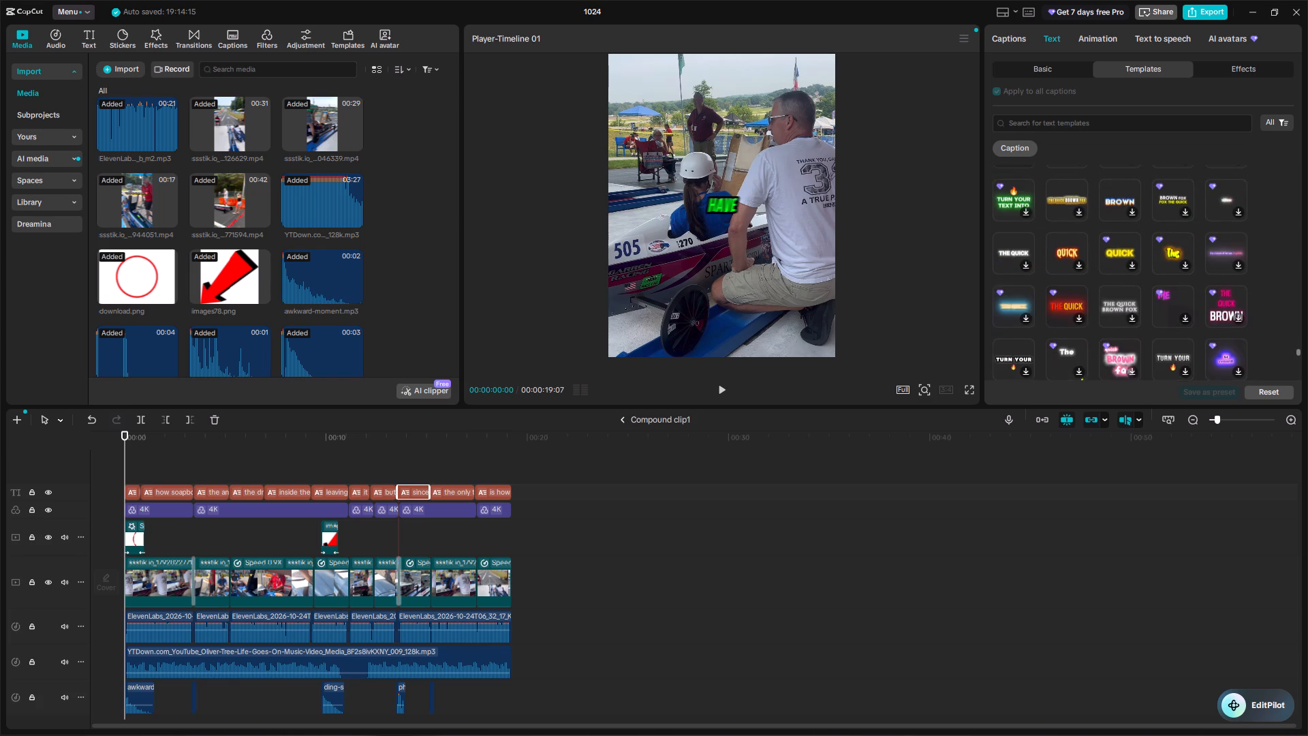
Look through the rest of the caption text templates for the one the selected "since" caption uses, then return to the start of the list.
{"action": "scroll", "coordinate": [1180, 320], "scroll_direction": "down", "scroll_amount": 3}
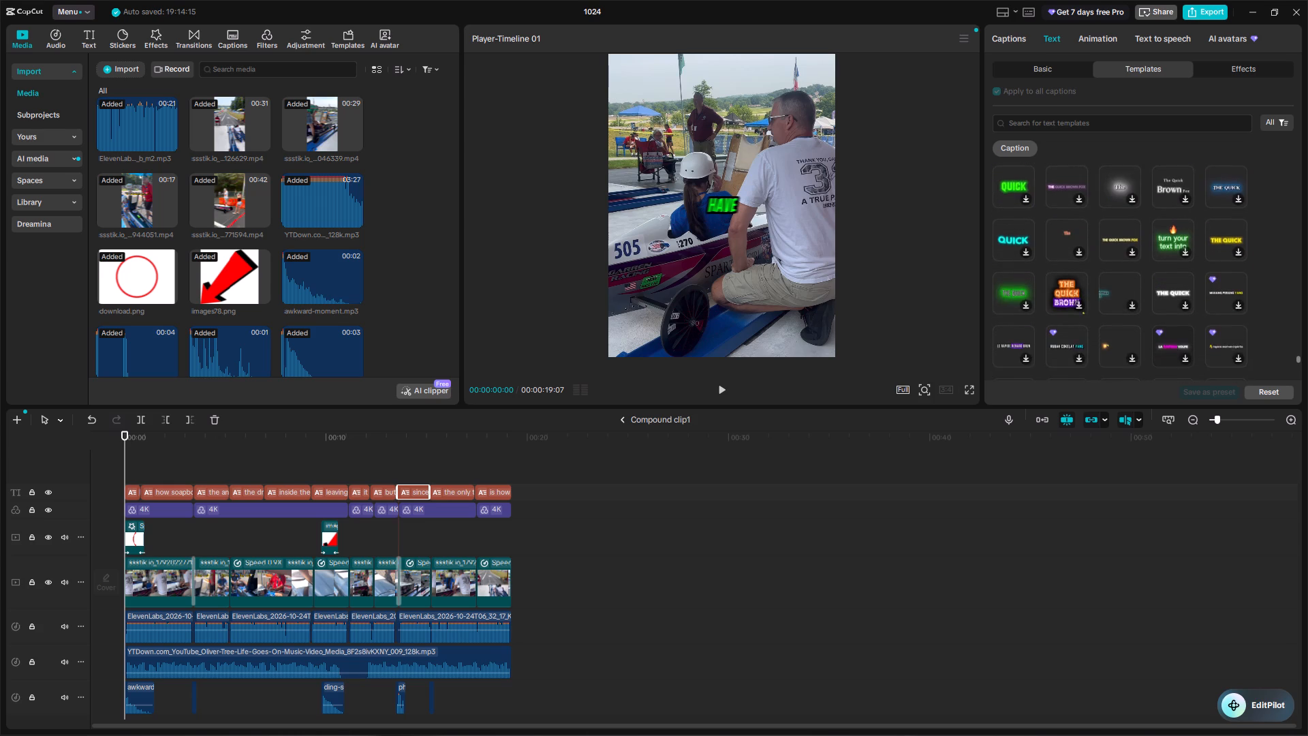
{"action": "scroll", "coordinate": [1180, 320], "scroll_direction": "down", "scroll_amount": 1}
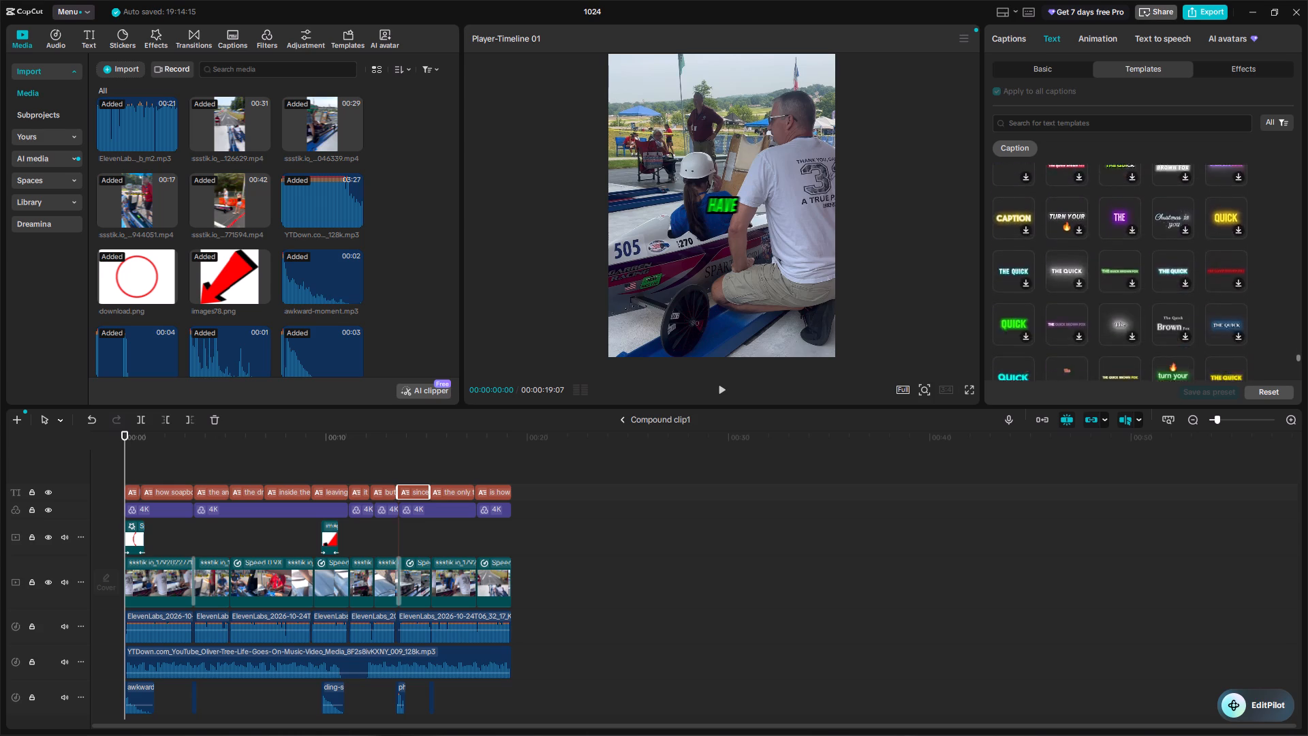
{"action": "scroll", "coordinate": [1180, 320], "scroll_direction": "down", "scroll_amount": 5}
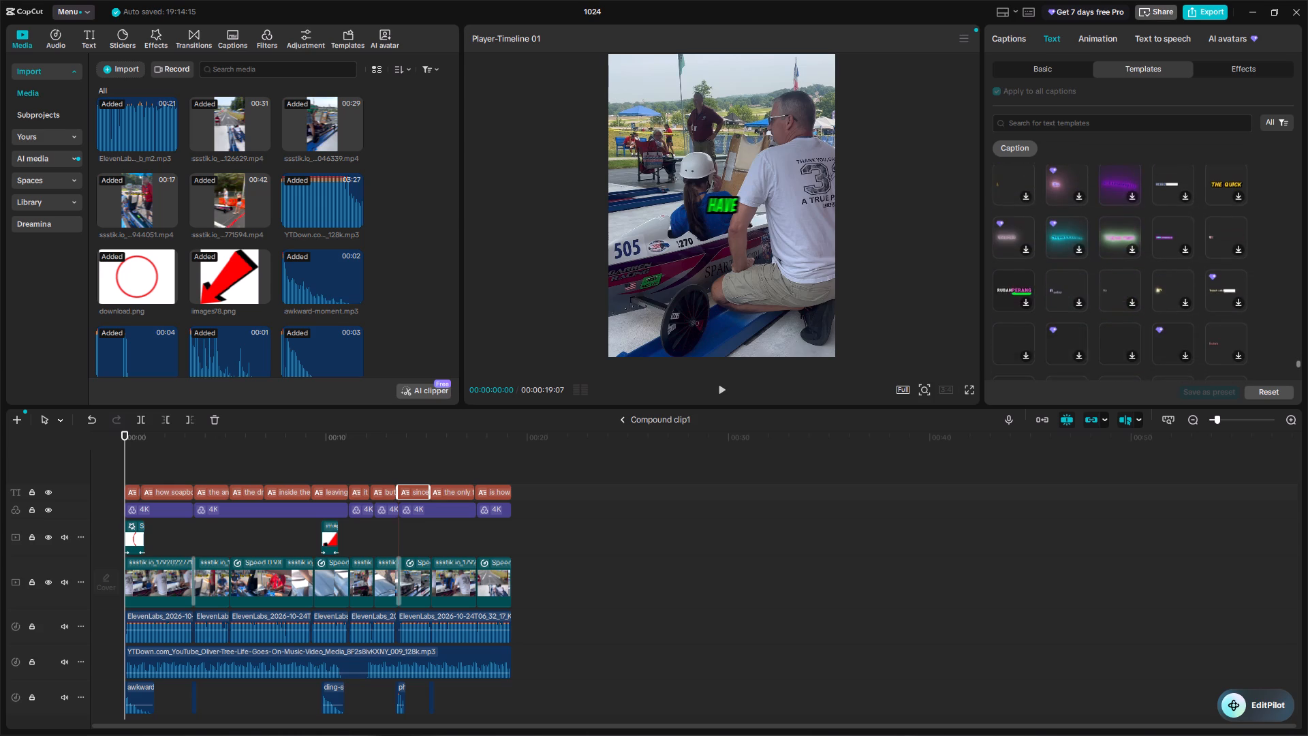
{"action": "scroll", "coordinate": [1180, 320], "scroll_direction": "down", "scroll_amount": 3}
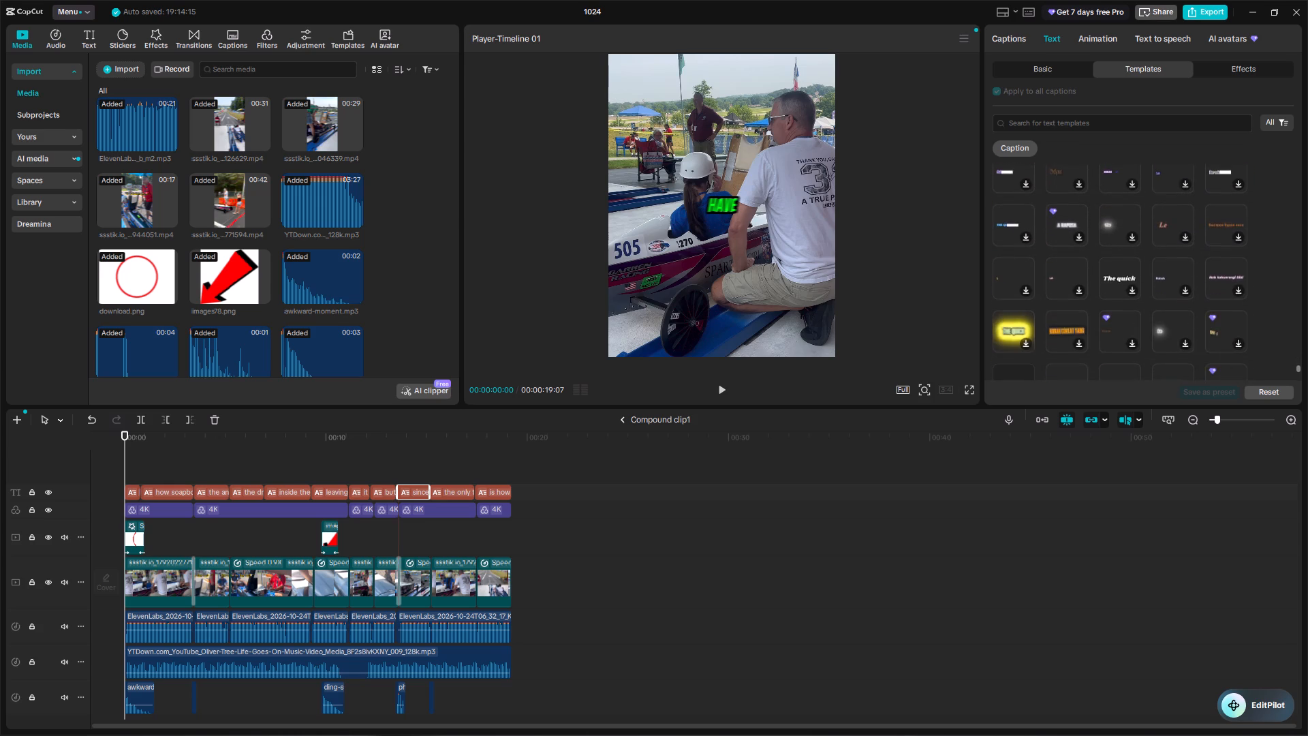
{"action": "scroll", "coordinate": [1180, 320], "scroll_direction": "down", "scroll_amount": 5}
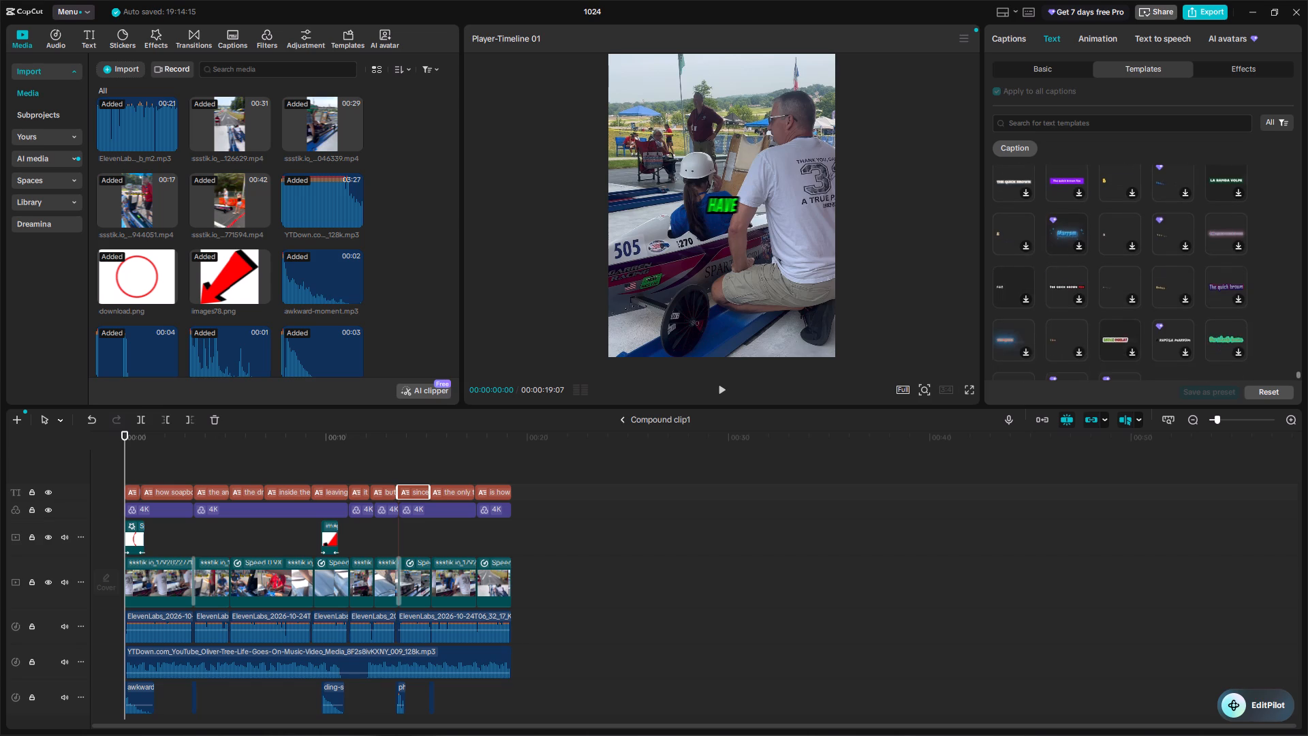
{"action": "scroll", "coordinate": [1180, 320], "scroll_direction": "down", "scroll_amount": 5}
{"action": "scroll", "coordinate": [1180, 320], "scroll_direction": "up", "scroll_amount": 4}
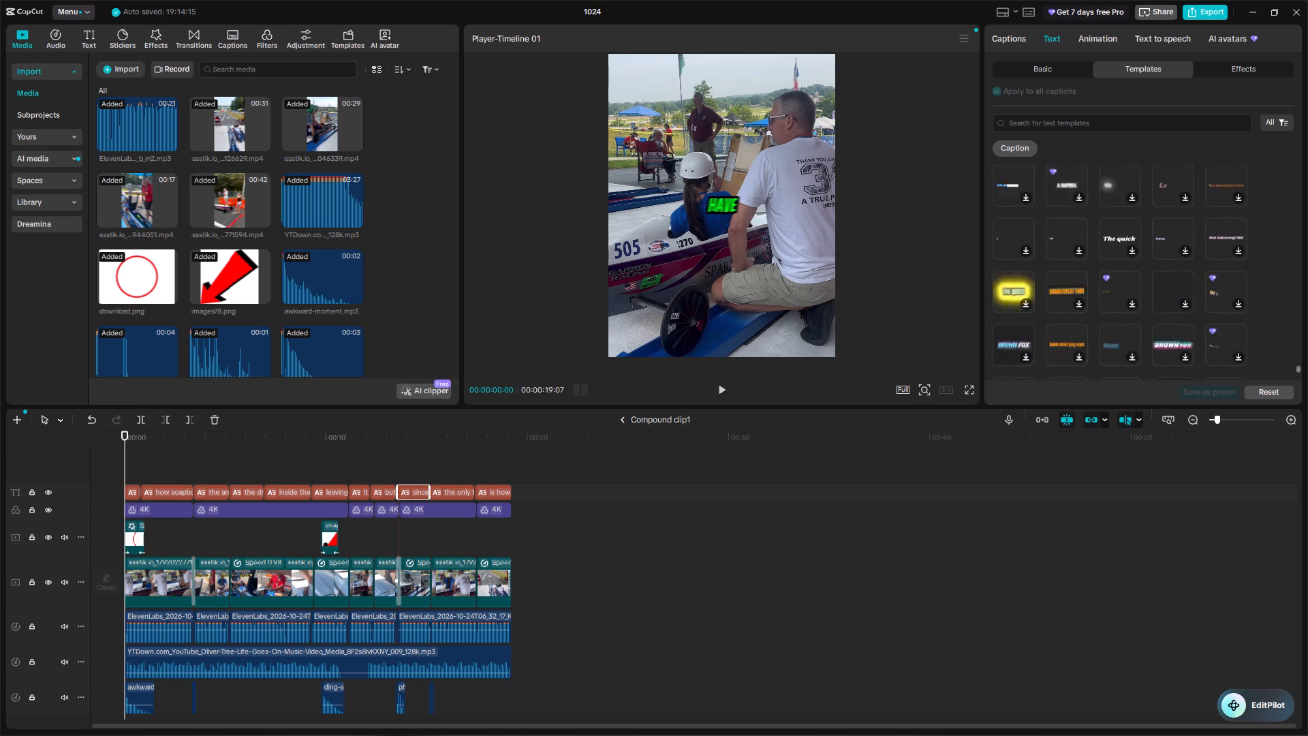
{"action": "scroll", "coordinate": [1180, 320], "scroll_direction": "up", "scroll_amount": 16}
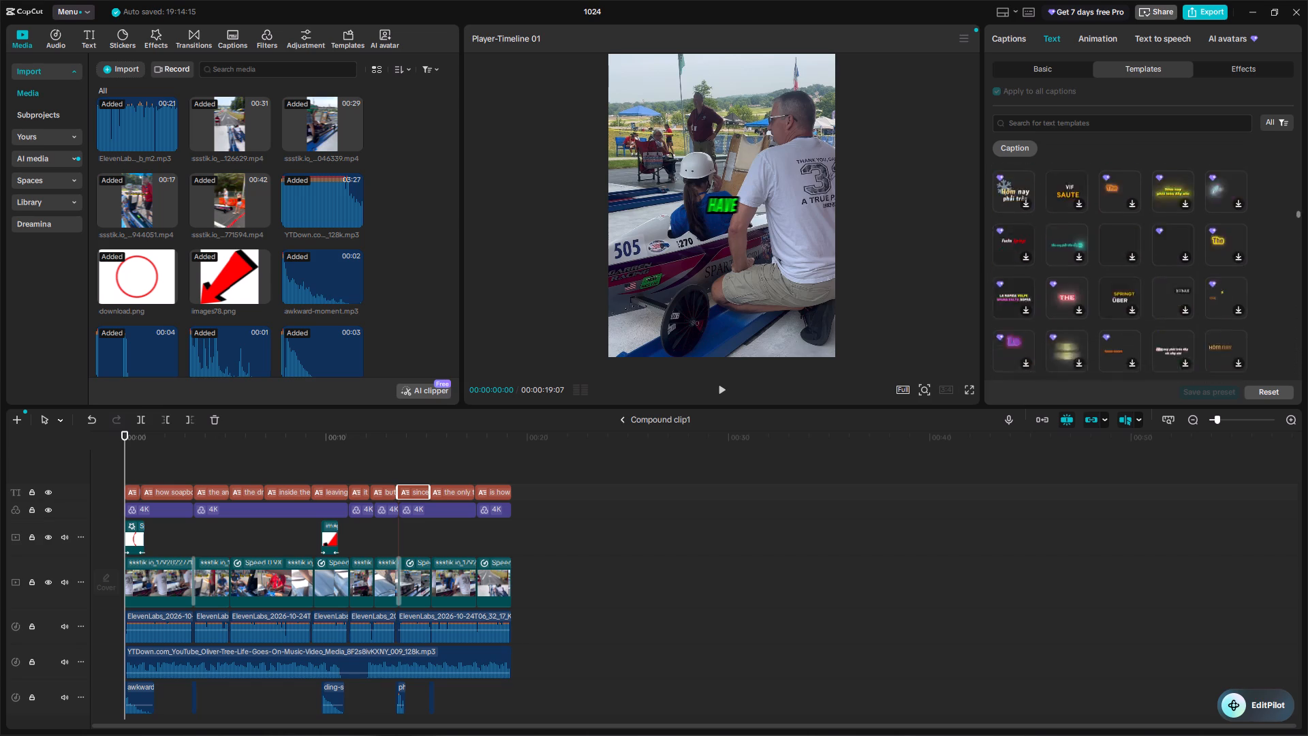
{"action": "scroll", "coordinate": [1180, 320], "scroll_direction": "up", "scroll_amount": 5}
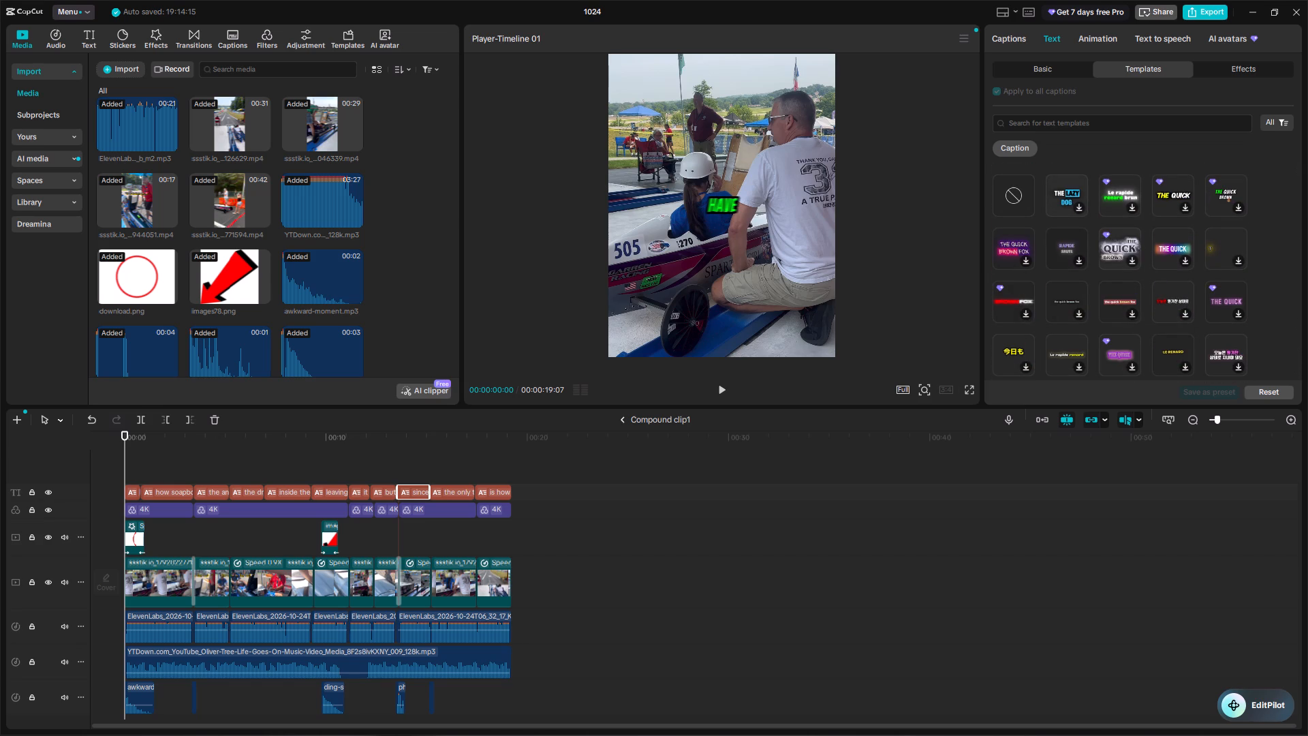
Review the "since" caption's basic settings and play Compound clip1 from the beginning for about 11 seconds to watch its captions.
{"action": "left_click", "coordinate": [1040, 72]}
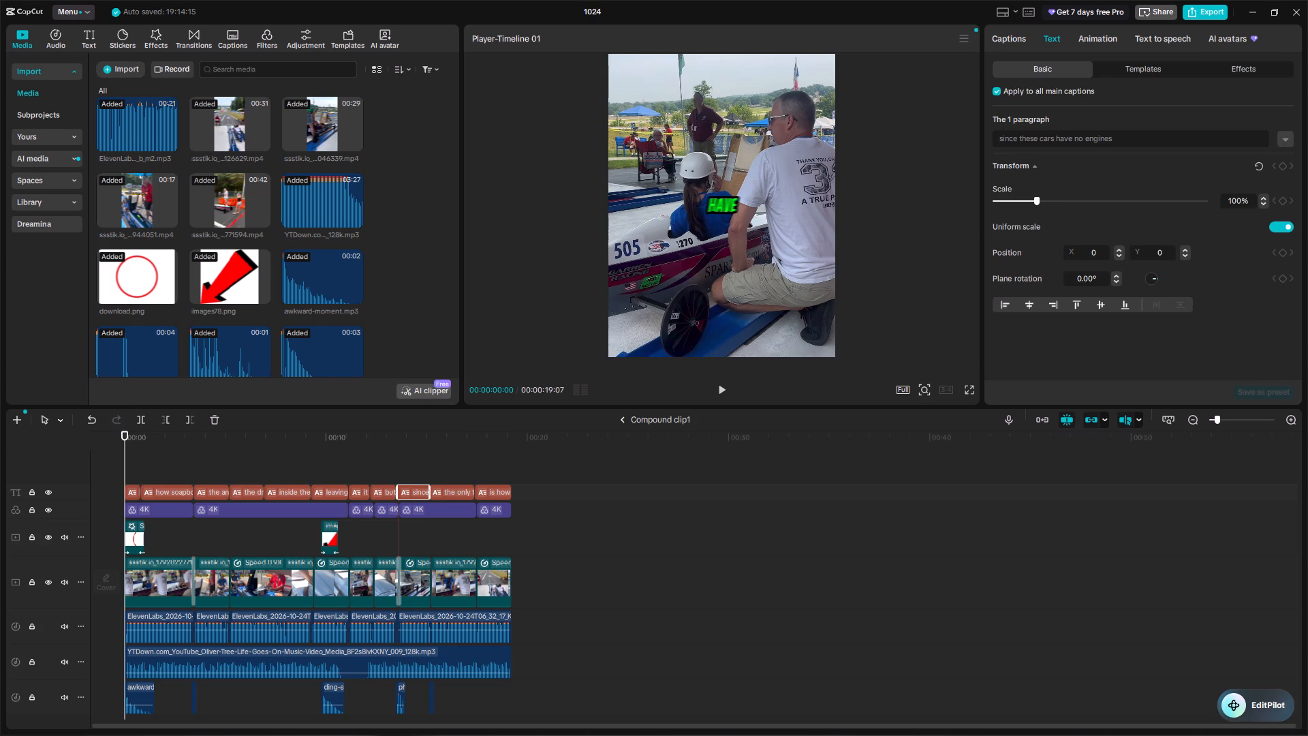
{"action": "key", "text": "space"}
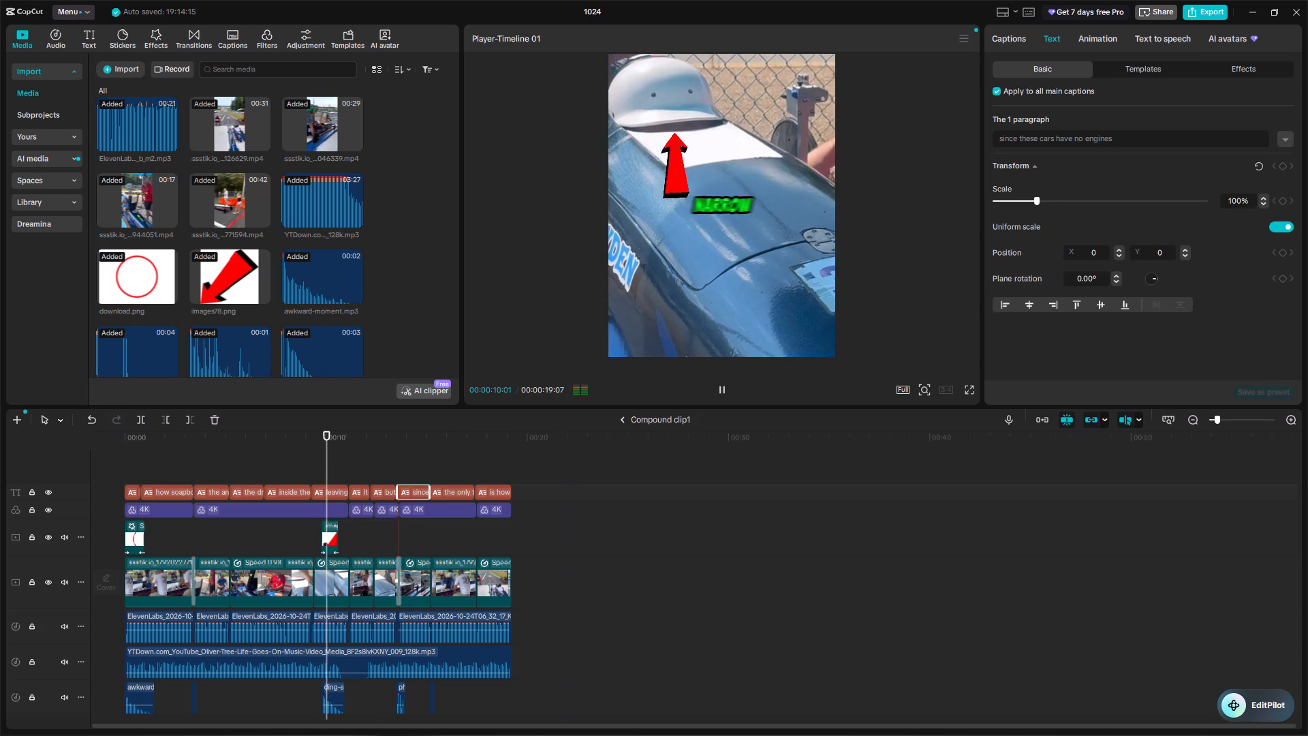
{"action": "key", "text": "space"}
{"action": "key", "text": "space"}
{"action": "key", "text": "space"}
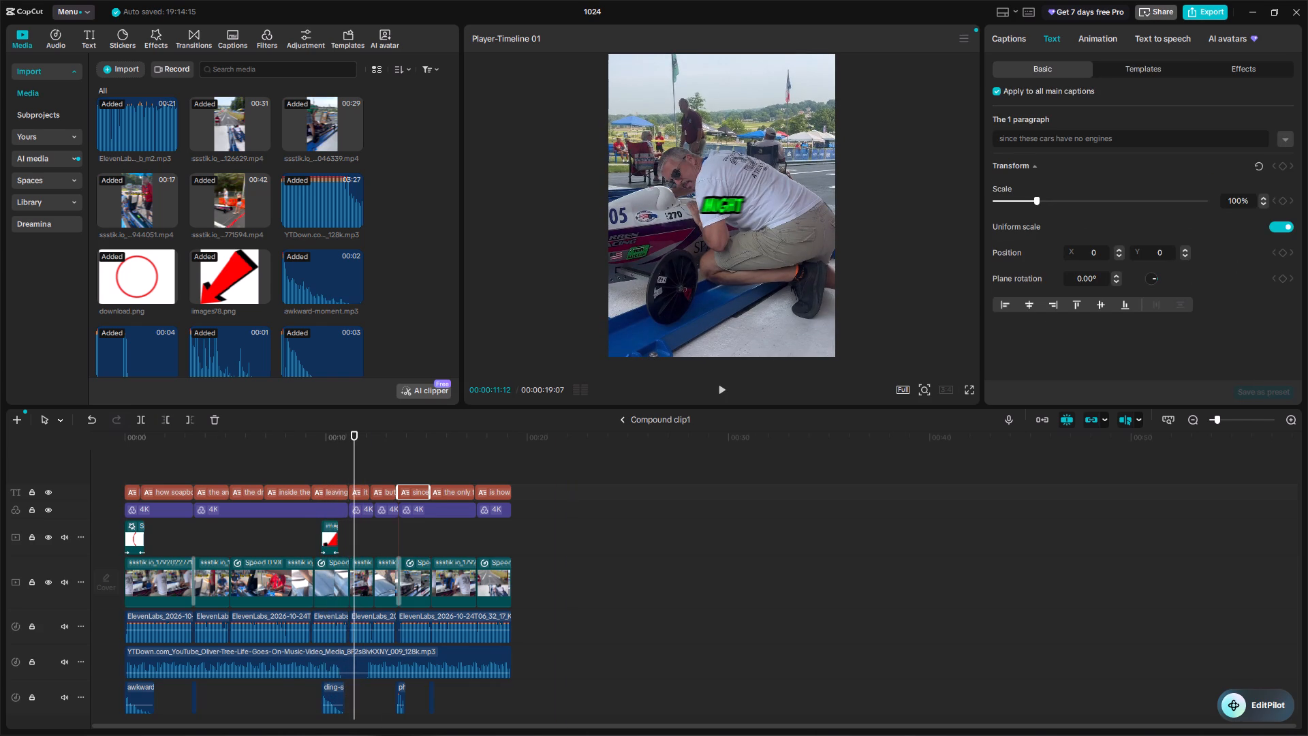
Close project 1024 and reopen project 1028.
{"action": "left_click", "coordinate": [1288, 16]}
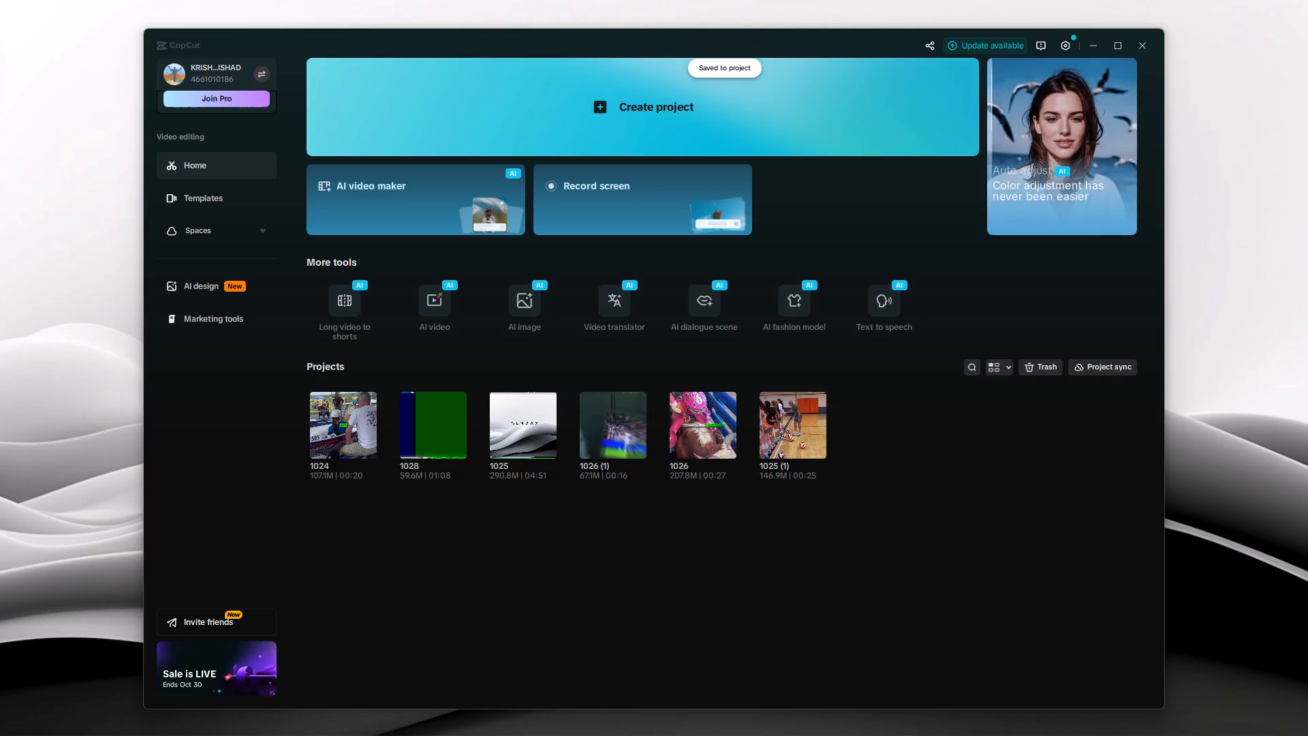
{"action": "left_click", "coordinate": [426, 439]}
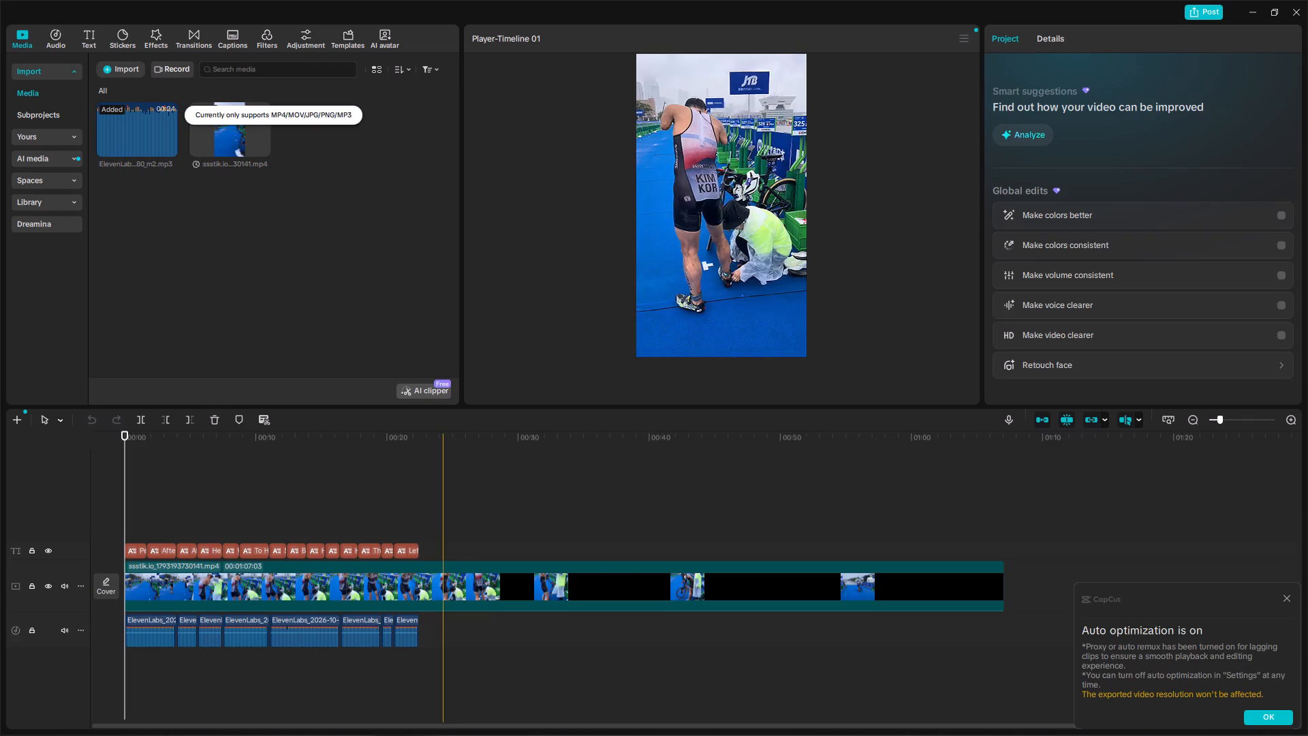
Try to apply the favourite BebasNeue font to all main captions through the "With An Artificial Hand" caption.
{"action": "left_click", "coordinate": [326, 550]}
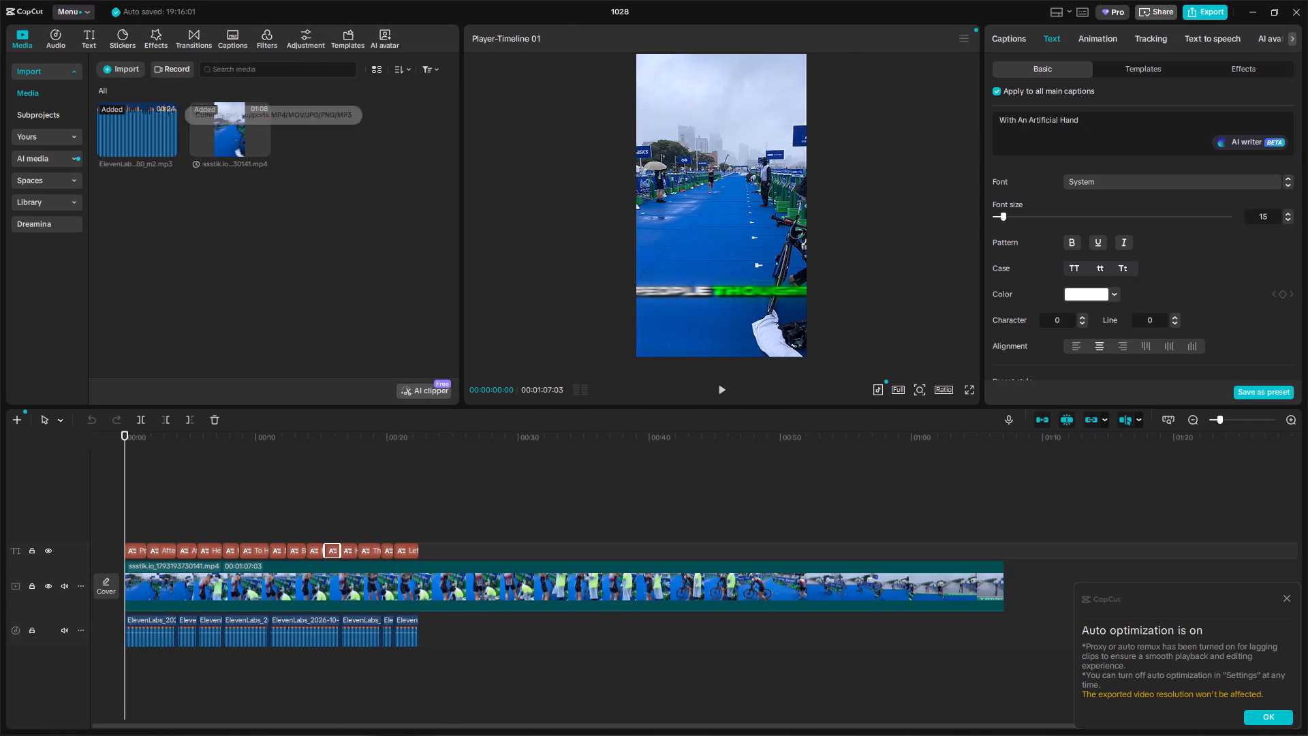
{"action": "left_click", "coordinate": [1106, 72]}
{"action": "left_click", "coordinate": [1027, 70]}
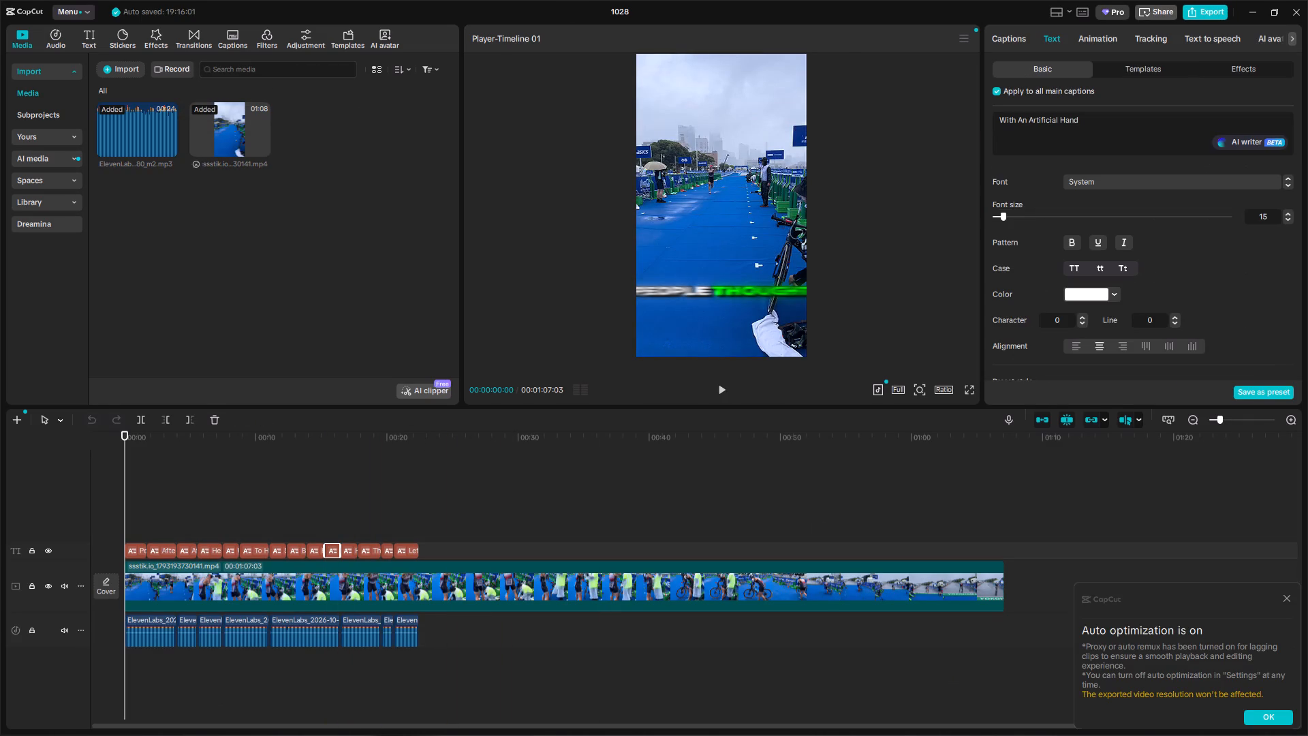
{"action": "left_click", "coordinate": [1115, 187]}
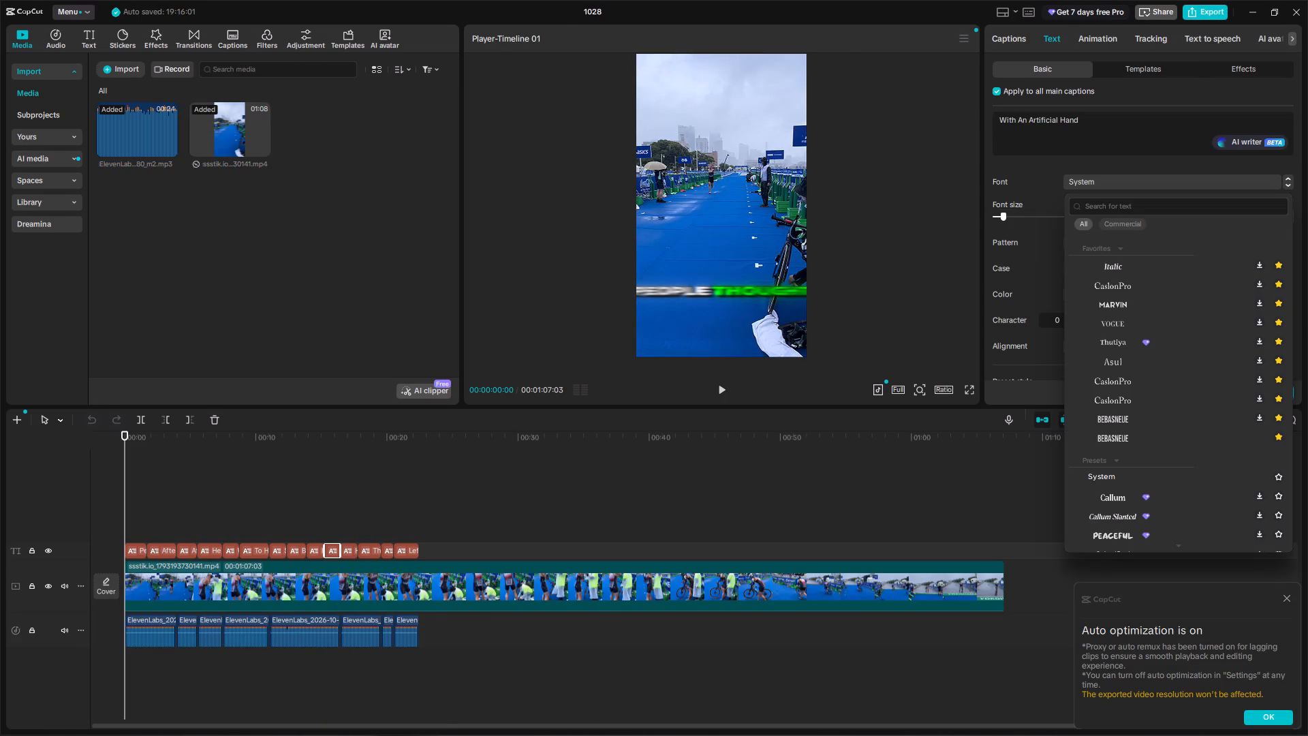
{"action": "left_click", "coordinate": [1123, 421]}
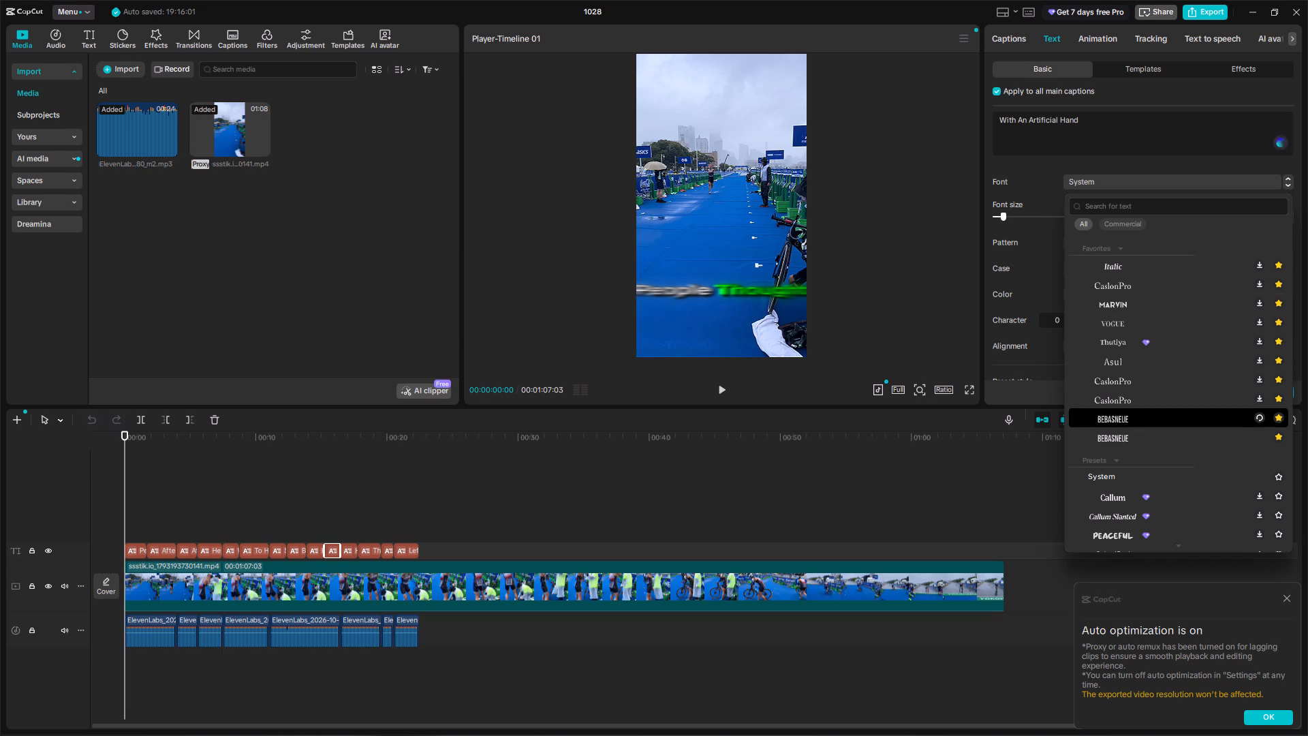
Change the triathlon video's aspect ratio to 3:4.
{"action": "double_click", "coordinate": [342, 494]}
{"action": "left_click_drag", "start_coordinate": [342, 494], "coordinate": [309, 521]}
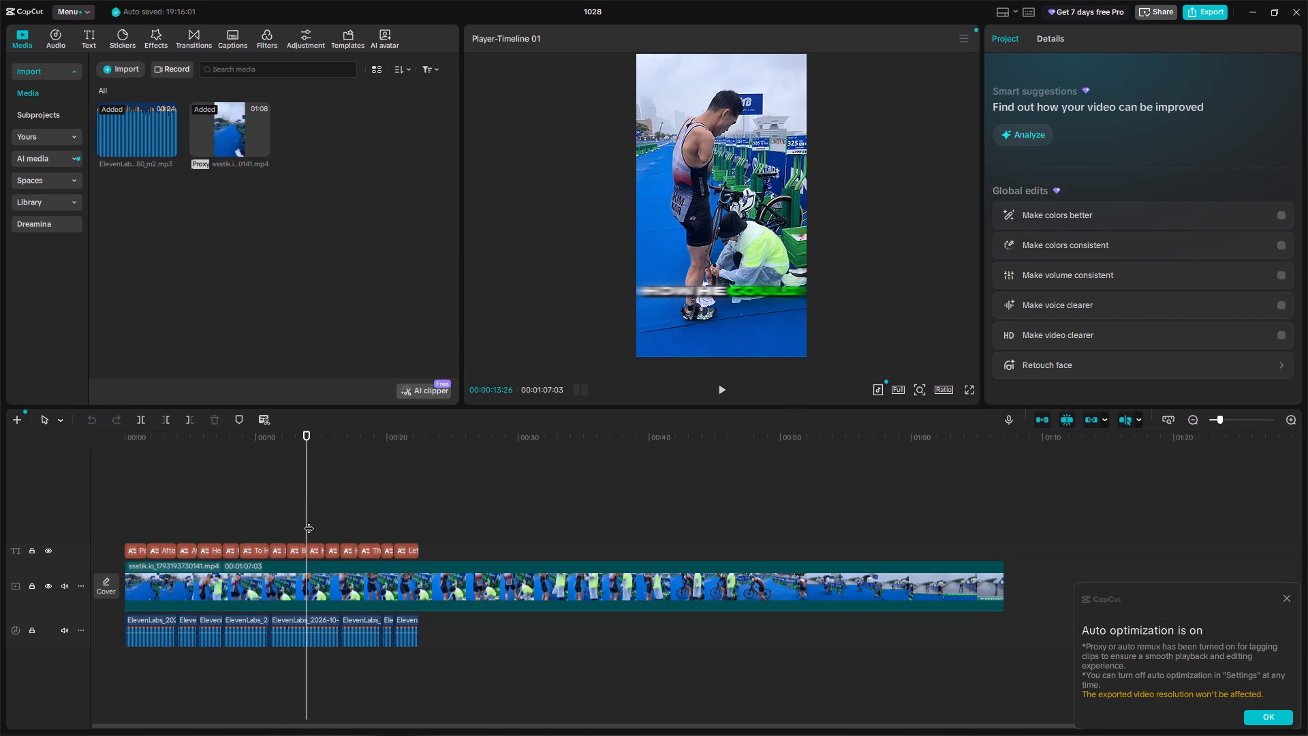
{"action": "left_click", "coordinate": [309, 521]}
{"action": "left_click_drag", "start_coordinate": [309, 521], "coordinate": [290, 540]}
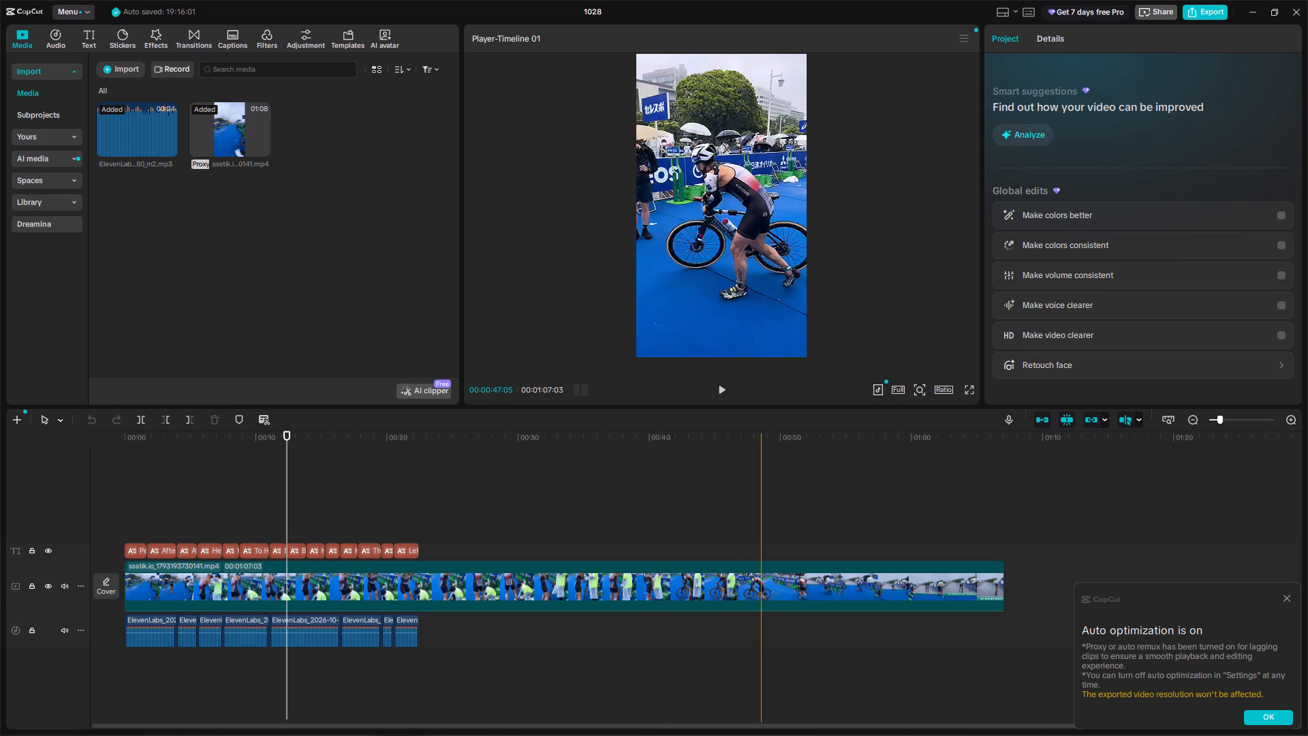
{"action": "left_click", "coordinate": [946, 392]}
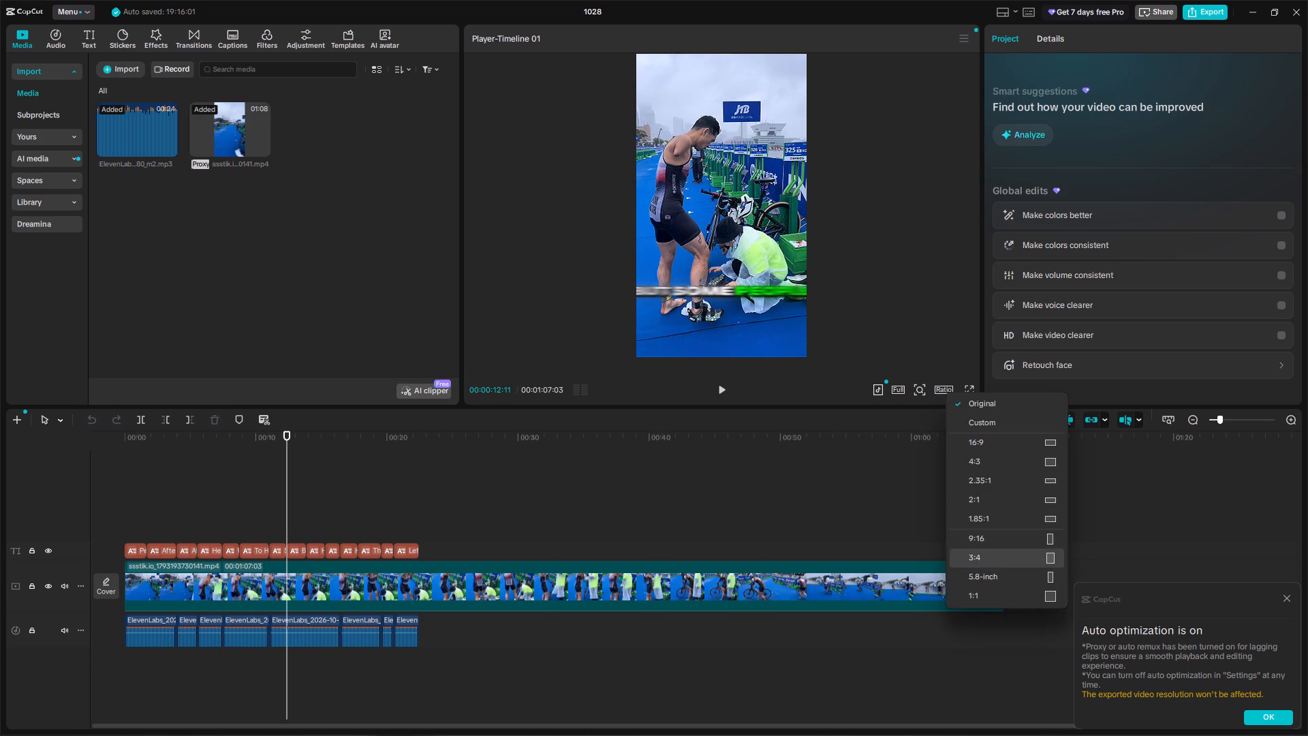
{"action": "left_click", "coordinate": [974, 559]}
Enlarge the triathlon clip to 133% to fill the 3:4 frame and shift it up to Y position 104.
{"action": "left_click", "coordinate": [636, 583]}
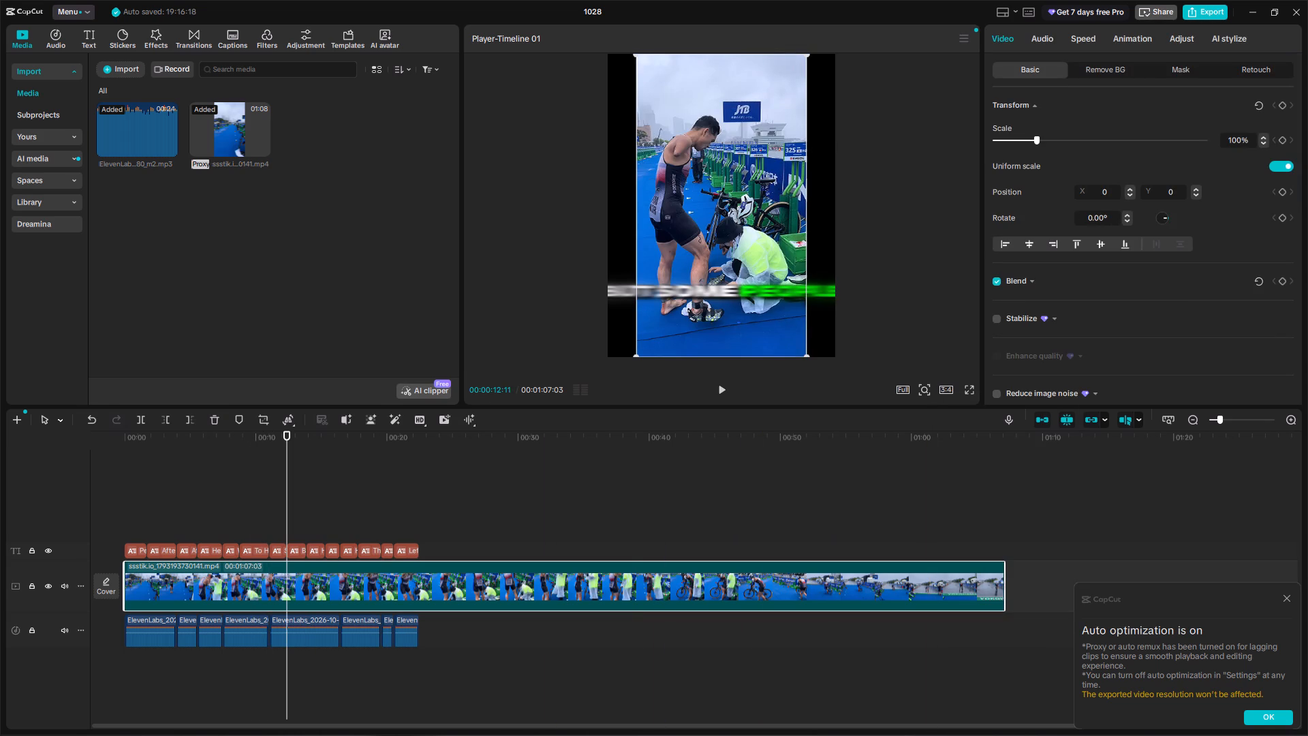
{"action": "left_click_drag", "start_coordinate": [807, 355], "coordinate": [885, 393]}
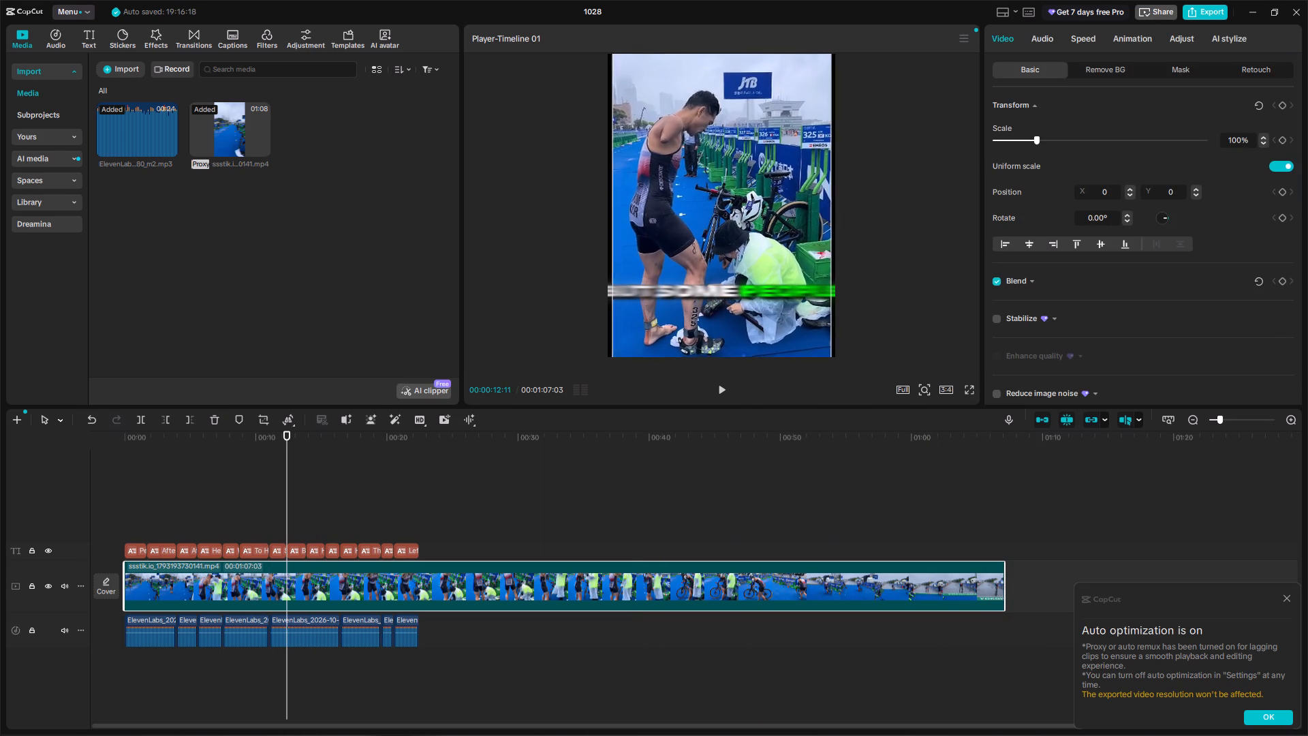
{"action": "left_click_drag", "start_coordinate": [885, 393], "coordinate": [892, 396]}
{"action": "left_click_drag", "start_coordinate": [774, 179], "coordinate": [771, 170]}
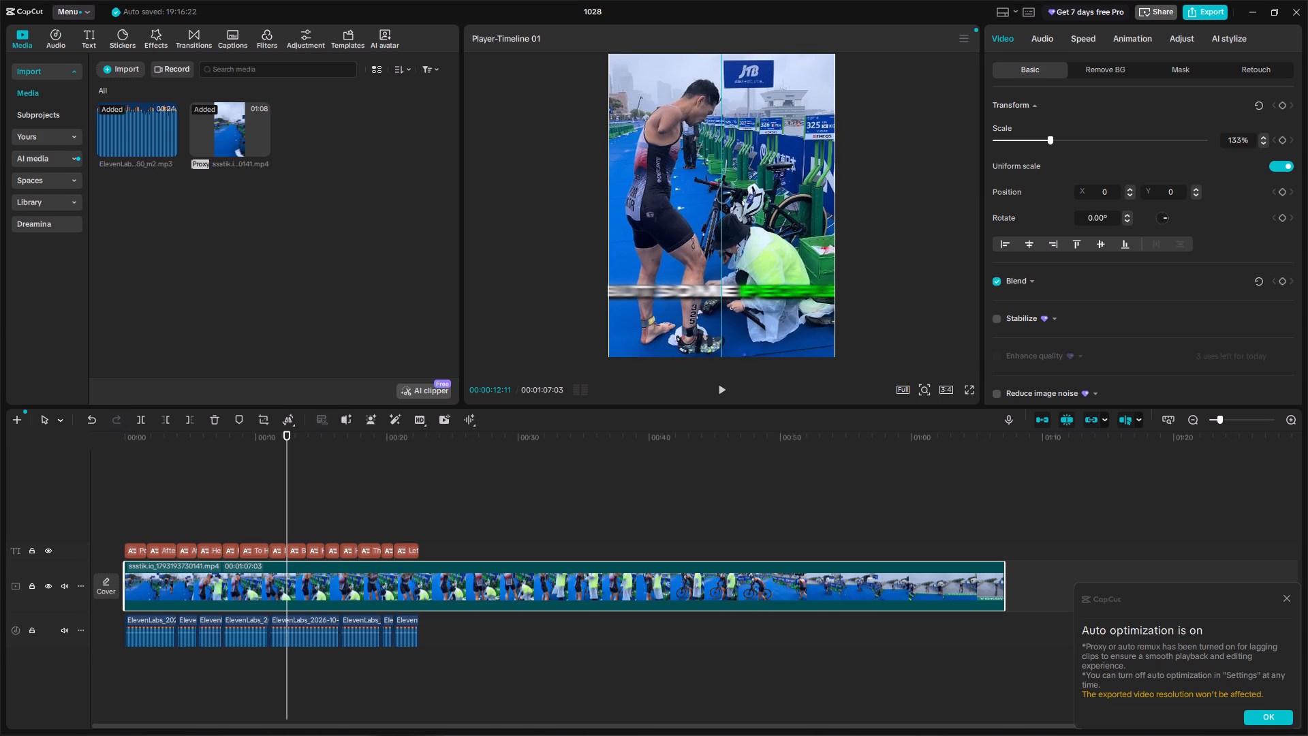
{"action": "left_click_drag", "start_coordinate": [771, 170], "coordinate": [771, 170]}
Play the video from the beginning to about 7 seconds to check the reframing and captions, dismissing the auto optimization notice.
{"action": "left_click", "coordinate": [418, 477]}
{"action": "left_click_drag", "start_coordinate": [418, 477], "coordinate": [0, 536]}
{"action": "key", "text": "space"}
{"action": "scroll", "coordinate": [284, 613], "scroll_direction": "up", "scroll_amount": 10, "text": "ctrl"}
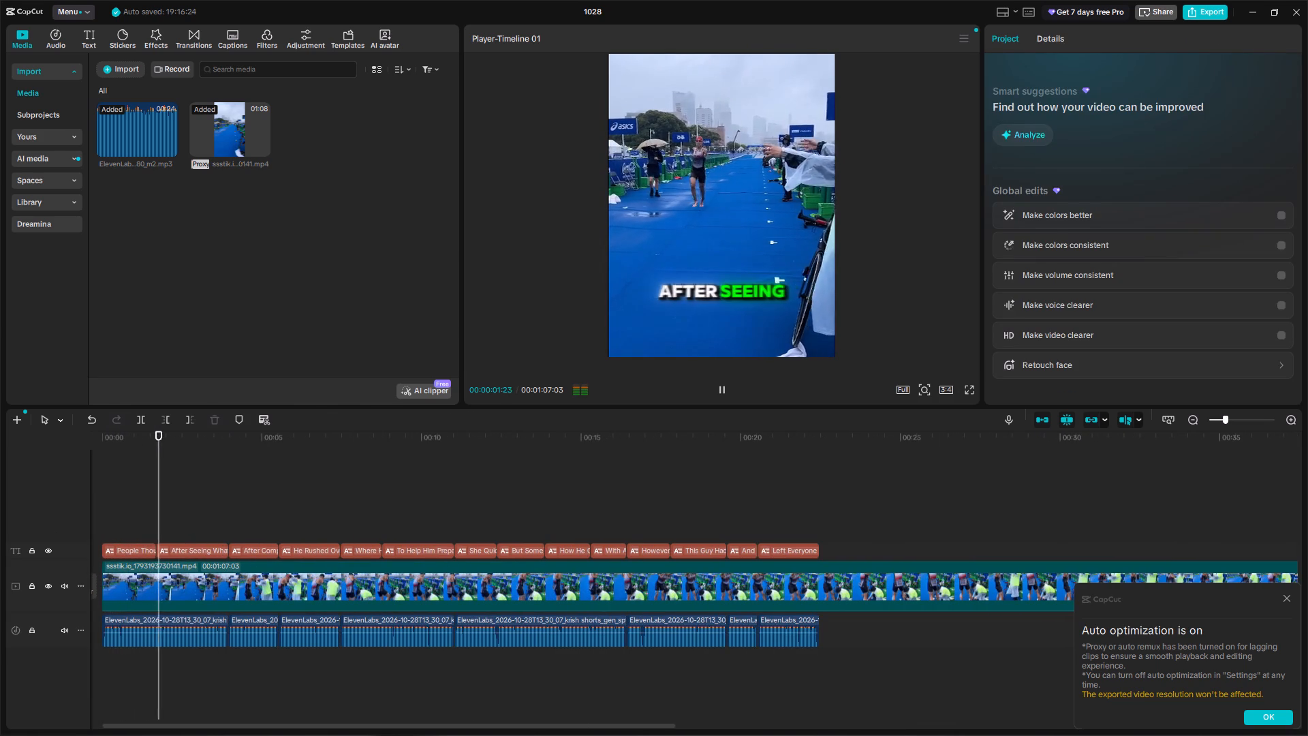
{"action": "left_click", "coordinate": [1289, 599]}
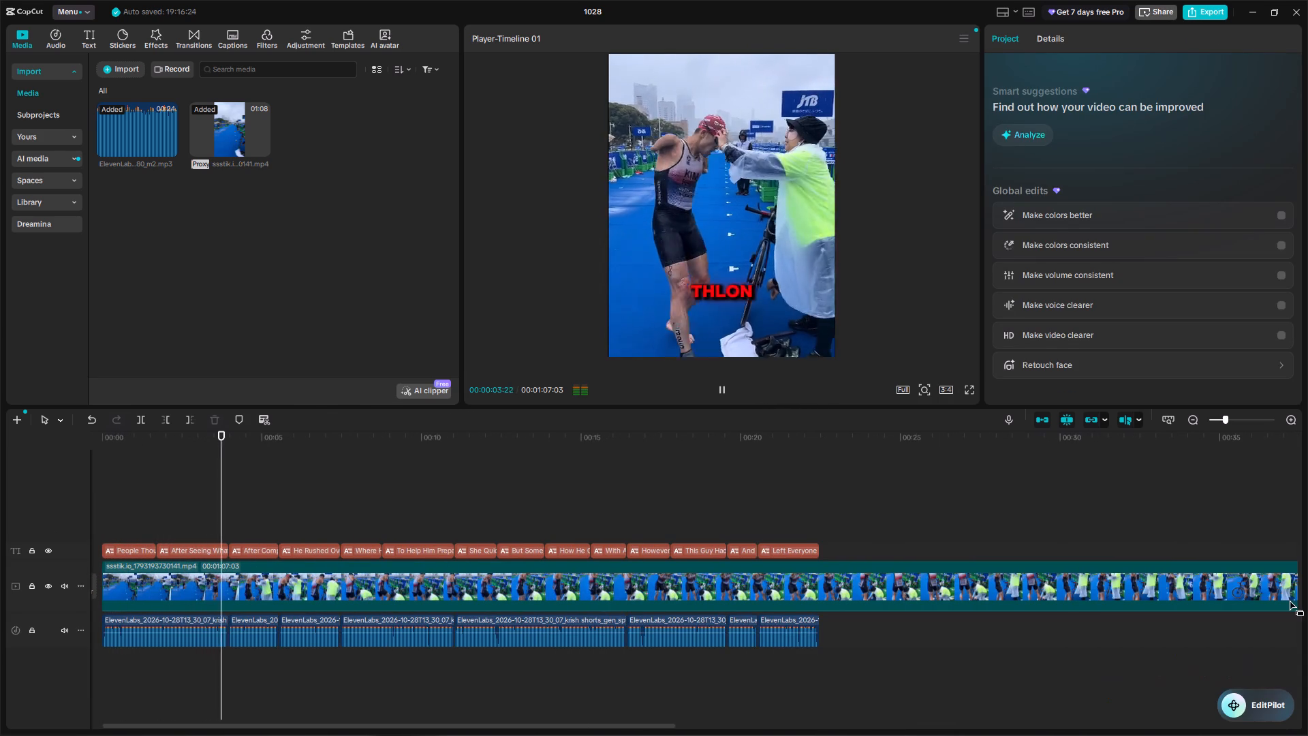
{"action": "key", "text": "space"}
{"action": "key", "text": "space"}
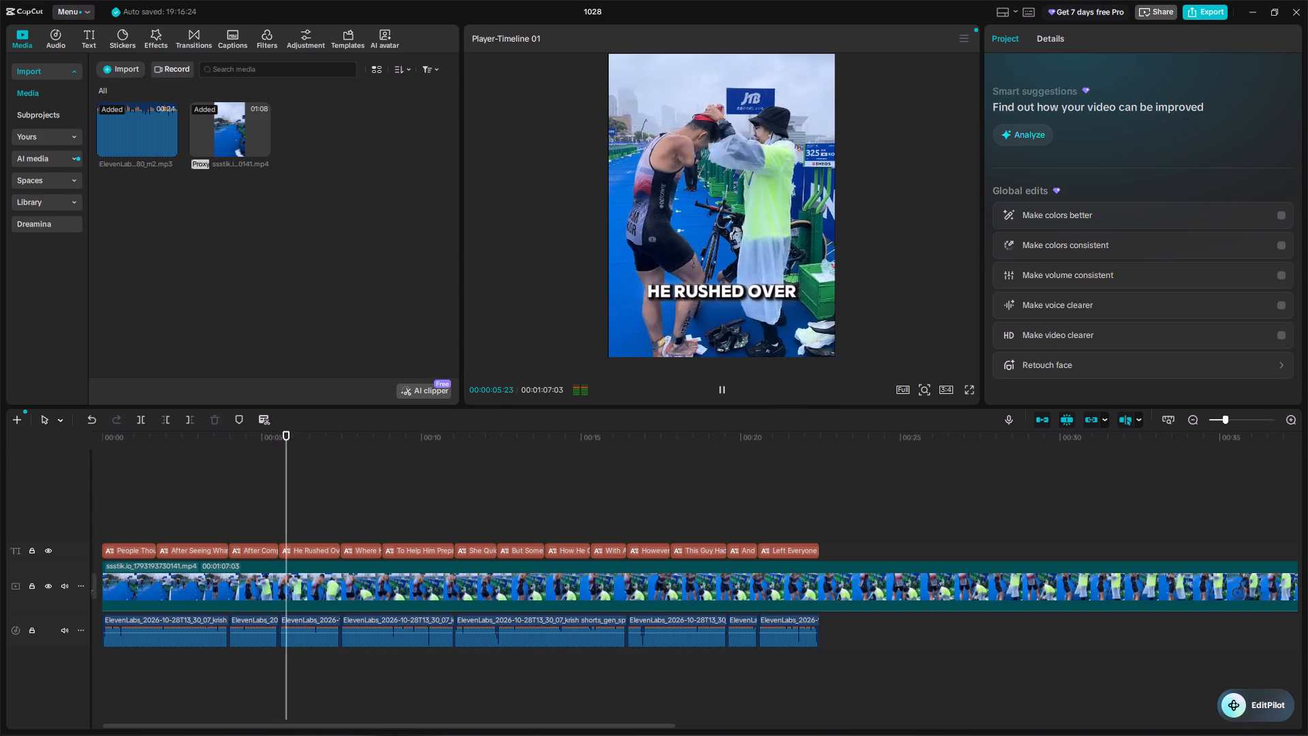
{"action": "left_click", "coordinate": [730, 397]}
Set the triathlon clip's scale to 135%.
{"action": "double_click", "coordinate": [771, 198]}
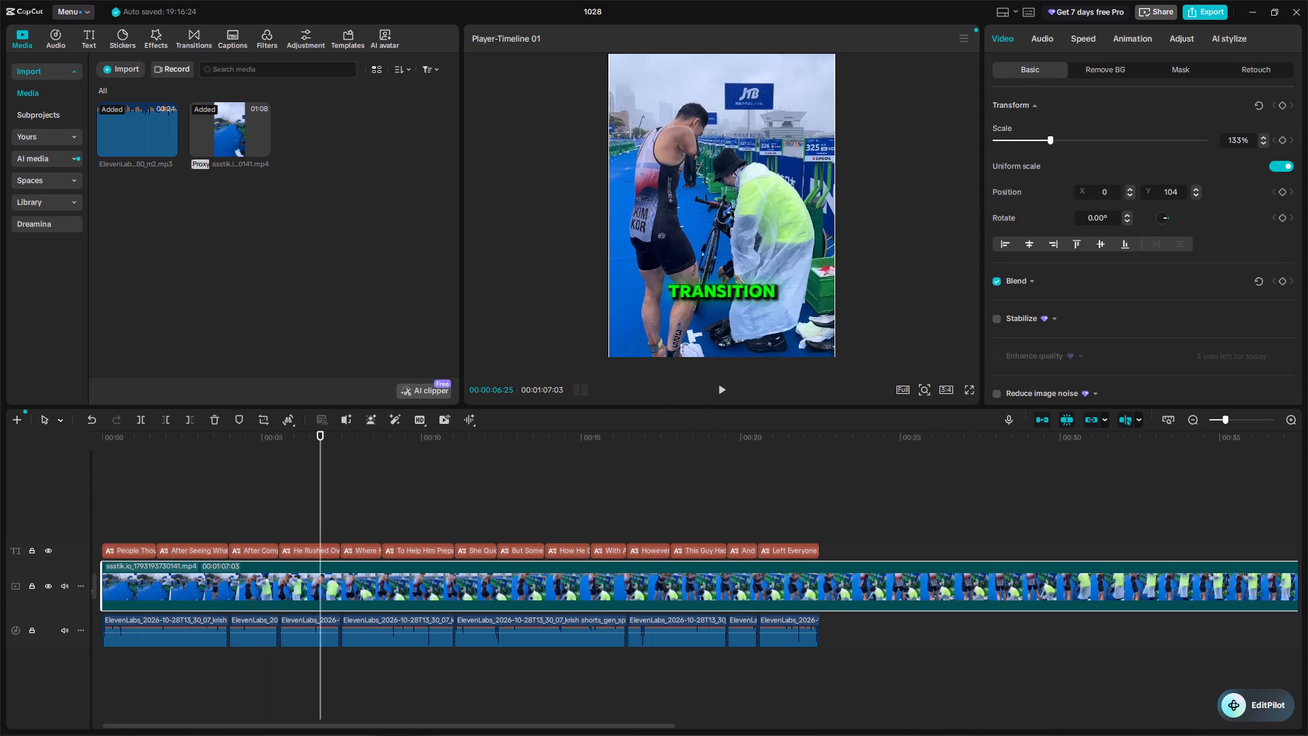
{"action": "double_click", "coordinate": [1263, 135]}
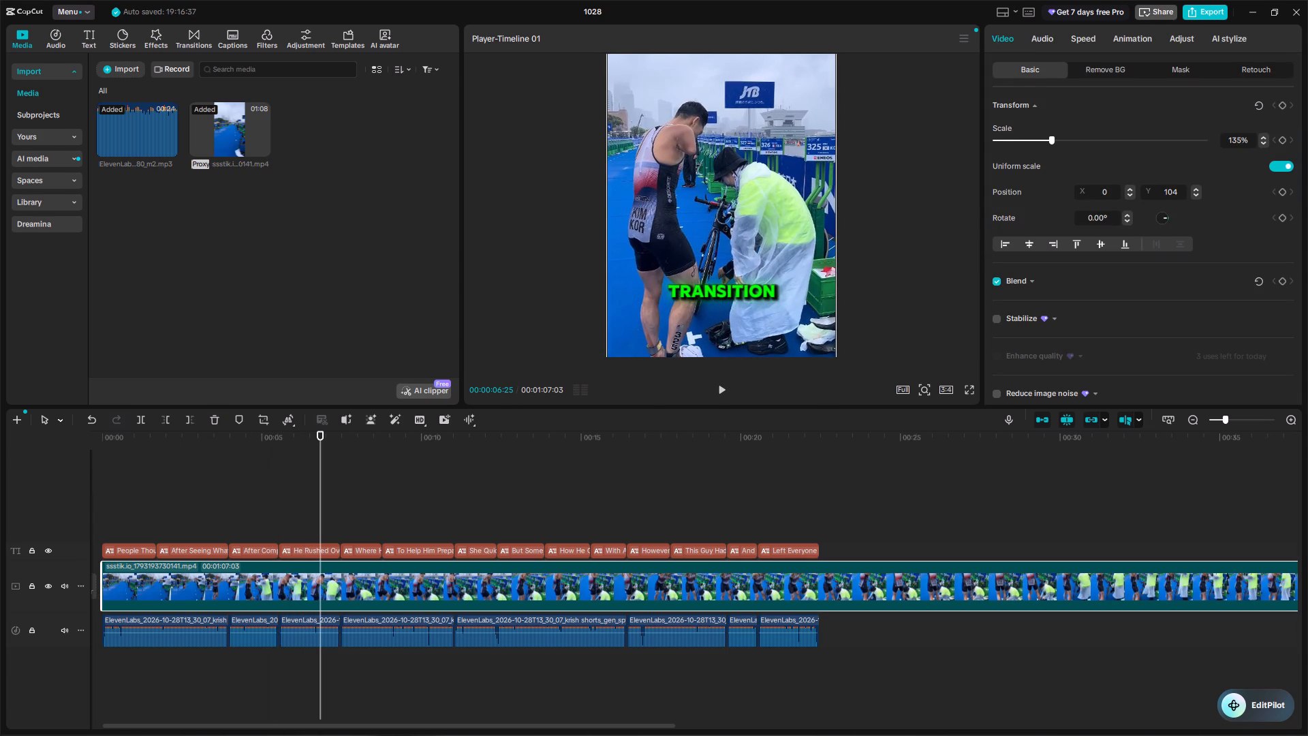
Play the video from the beginning to the start of the third caption to check the framing and caption wording.
{"action": "left_click", "coordinate": [519, 493]}
{"action": "left_click_drag", "start_coordinate": [519, 493], "coordinate": [39, 583]}
{"action": "key", "text": "space"}
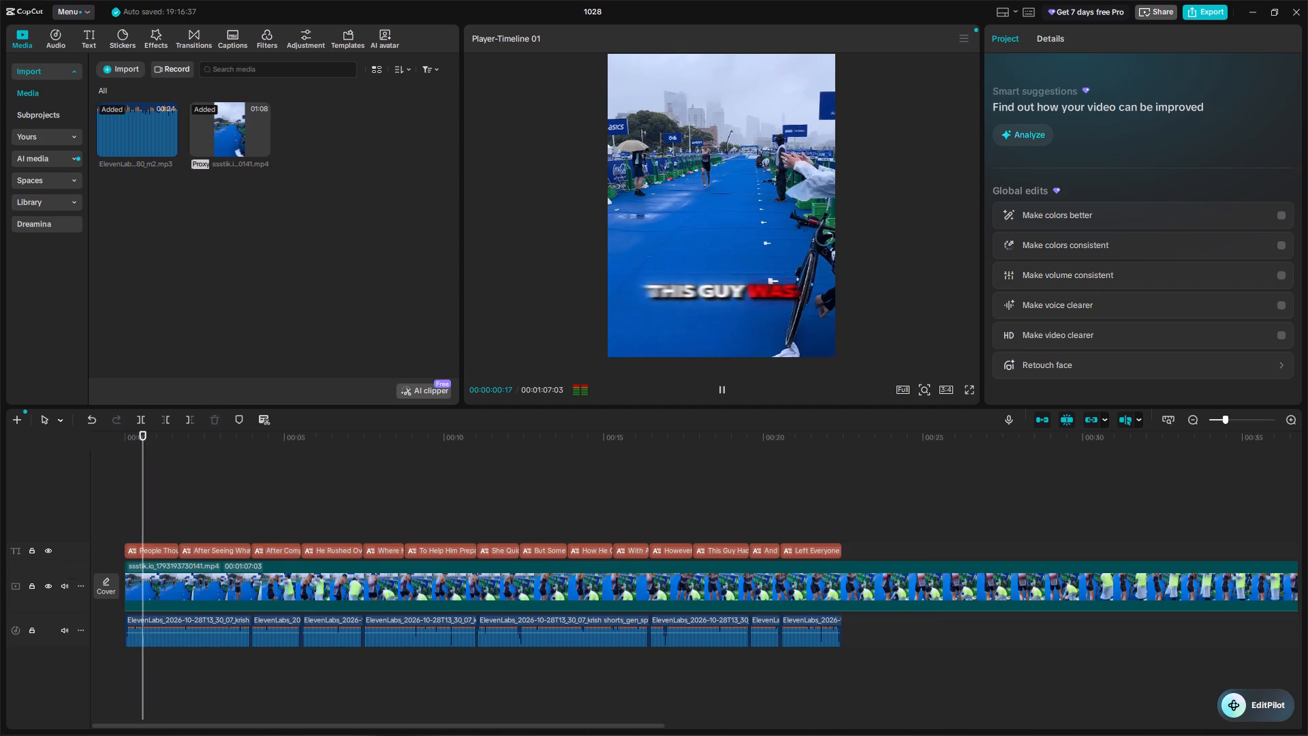
{"action": "scroll", "coordinate": [274, 566], "scroll_direction": "up", "scroll_amount": 3, "text": "ctrl"}
{"action": "scroll", "coordinate": [464, 584], "scroll_direction": "up", "scroll_amount": 2, "text": "ctrl"}
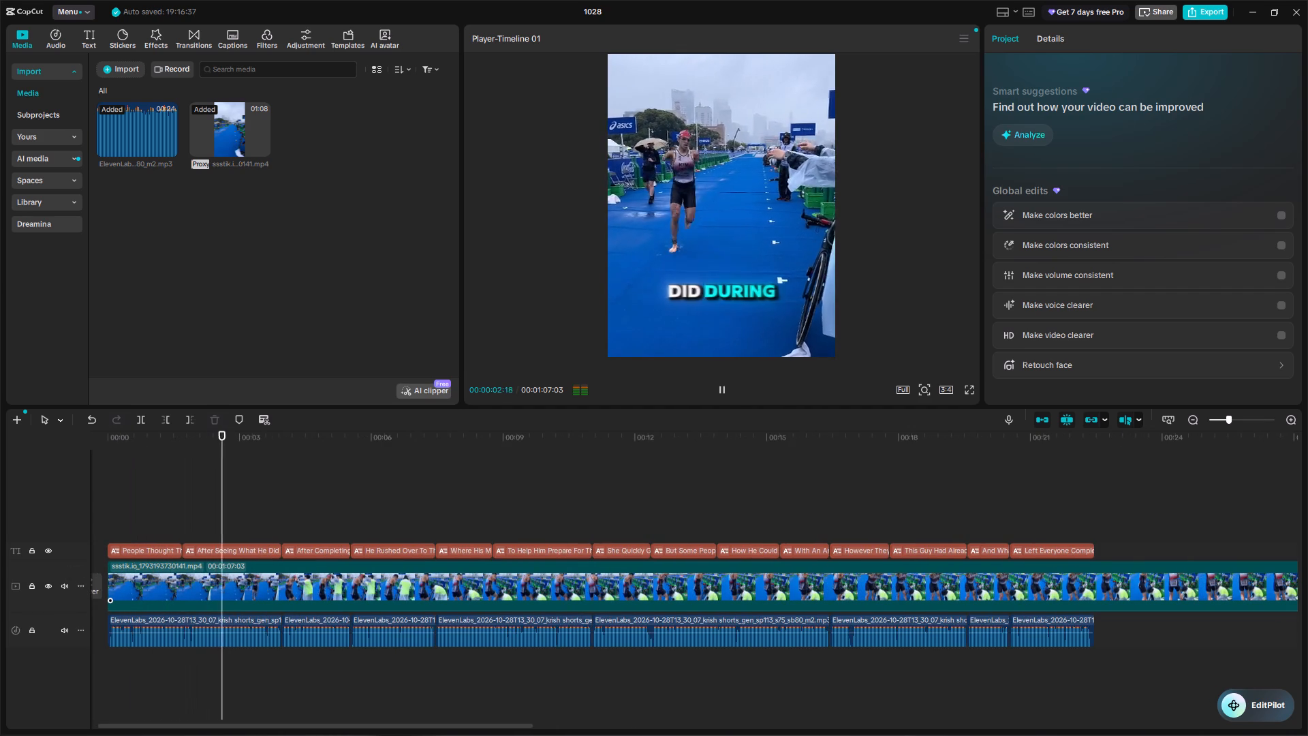
{"action": "scroll", "coordinate": [491, 592], "scroll_direction": "up", "scroll_amount": 7, "text": "ctrl"}
{"action": "key", "text": "space"}
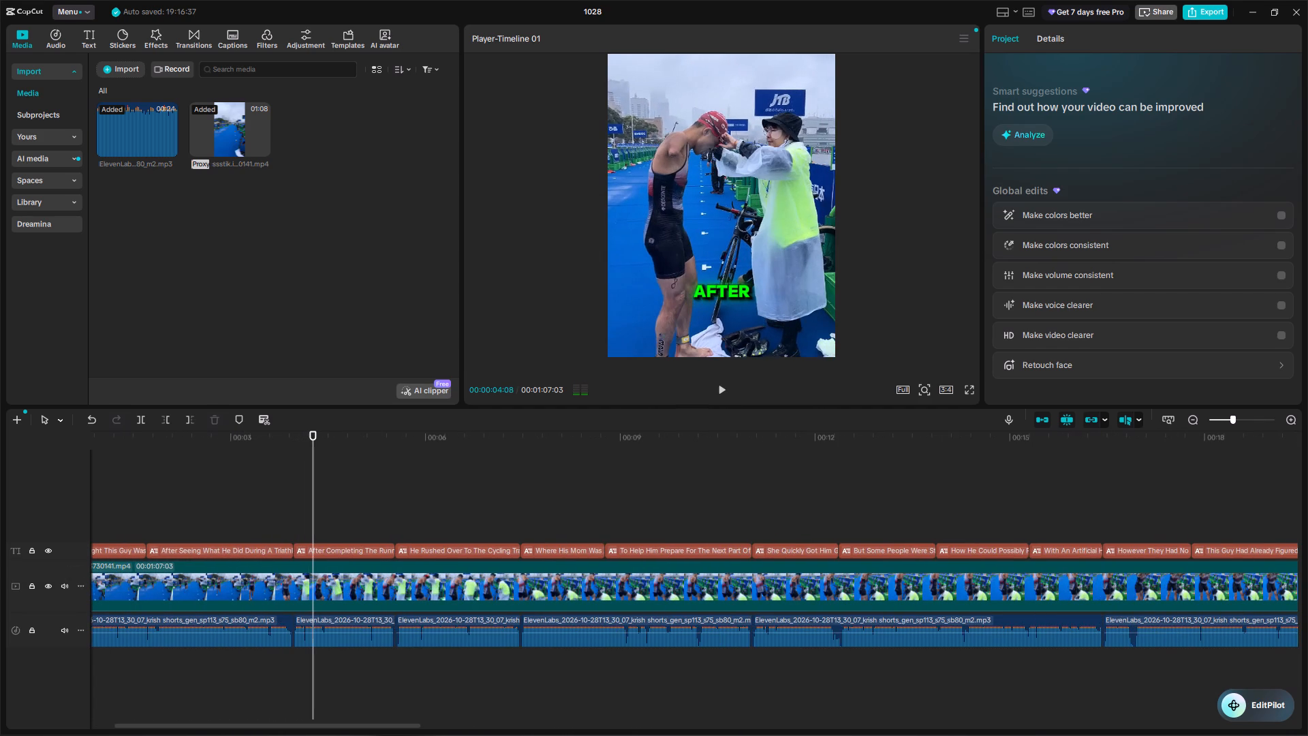
Split the caption "After Seeing What He Did During A Triathlon" before its last word so "Triathlon" becomes a separate caption.
{"action": "left_click", "coordinate": [274, 556]}
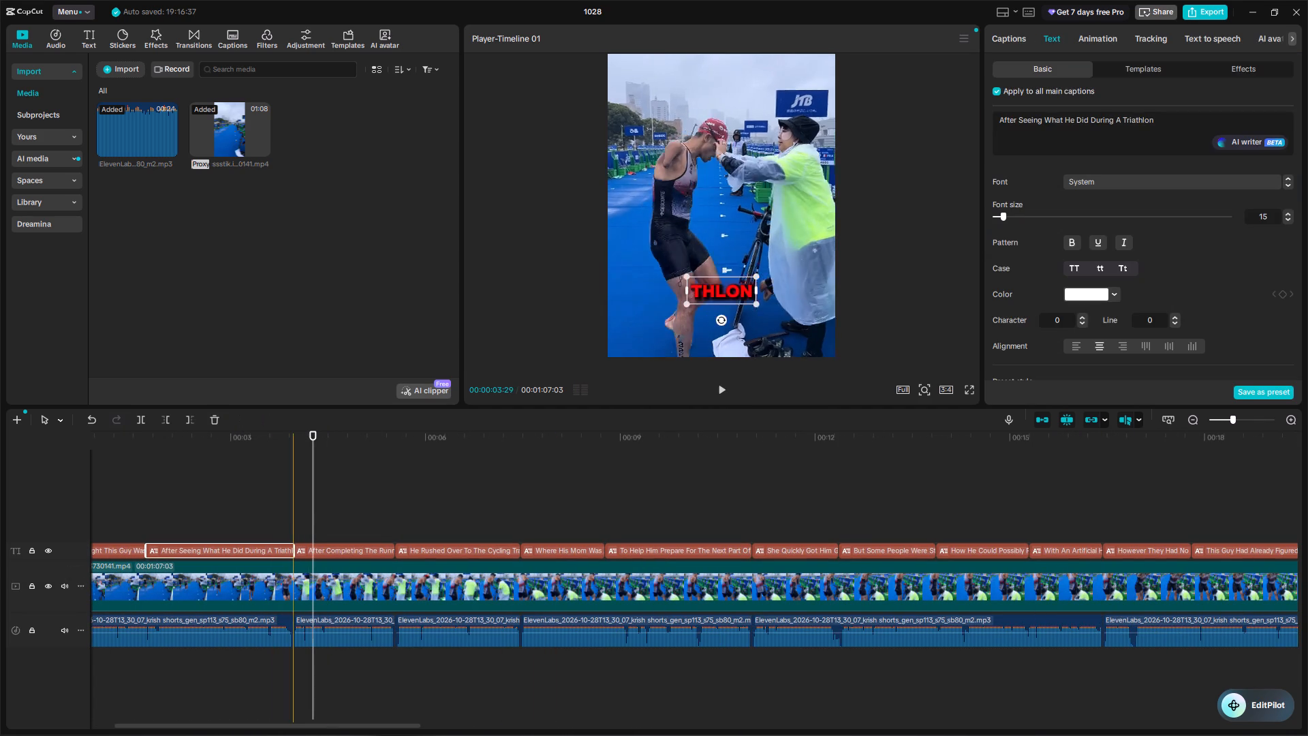
{"action": "left_click_drag", "start_coordinate": [311, 510], "coordinate": [228, 527]}
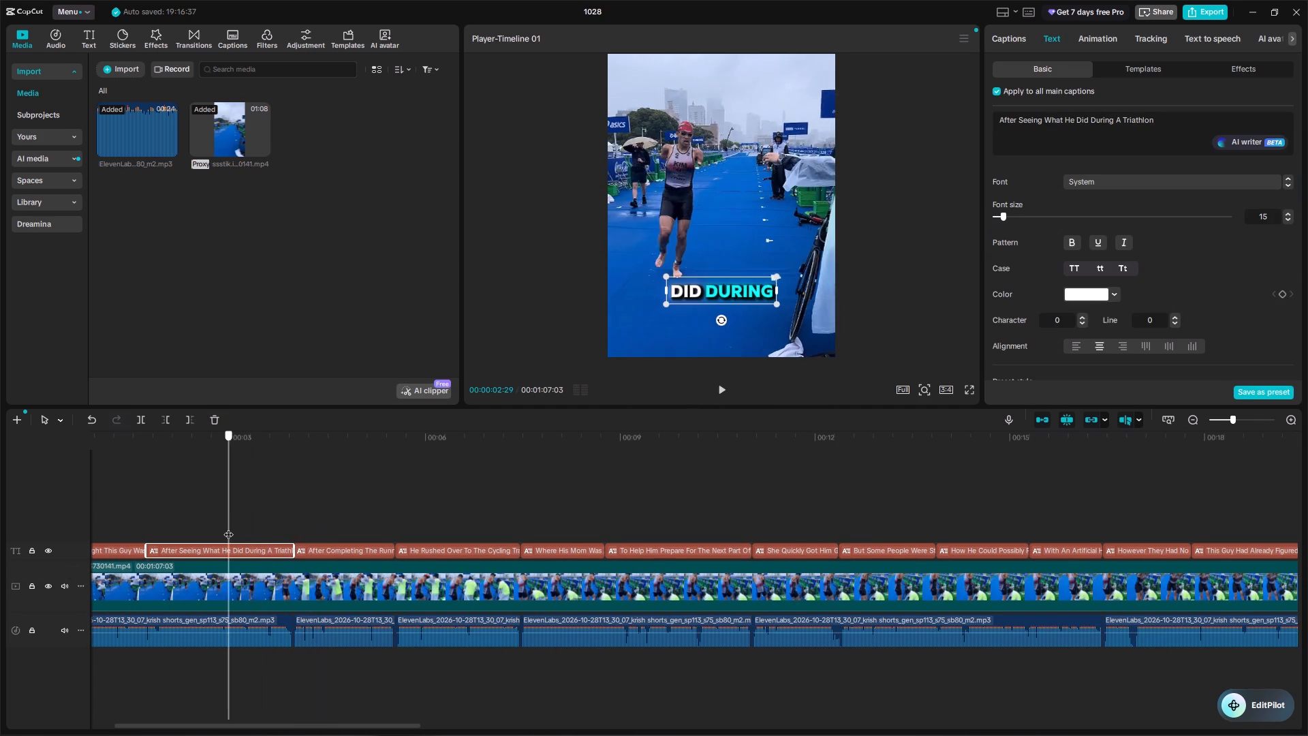
{"action": "left_click_drag", "start_coordinate": [228, 527], "coordinate": [240, 529]}
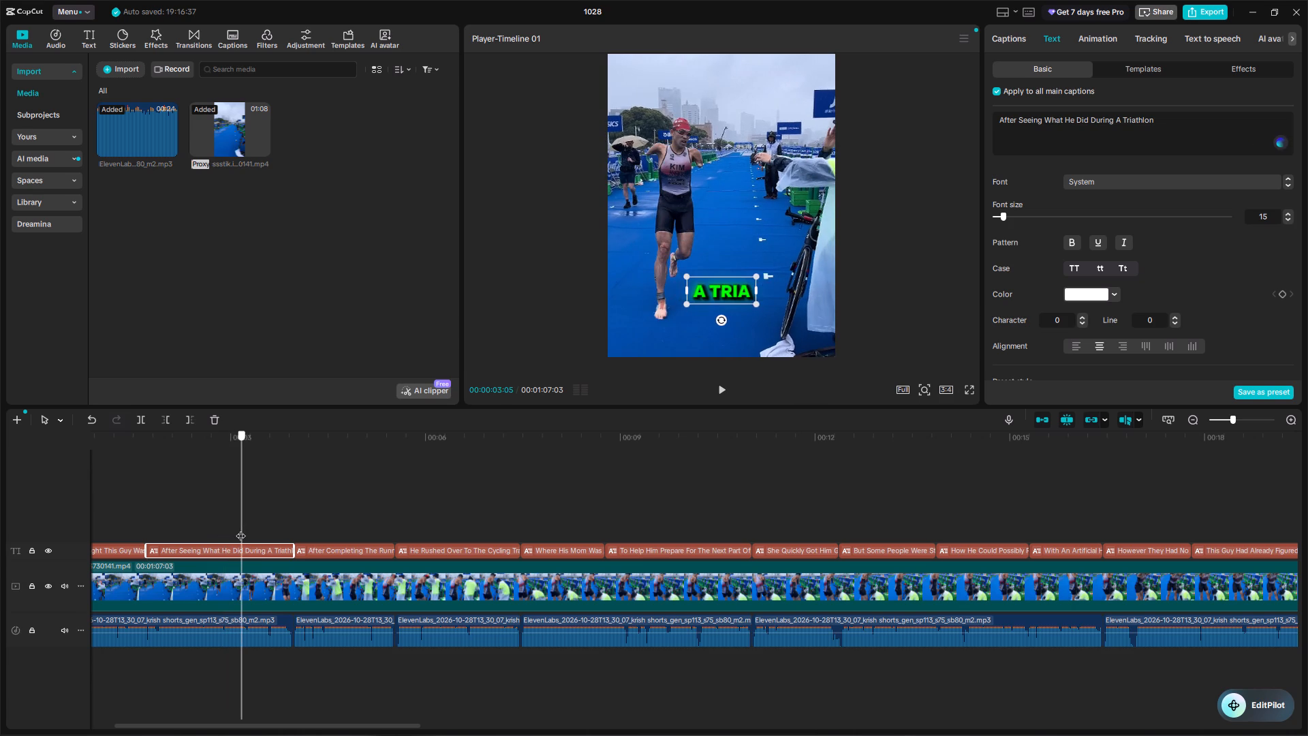
{"action": "left_click_drag", "start_coordinate": [240, 529], "coordinate": [238, 529]}
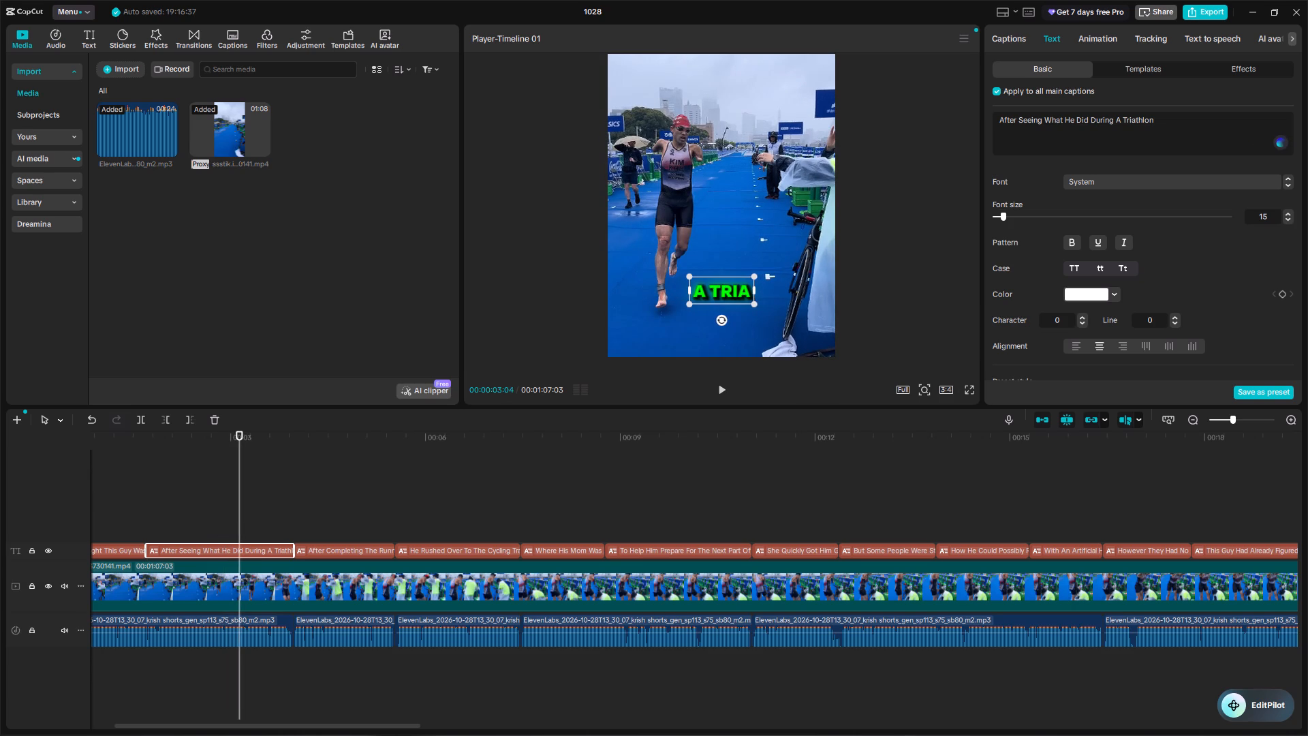
{"action": "left_click", "coordinate": [1130, 63]}
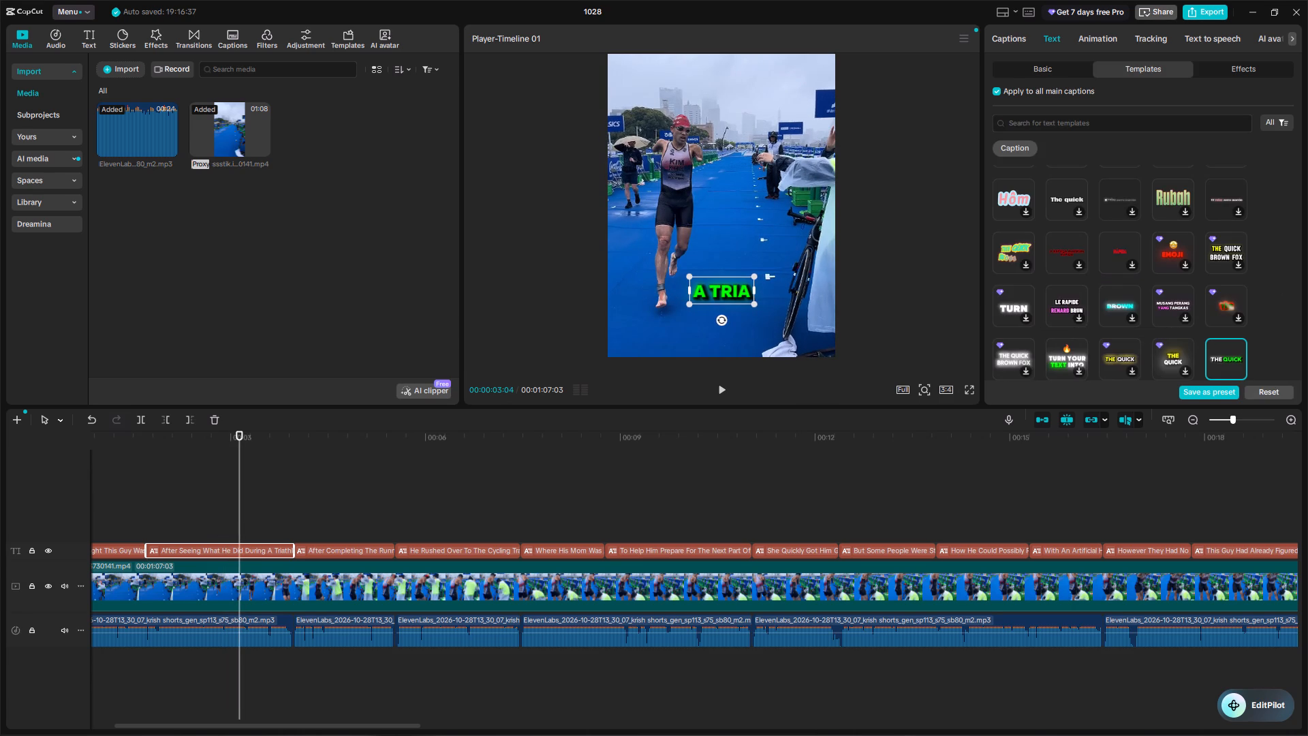
{"action": "left_click", "coordinate": [1097, 38]}
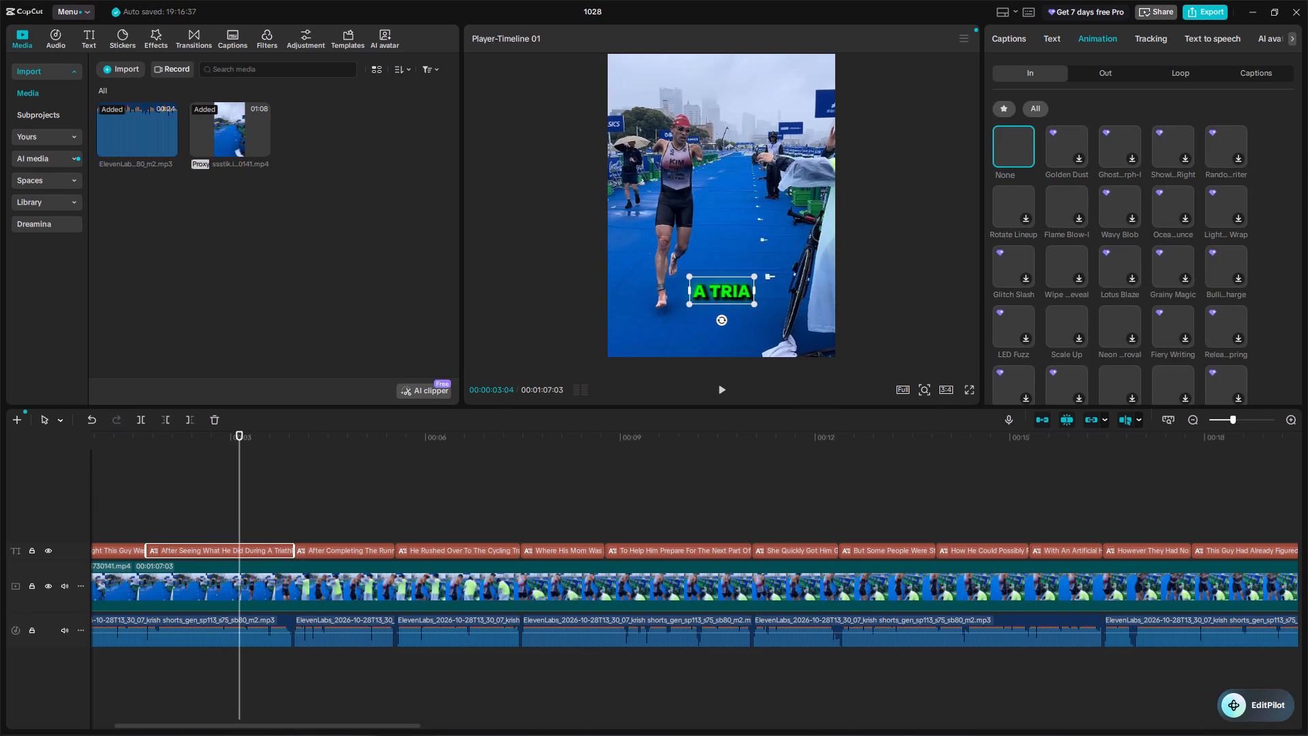
{"action": "left_click", "coordinate": [1061, 41]}
{"action": "left_click", "coordinate": [1016, 37]}
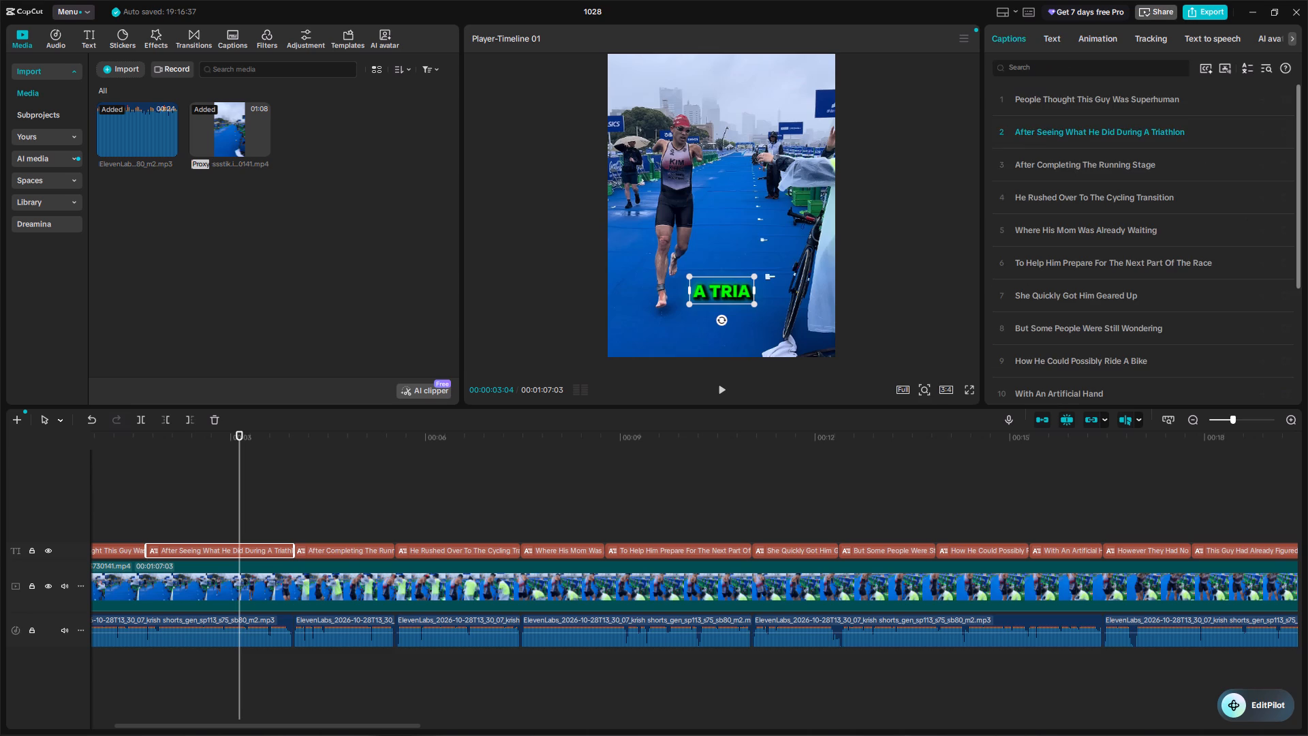
{"action": "left_click", "coordinate": [1152, 131]}
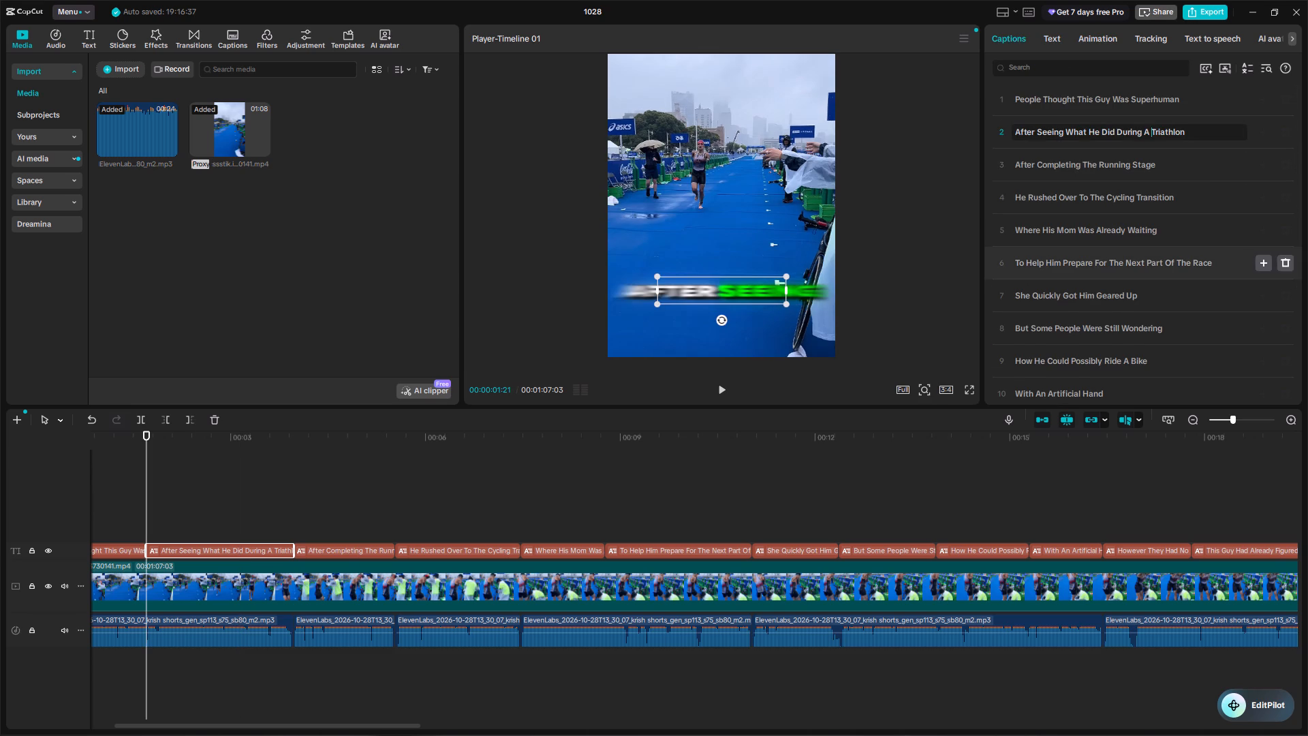
{"action": "key", "text": "Return"}
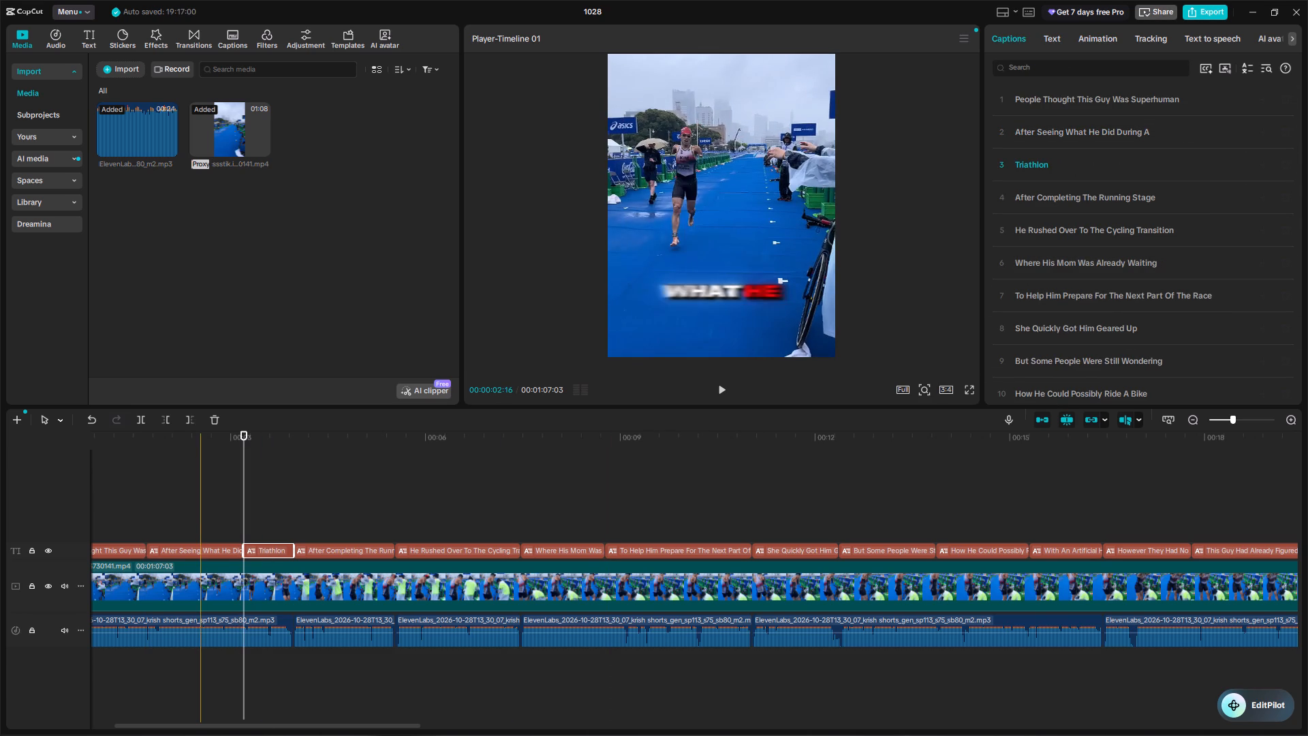
Play the video from the new "Triathlon" caption to about 13 seconds to check the caption wording and framing.
{"action": "key", "text": "space"}
{"action": "key", "text": "space"}
{"action": "key", "text": "space"}
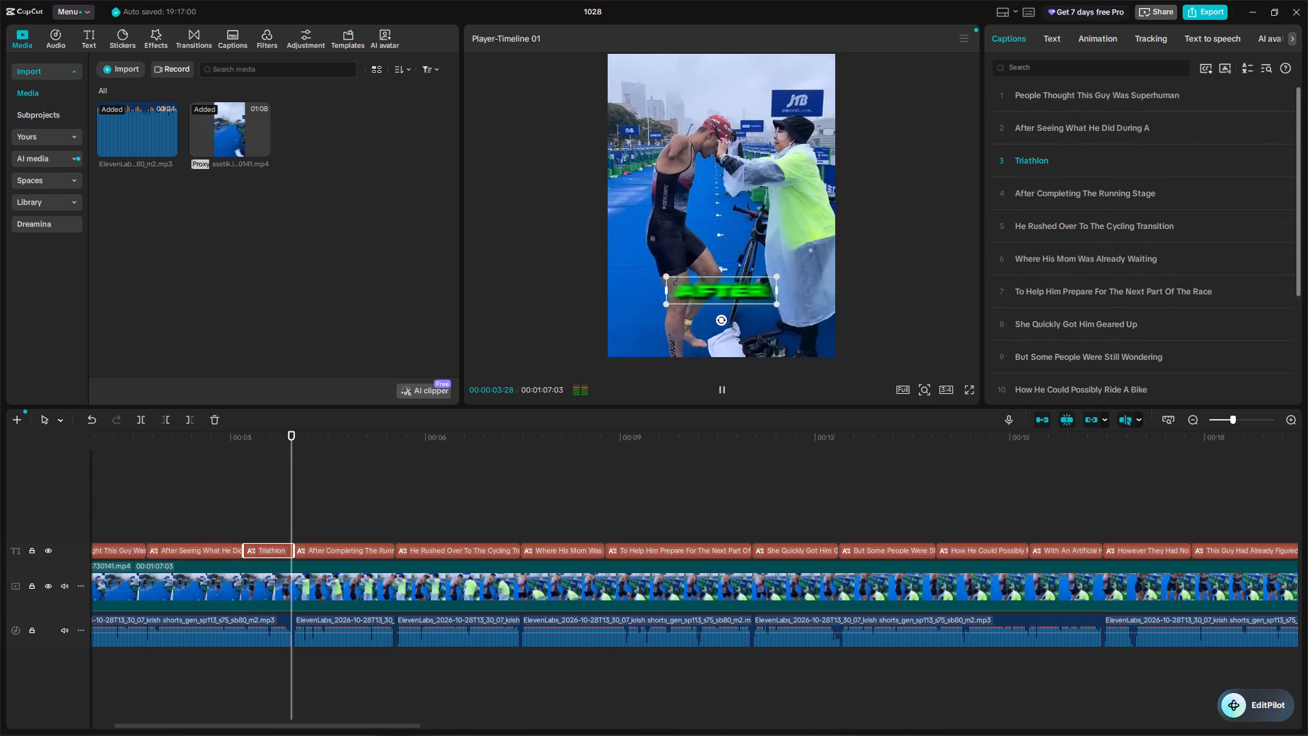
{"action": "key", "text": "space"}
{"action": "key", "text": "space"}
{"action": "scroll", "coordinate": [306, 558], "scroll_direction": "up", "scroll_amount": 1, "text": "ctrl"}
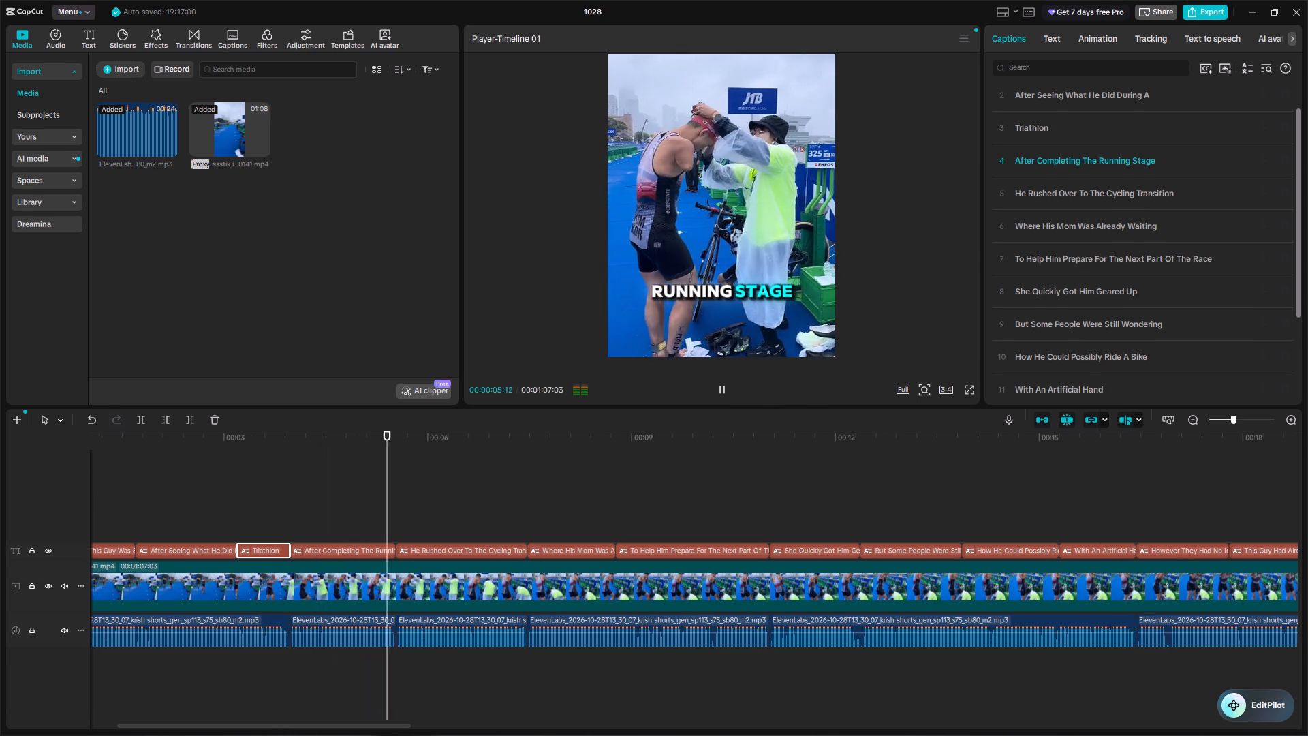
{"action": "scroll", "coordinate": [306, 558], "scroll_direction": "down", "scroll_amount": 5, "text": "ctrl"}
{"action": "scroll", "coordinate": [433, 540], "scroll_direction": "down", "scroll_amount": 6, "text": "ctrl"}
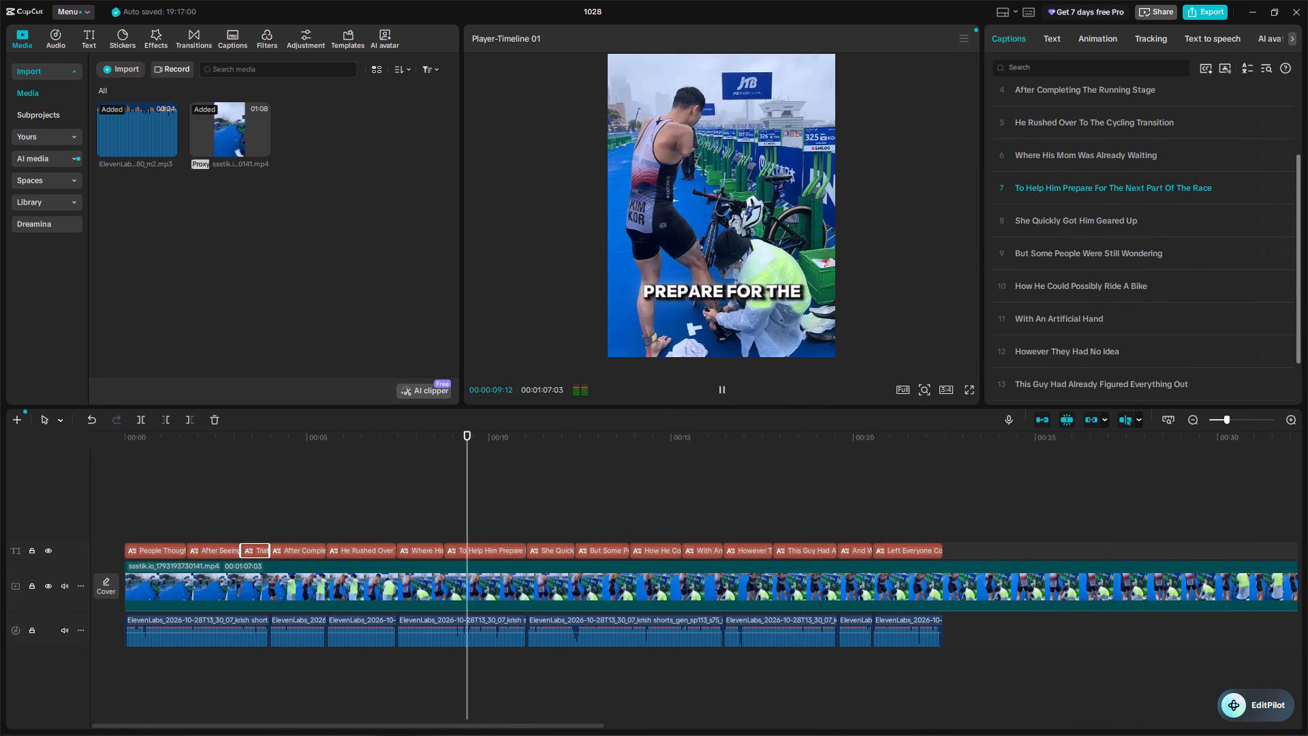
{"action": "scroll", "coordinate": [528, 545], "scroll_direction": "down", "scroll_amount": 3, "text": "ctrl"}
{"action": "scroll", "coordinate": [528, 545], "scroll_direction": "up", "scroll_amount": 7, "text": "ctrl"}
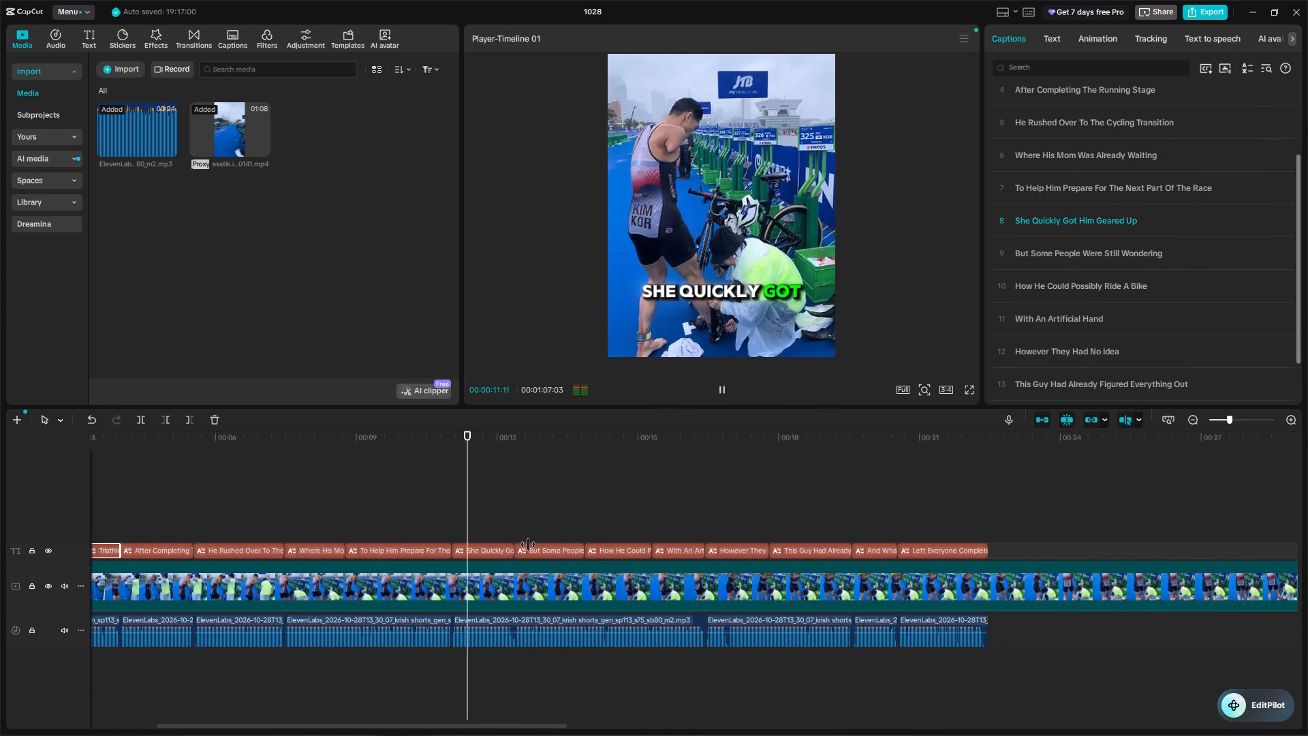
{"action": "scroll", "coordinate": [528, 545], "scroll_direction": "down", "scroll_amount": 4, "text": "ctrl"}
{"action": "scroll", "coordinate": [528, 545], "scroll_direction": "up", "scroll_amount": 1, "text": "ctrl"}
{"action": "left_click", "coordinate": [450, 516]}
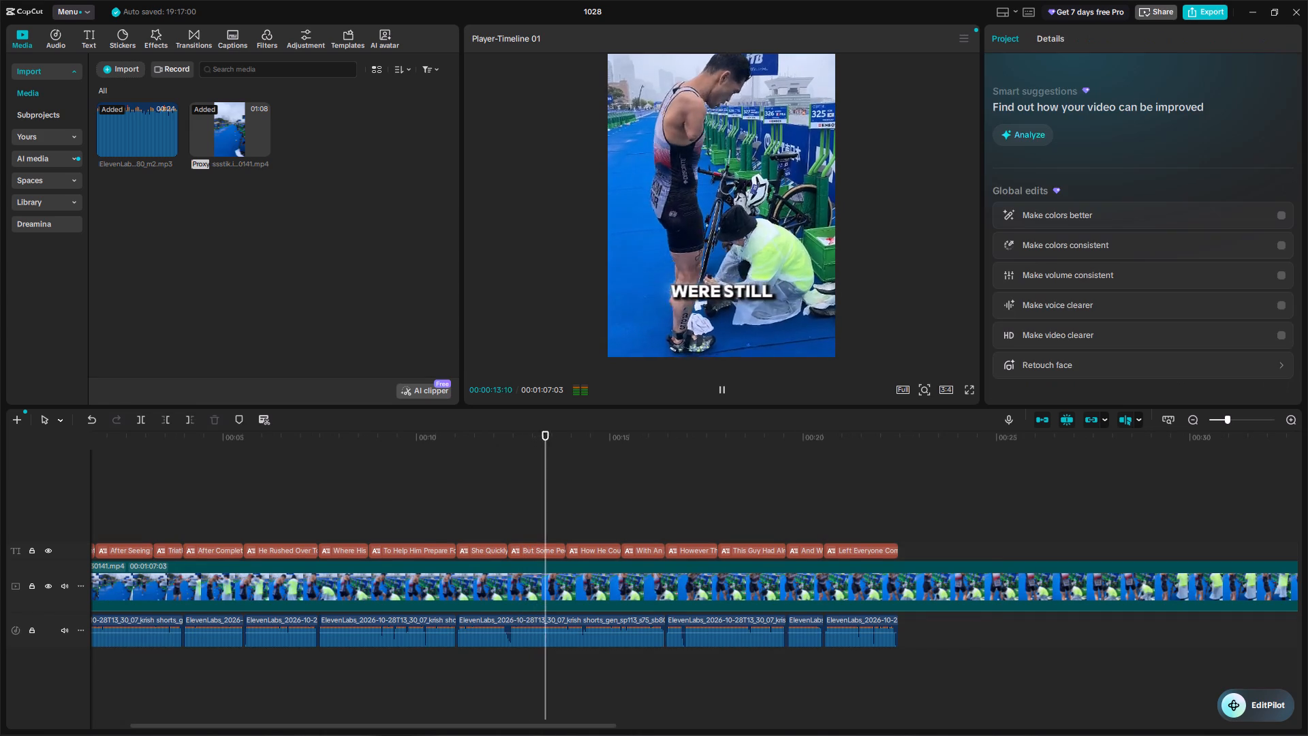
Replay the video from the beginning through the start of the "After Completing The Running Stage" caption to check the split captions.
{"action": "left_click_drag", "start_coordinate": [450, 516], "coordinate": [37, 577]}
{"action": "key", "text": "space"}
{"action": "scroll", "coordinate": [185, 575], "scroll_direction": "up", "scroll_amount": 6, "text": "ctrl"}
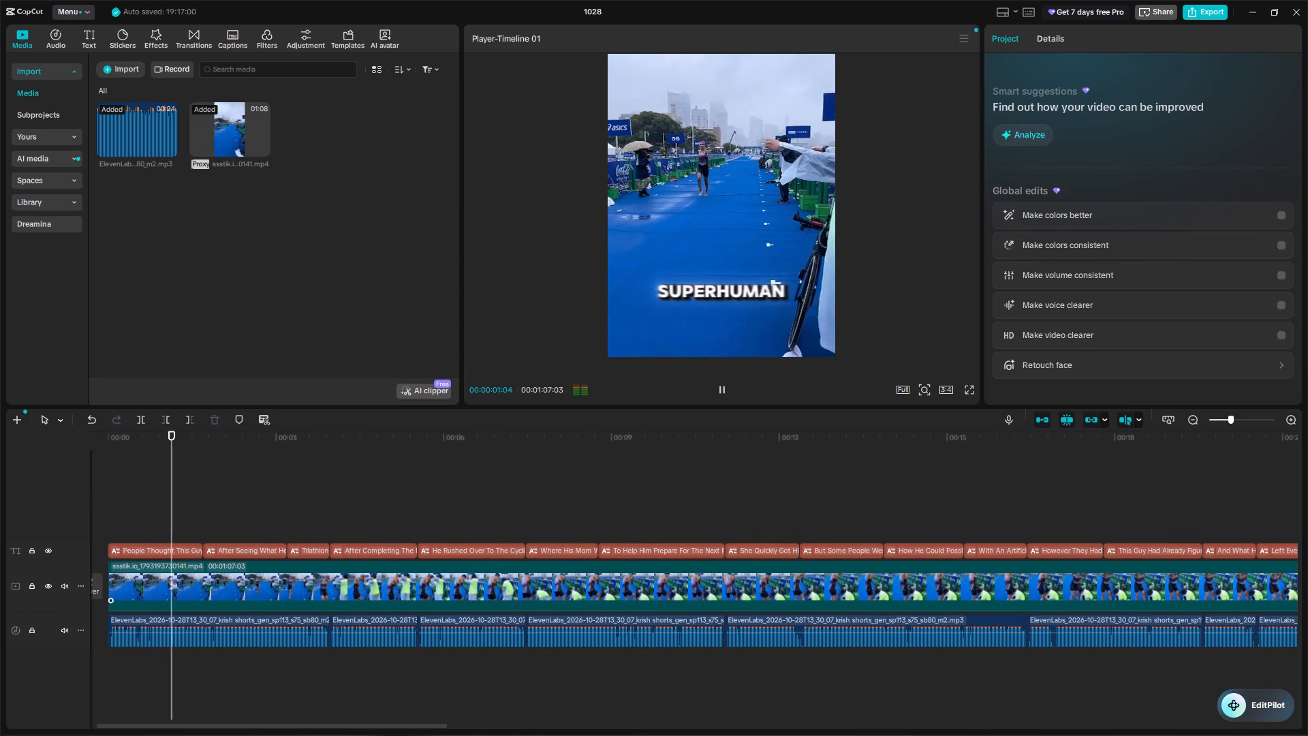
{"action": "scroll", "coordinate": [260, 574], "scroll_direction": "up", "scroll_amount": 1, "text": "ctrl"}
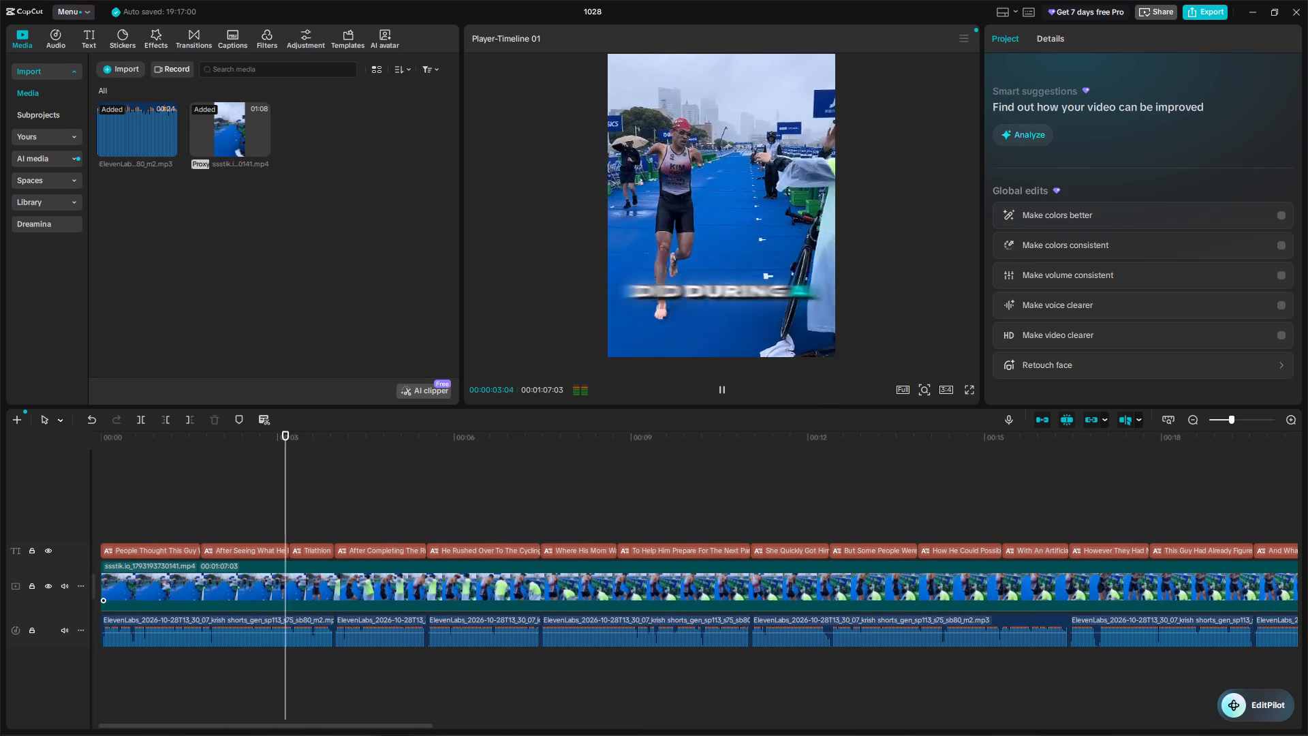
{"action": "key", "text": "space"}
{"action": "key", "text": "space"}
{"action": "key", "text": "space"}
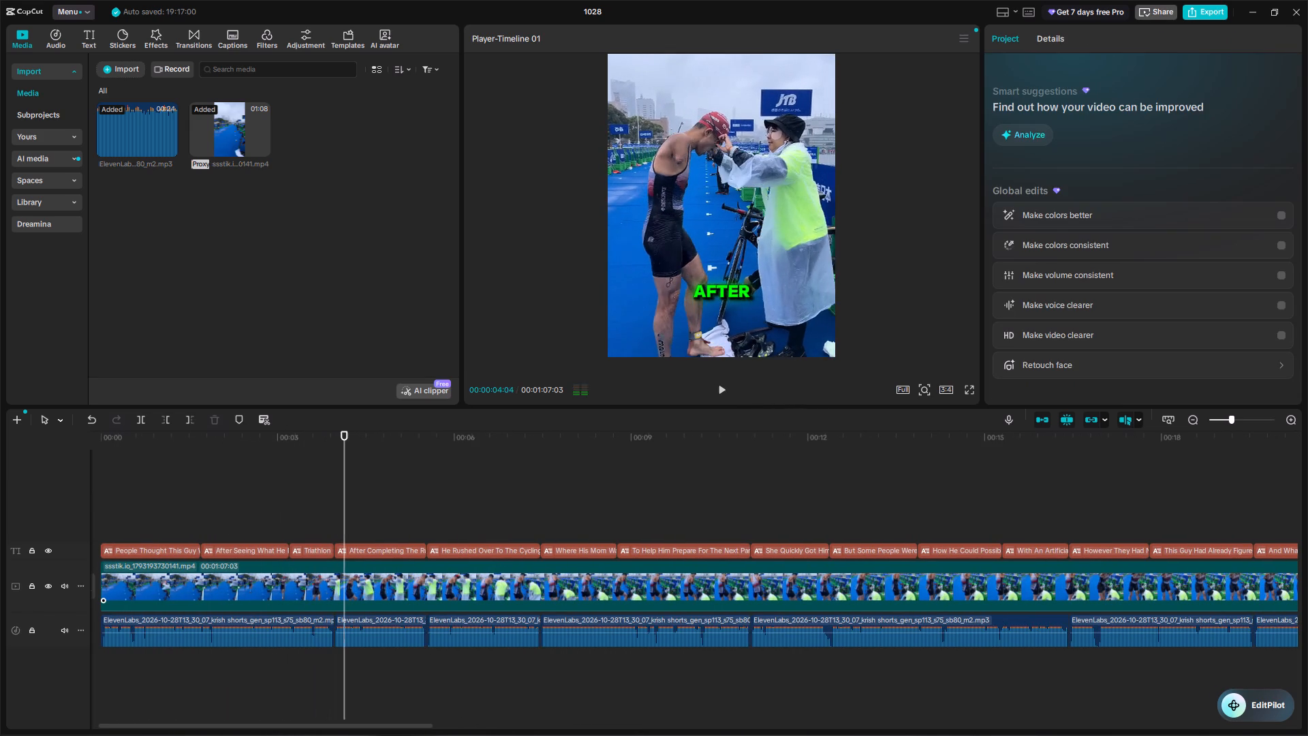
{"action": "key", "text": "space"}
Split the triathlon clip at 00:00:03:29, where the "After Completing The Running Stage" caption begins.
{"action": "left_click", "coordinate": [399, 497]}
{"action": "left_click_drag", "start_coordinate": [399, 497], "coordinate": [360, 510]}
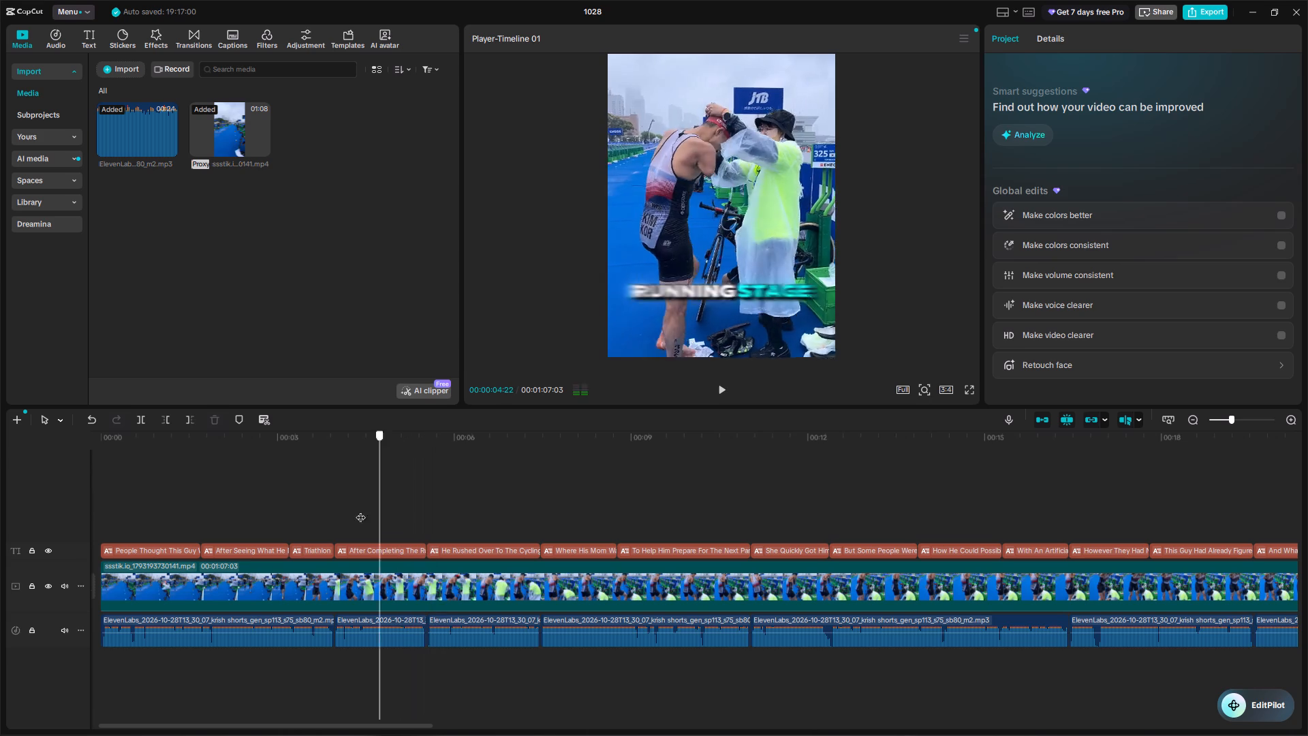
{"action": "left_click_drag", "start_coordinate": [360, 510], "coordinate": [331, 511]}
{"action": "scroll", "coordinate": [331, 511], "scroll_direction": "up", "scroll_amount": 6, "text": "ctrl"}
{"action": "left_click", "coordinate": [370, 579]}
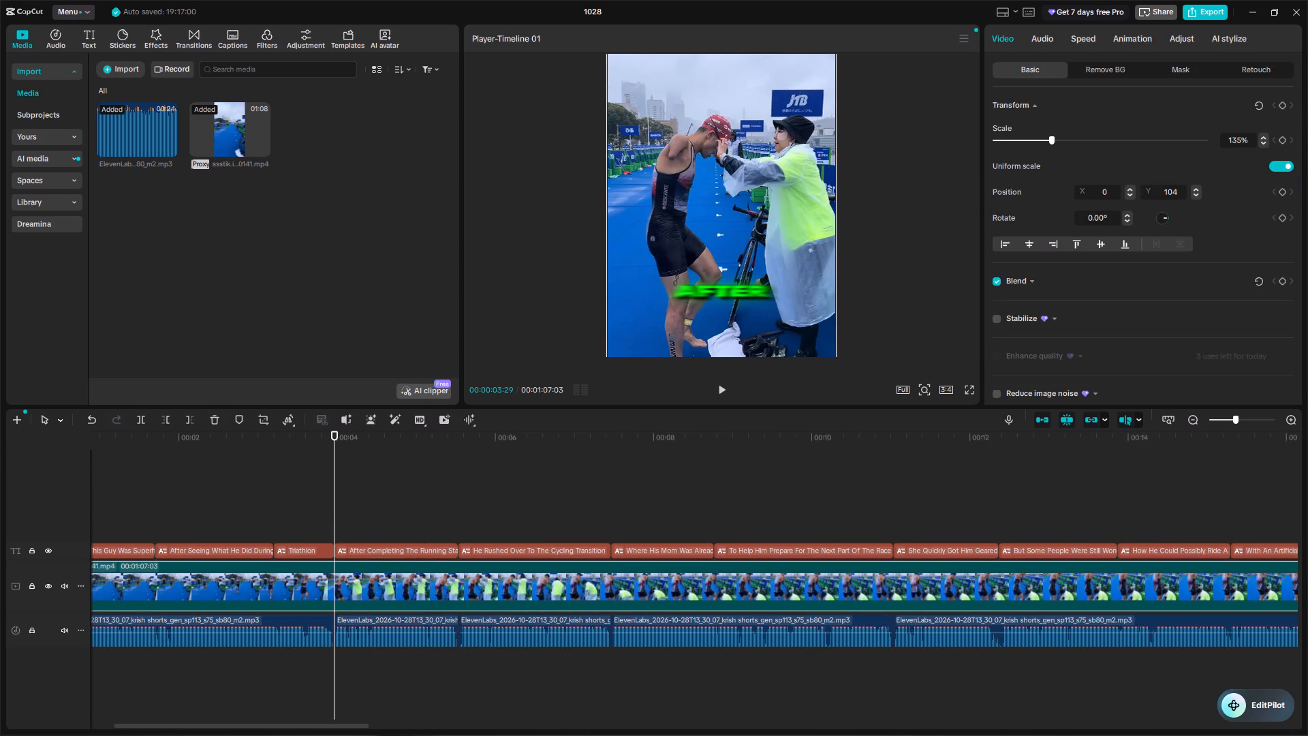
{"action": "left_click", "coordinate": [137, 414]}
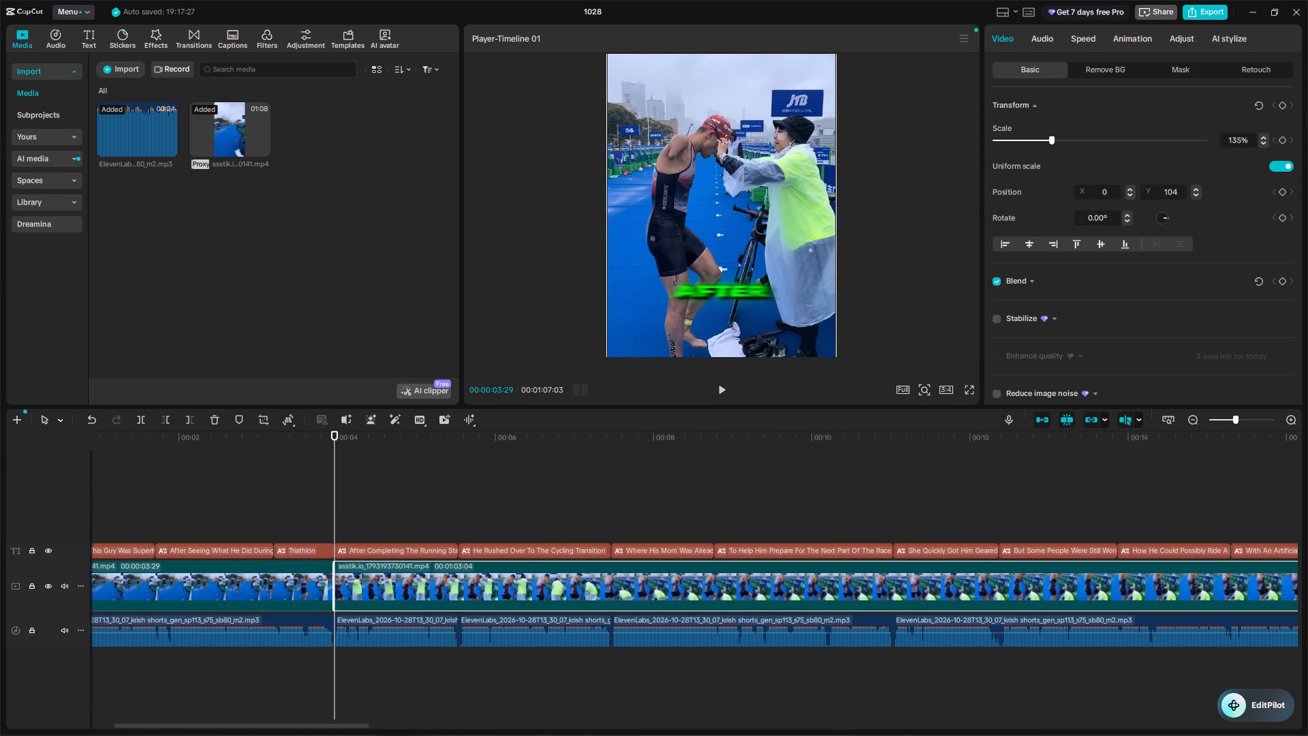
Set the scale of the triathlon segment after the cut to 150%.
{"action": "left_click", "coordinate": [1243, 143]}
{"action": "key", "text": "BackSpace"}
{"action": "key", "text": "BackSpace"}
{"action": "type", "text": "50"}
{"action": "key", "text": "Return"}
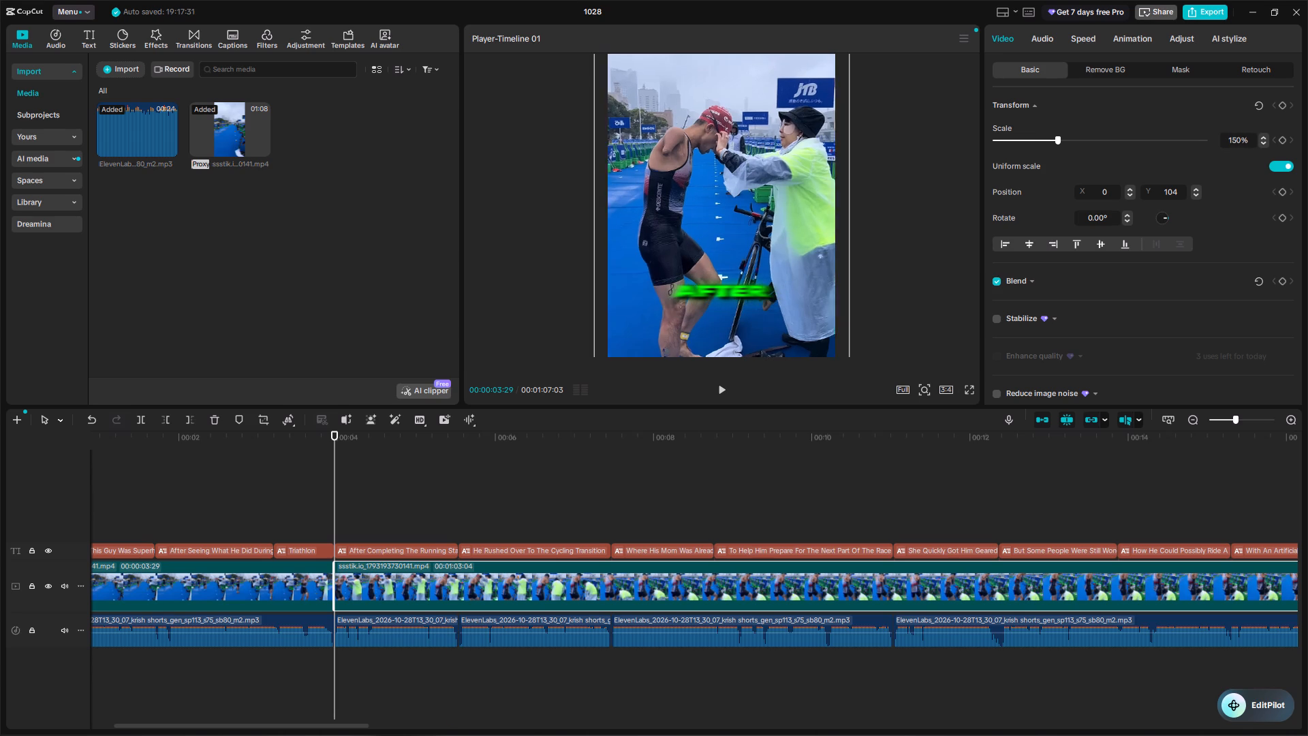
Play the video from just before the cut through the "To Help Him Prepare For The Next Part Of The Race" caption to check the zoom.
{"action": "left_click", "coordinate": [296, 522]}
{"action": "key", "text": "space"}
{"action": "key", "text": "space"}
{"action": "key", "text": "space"}
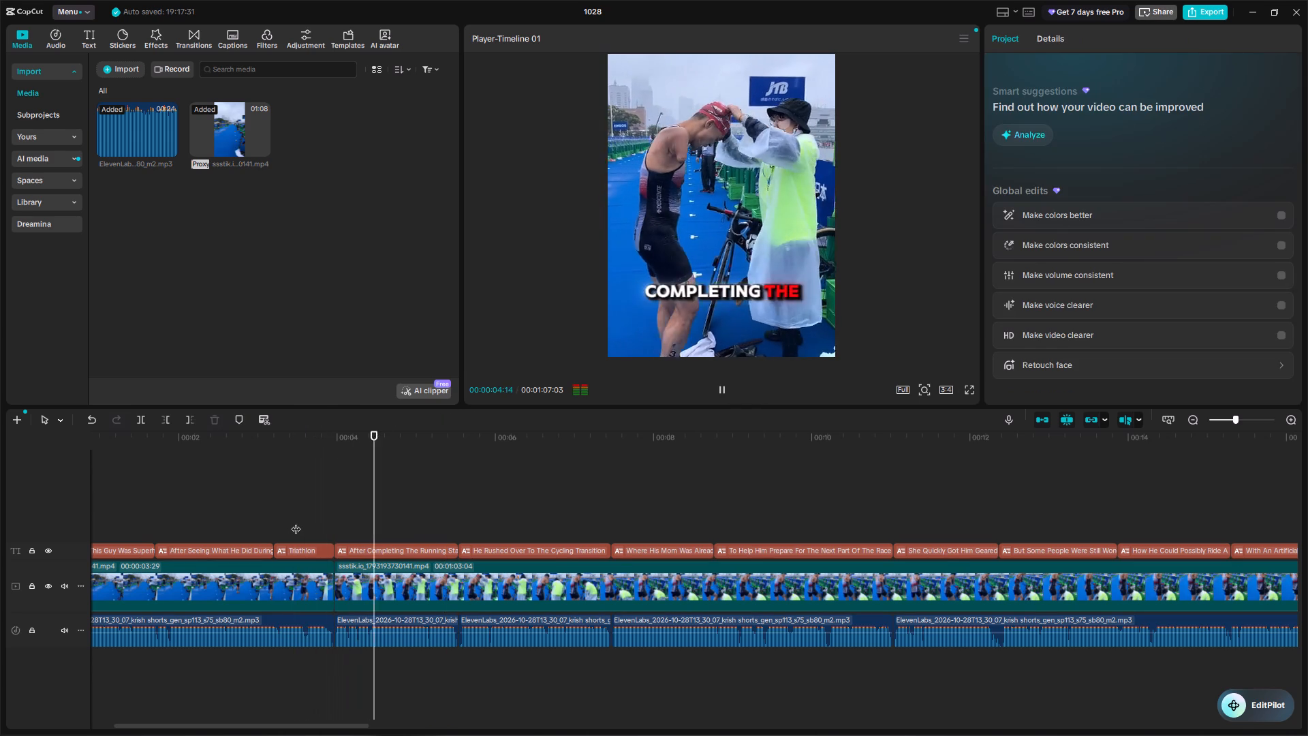
{"action": "scroll", "coordinate": [623, 527], "scroll_direction": "up", "scroll_amount": 3, "text": "ctrl"}
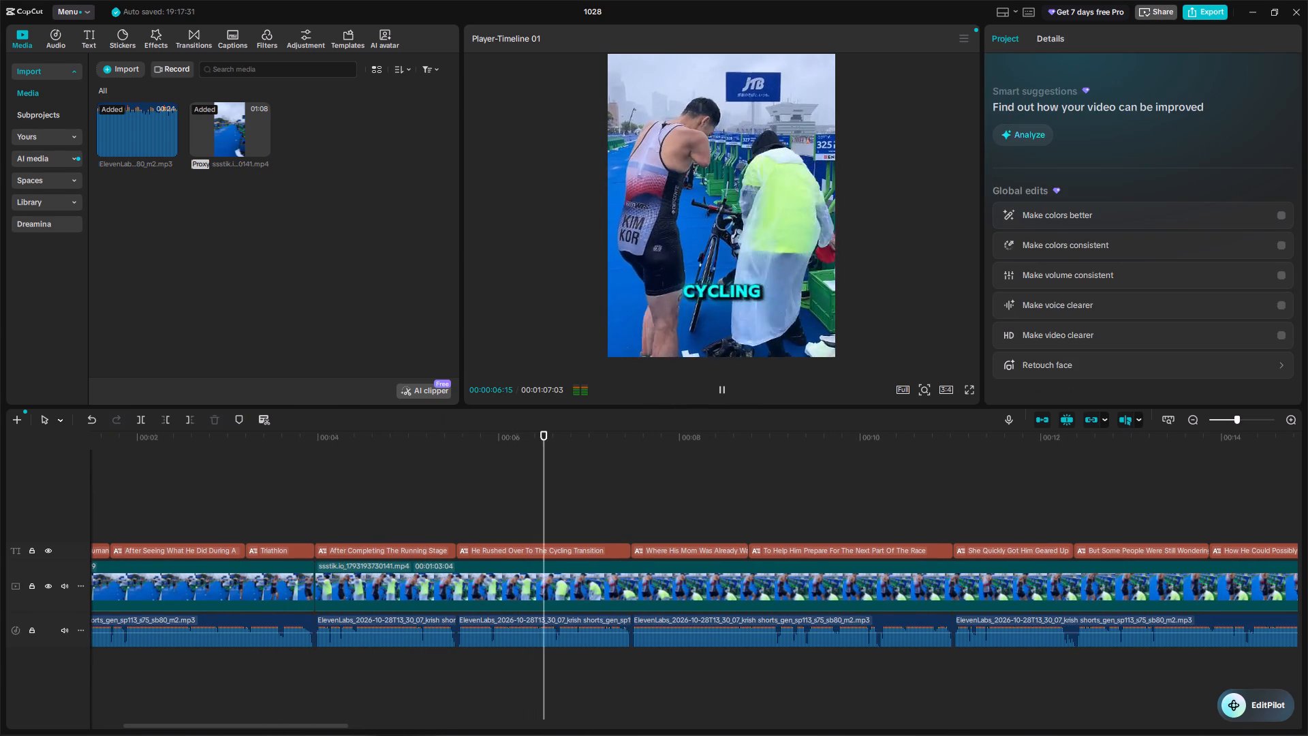
{"action": "scroll", "coordinate": [623, 527], "scroll_direction": "left", "scroll_amount": 2}
{"action": "key", "text": "space"}
{"action": "key", "text": "space"}
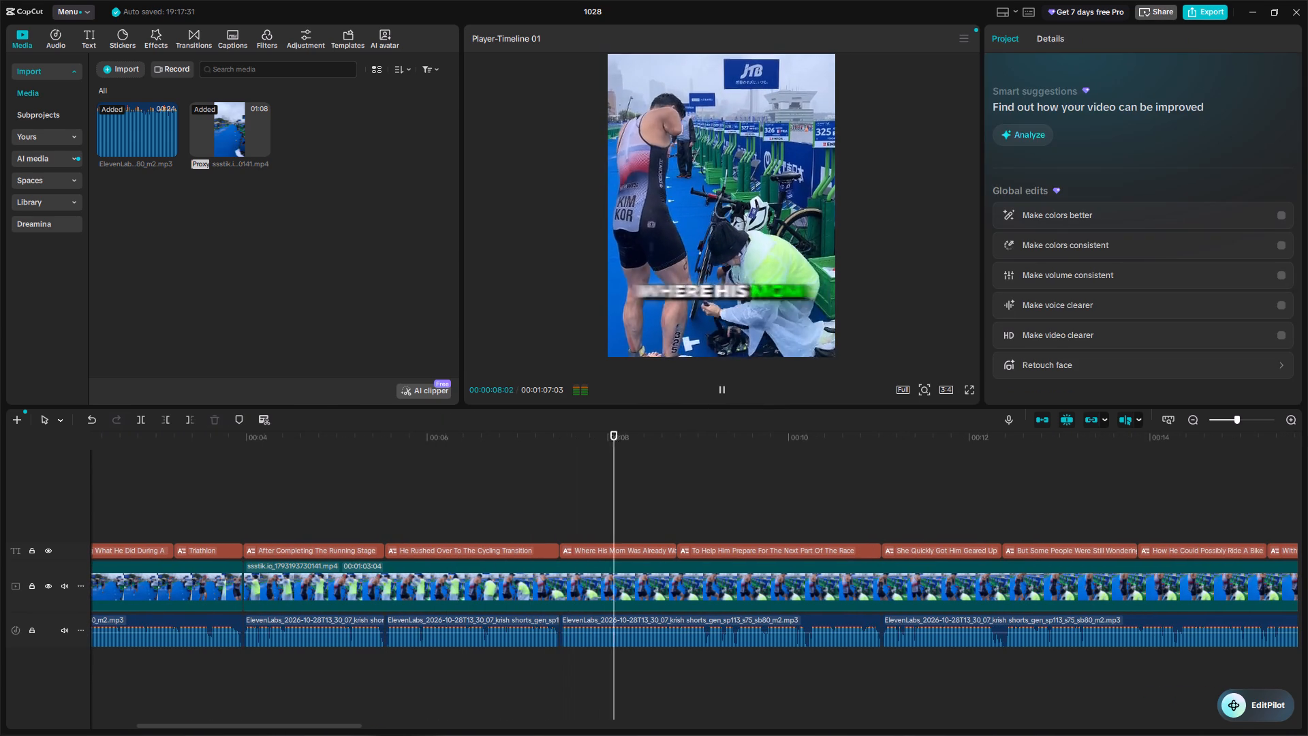
{"action": "scroll", "coordinate": [612, 535], "scroll_direction": "down", "scroll_amount": 1, "text": "ctrl"}
{"action": "key", "text": "space"}
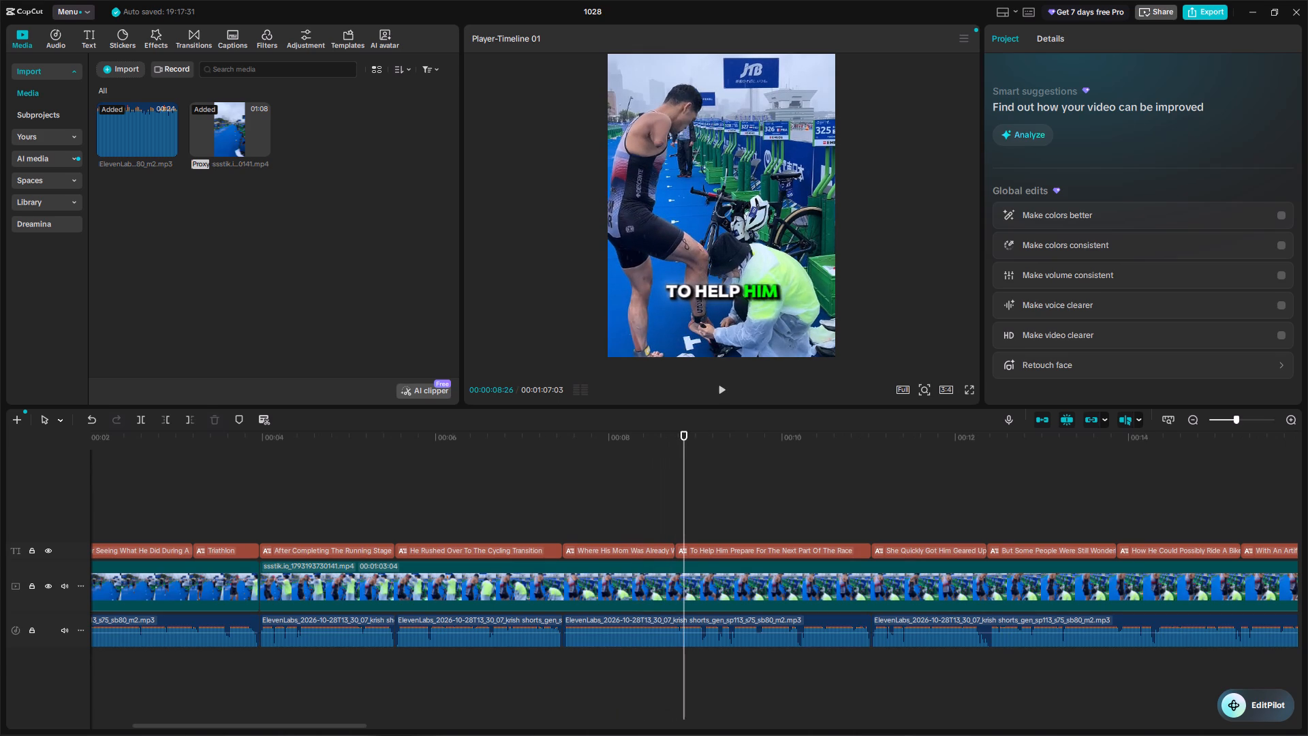
{"action": "key", "text": "space"}
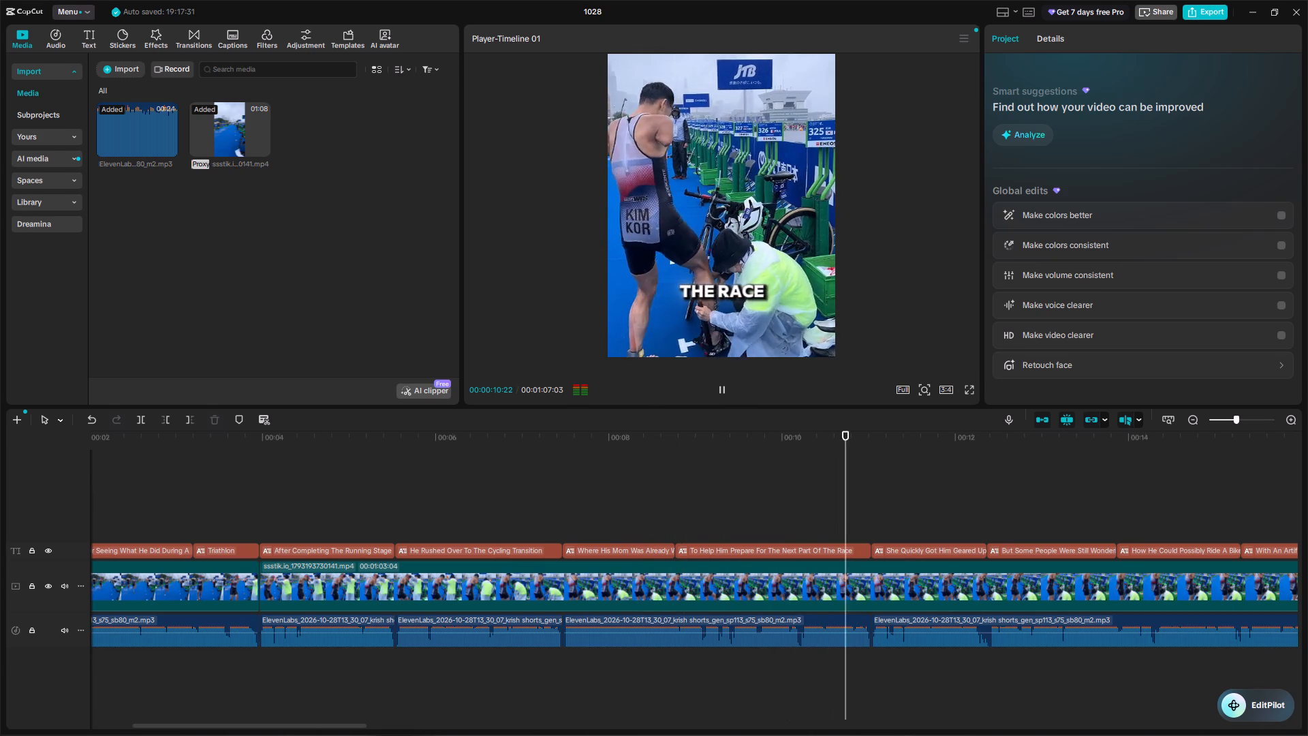
Split the triathlon clip again at 00:00:11:05, at the start of the "She Quickly Got Him Geared Up" caption.
{"action": "double_click", "coordinate": [834, 500]}
{"action": "left_click_drag", "start_coordinate": [834, 500], "coordinate": [872, 518]}
{"action": "left_click", "coordinate": [882, 566]}
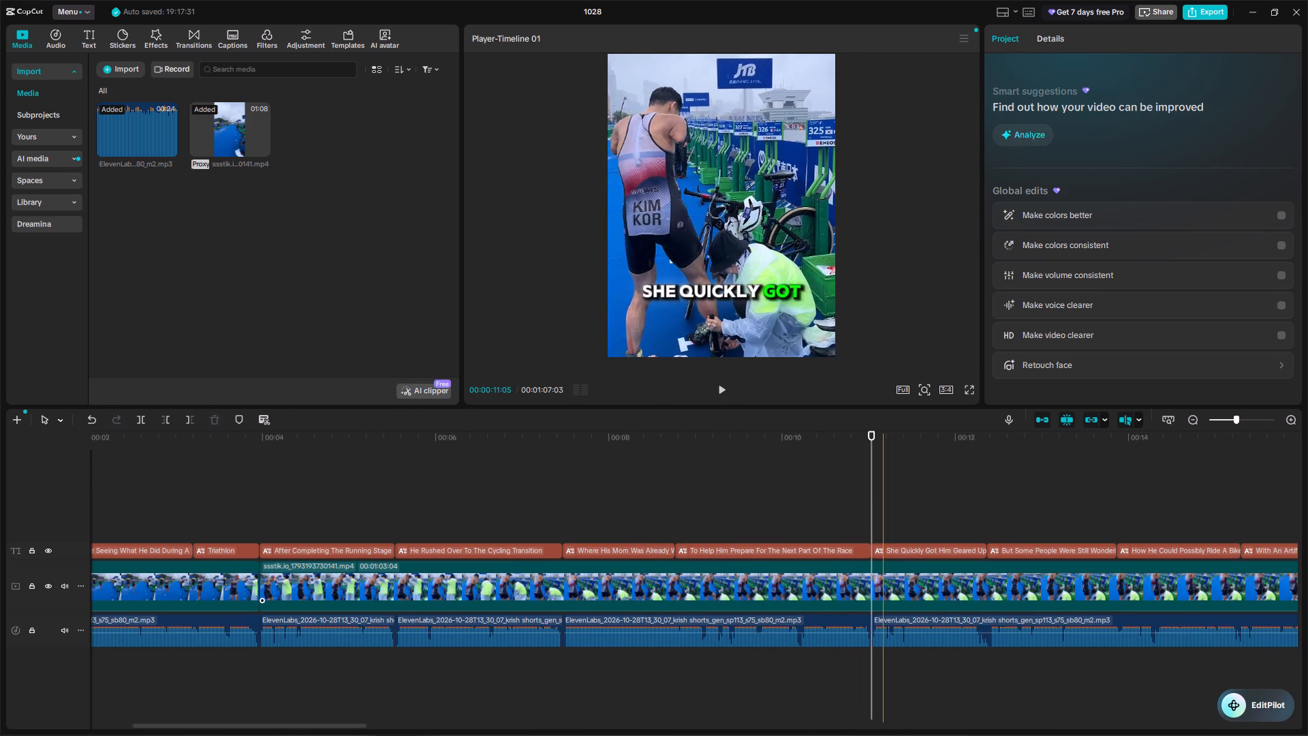
{"action": "left_click", "coordinate": [136, 416]}
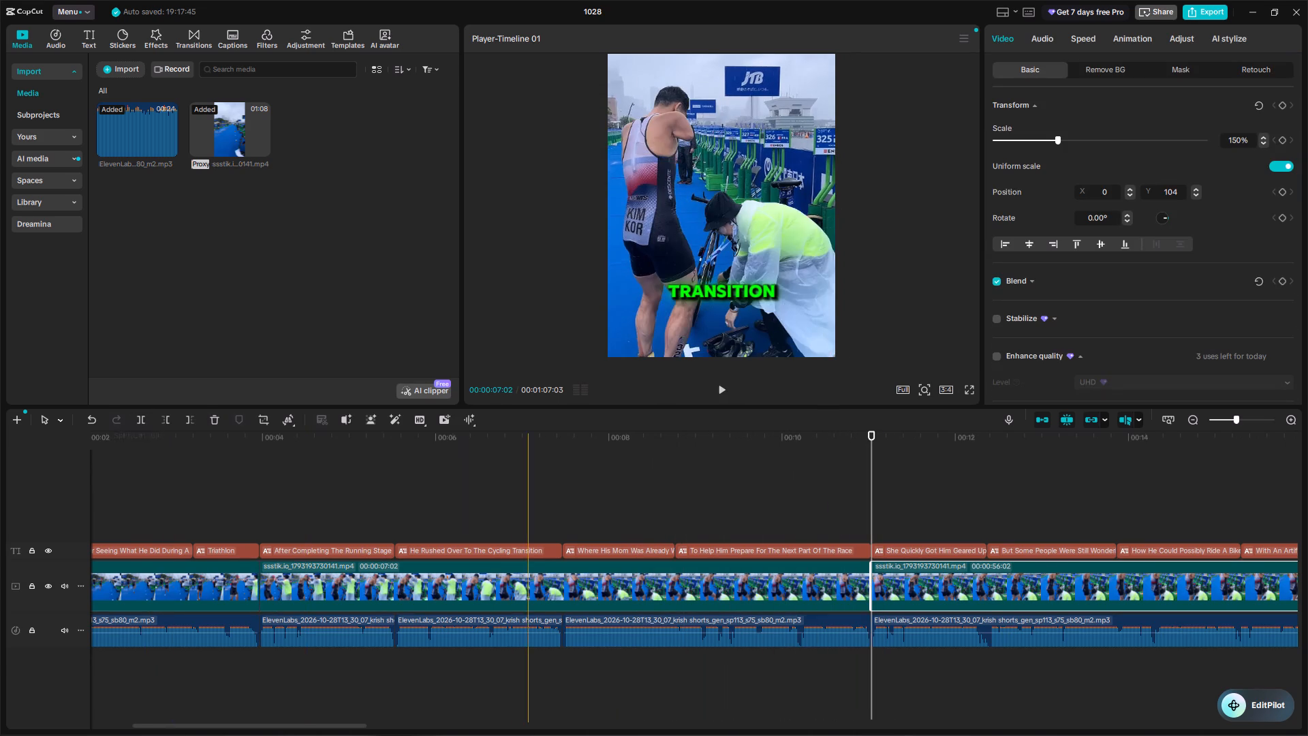
Trim the start of the triathlon segment after the 00:00:11 cut to the helmet shot, shortening the segment to 00:00:35:22.
{"action": "scroll", "coordinate": [527, 542], "scroll_direction": "left", "scroll_amount": 2}
{"action": "left_click_drag", "start_coordinate": [424, 575], "coordinate": [519, 579]}
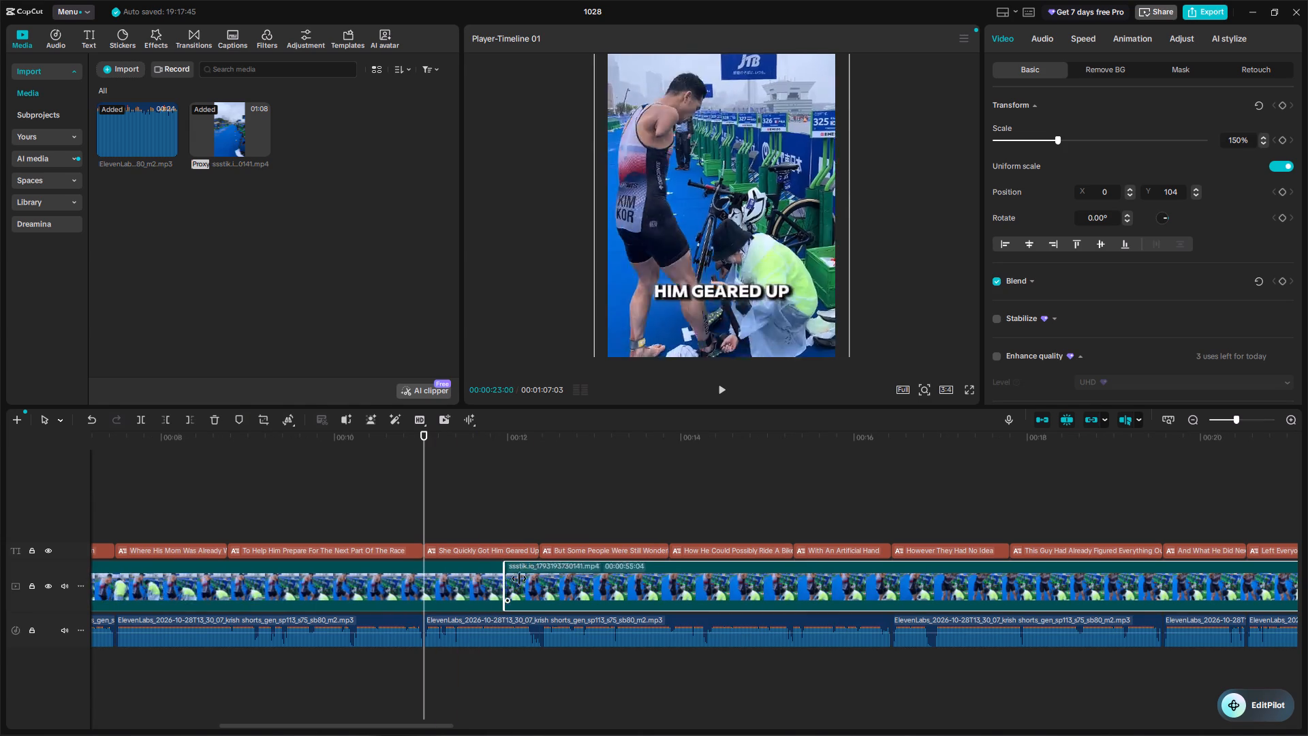
{"action": "left_click_drag", "start_coordinate": [519, 579], "coordinate": [1063, 567]}
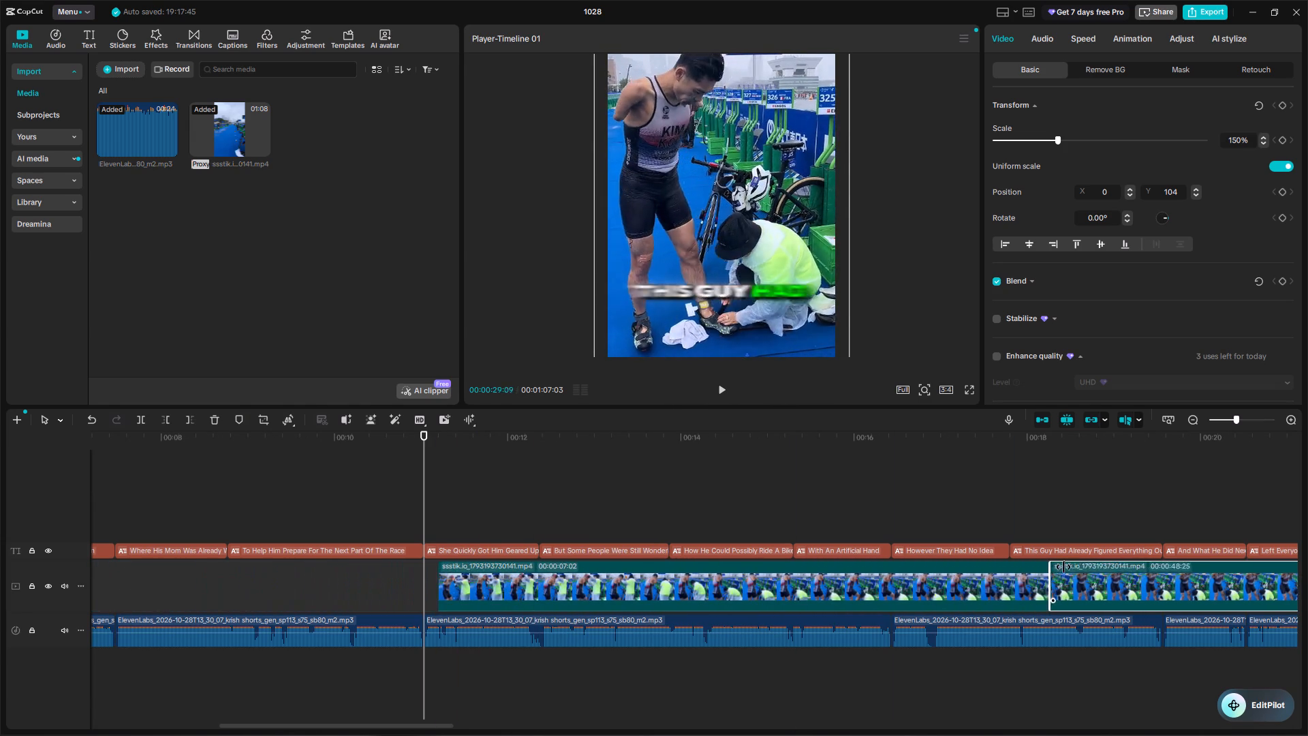
{"action": "left_click_drag", "start_coordinate": [1063, 567], "coordinate": [1266, 567]}
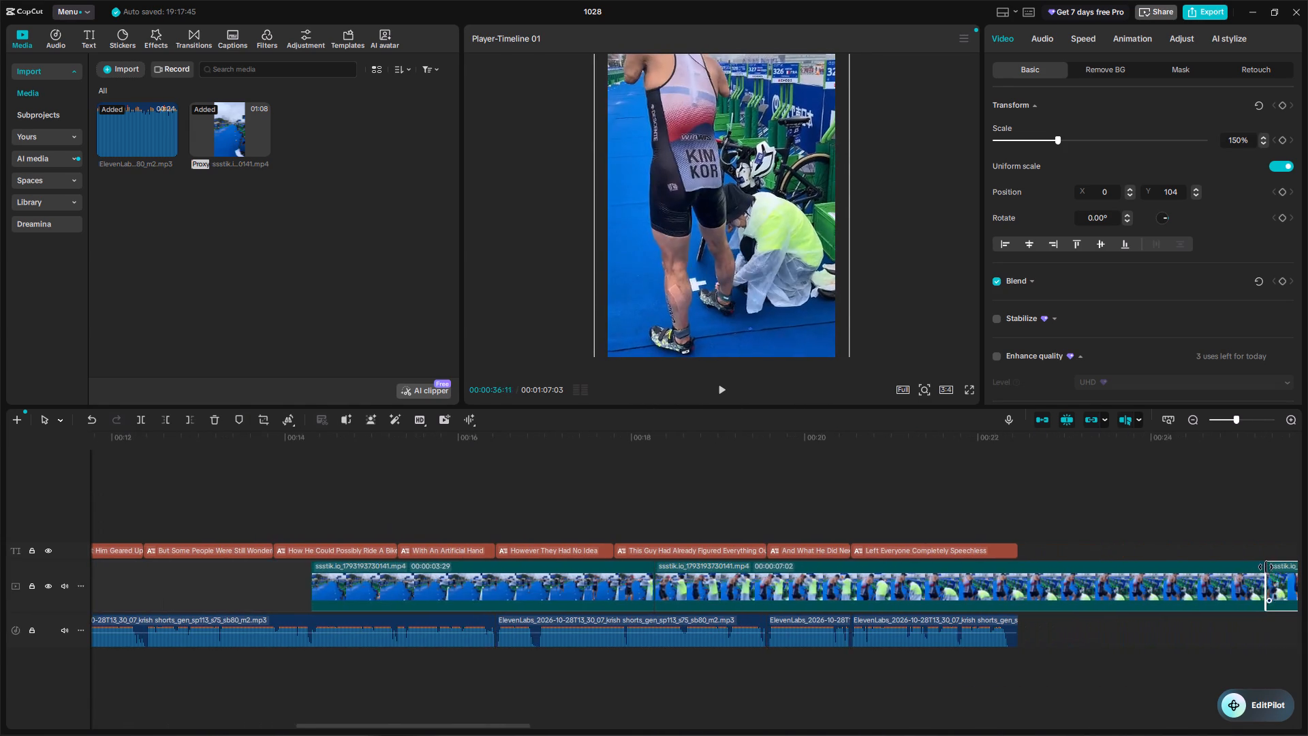
{"action": "left_click_drag", "start_coordinate": [1266, 567], "coordinate": [1195, 595]}
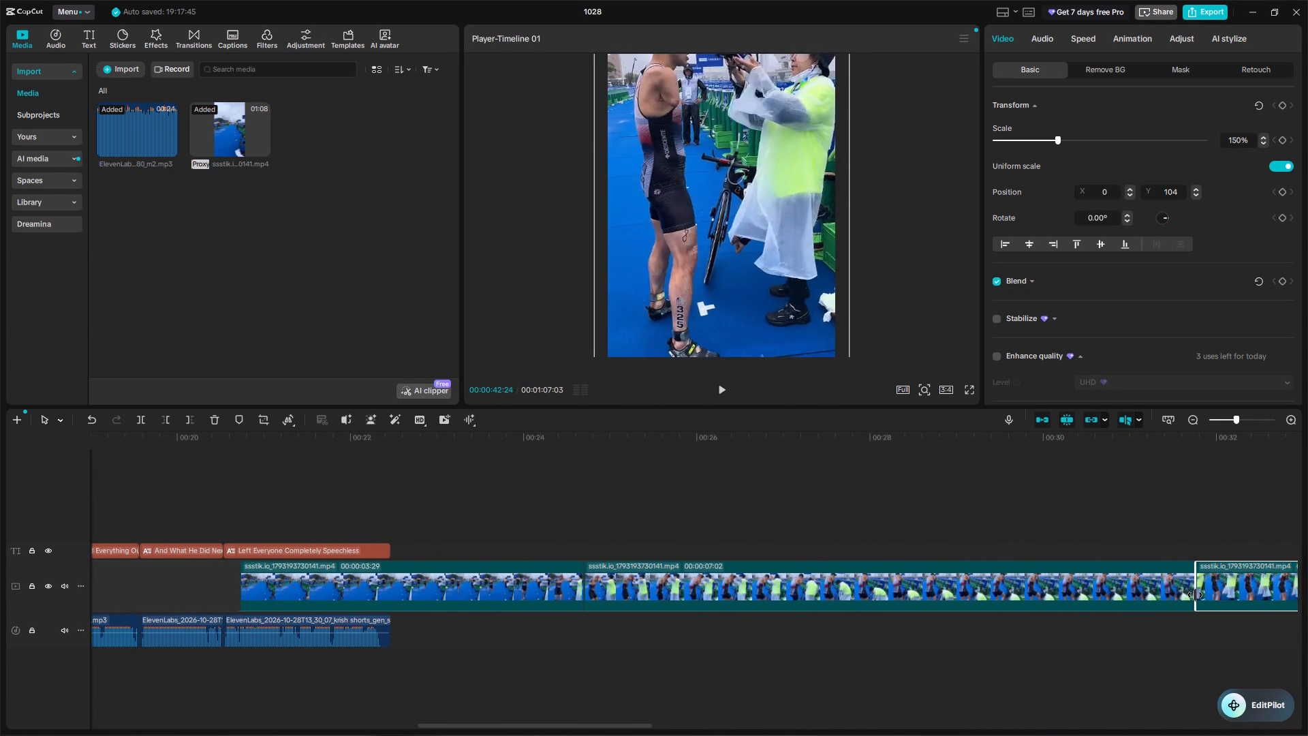
{"action": "left_click_drag", "start_coordinate": [1195, 595], "coordinate": [1103, 600]}
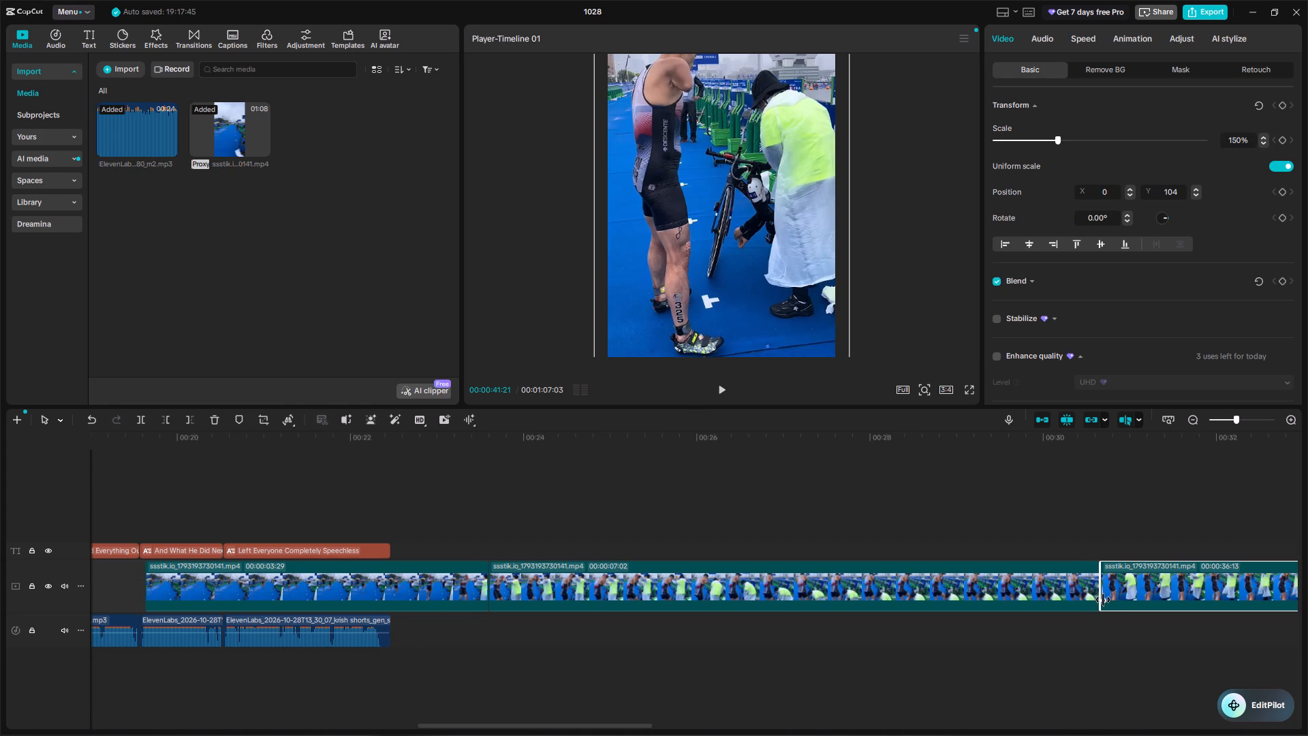
{"action": "left_click_drag", "start_coordinate": [1103, 600], "coordinate": [1166, 611]}
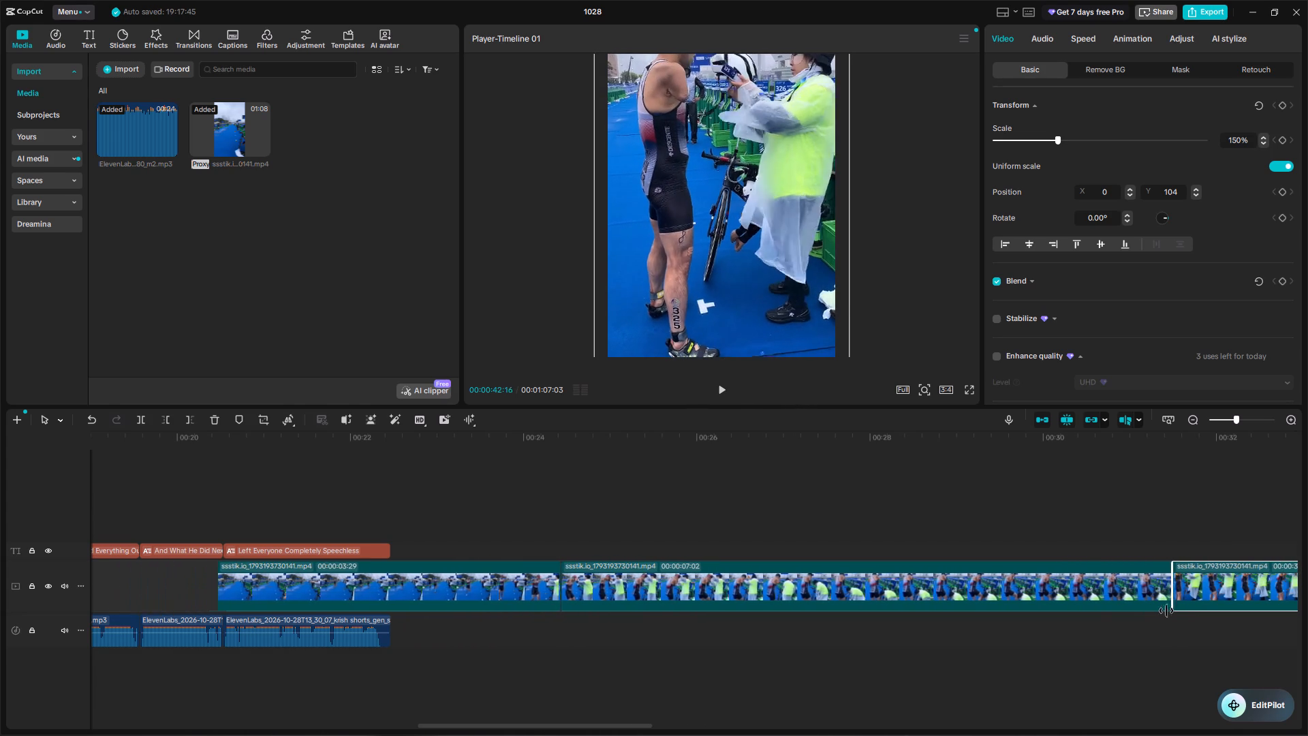
{"action": "left_click_drag", "start_coordinate": [1166, 611], "coordinate": [1162, 611]}
Set the scale of the trimmed helmet segment to 135% and shift its image down to bring both people's heads into frame.
{"action": "scroll", "coordinate": [626, 660], "scroll_direction": "right", "scroll_amount": 3}
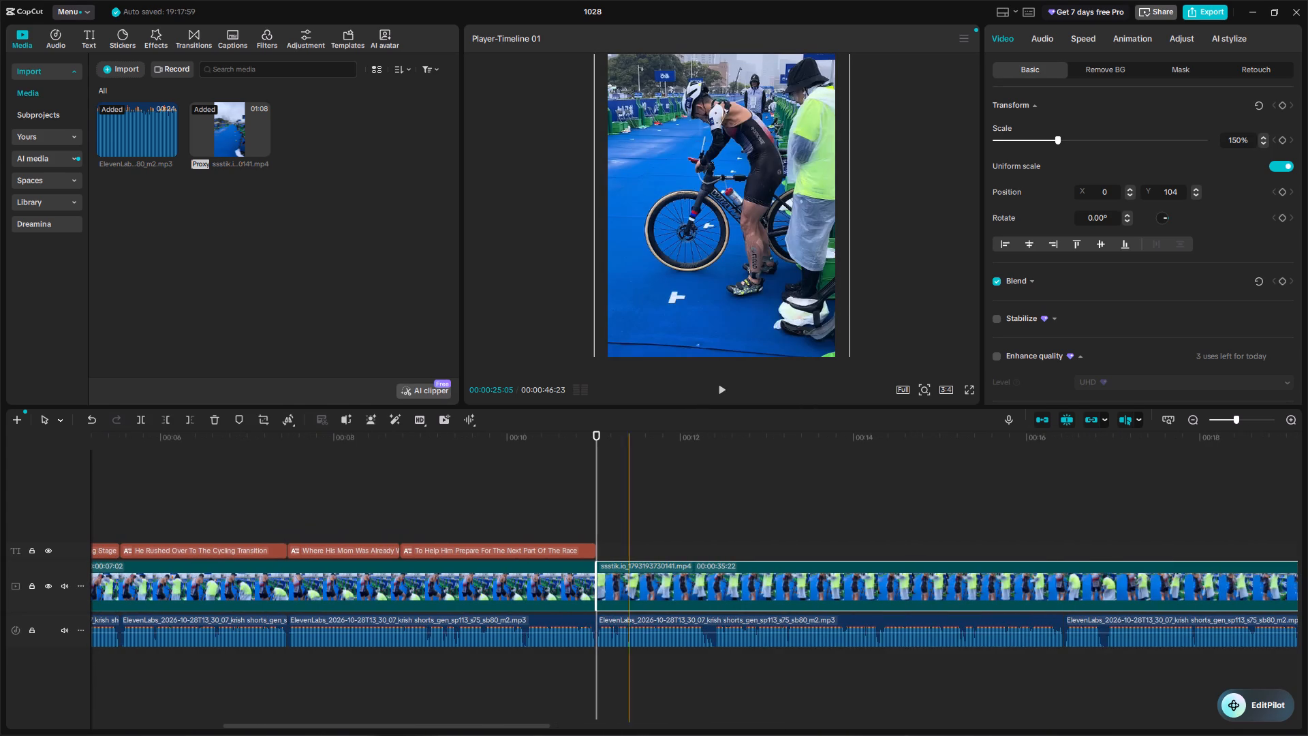
{"action": "left_click", "coordinate": [1242, 136]}
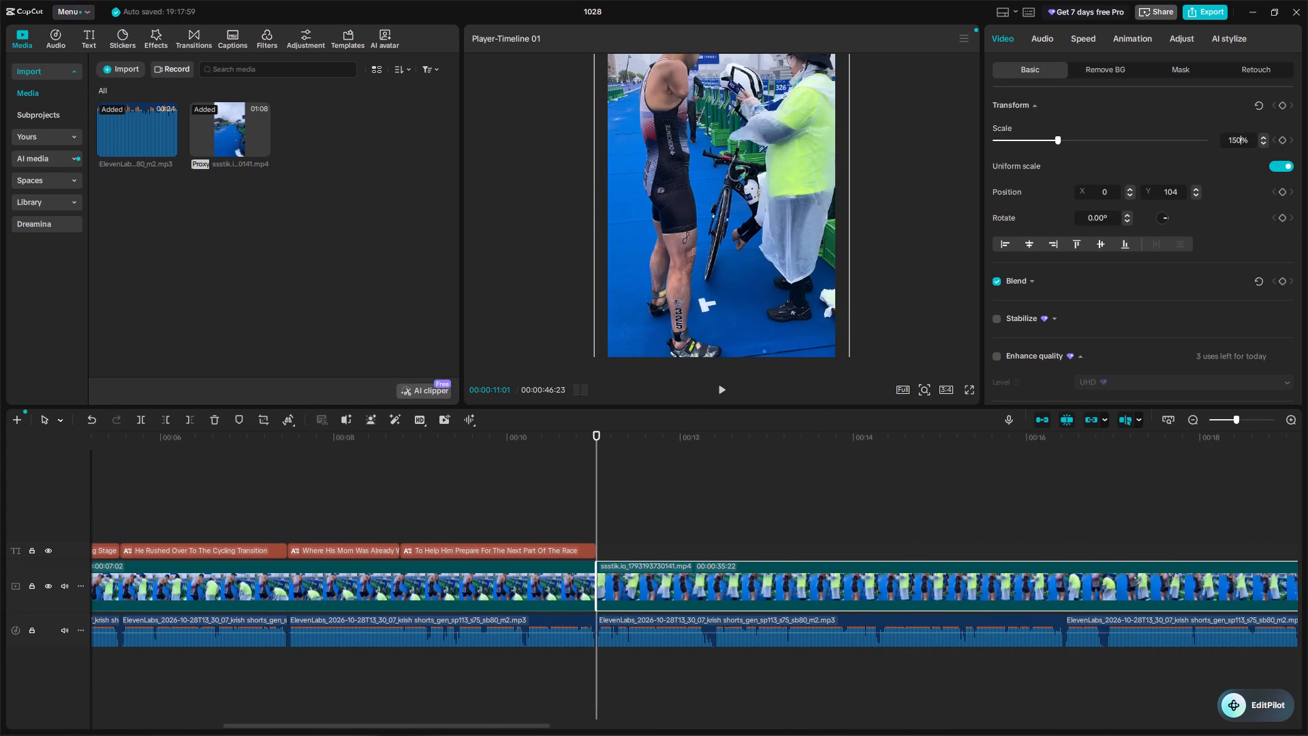
{"action": "key", "text": "BackSpace"}
{"action": "key", "text": "BackSpace"}
{"action": "type", "text": "35"}
{"action": "key", "text": "Return"}
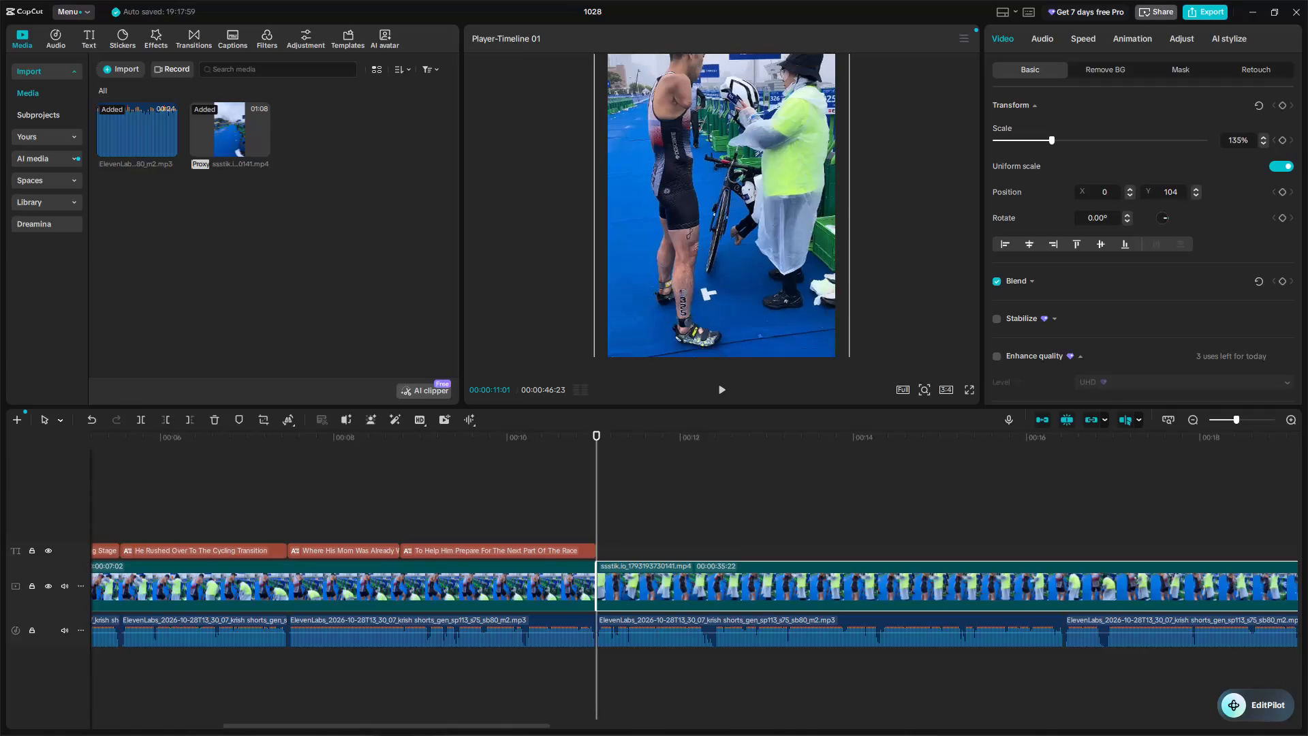
{"action": "left_click_drag", "start_coordinate": [775, 181], "coordinate": [776, 204]}
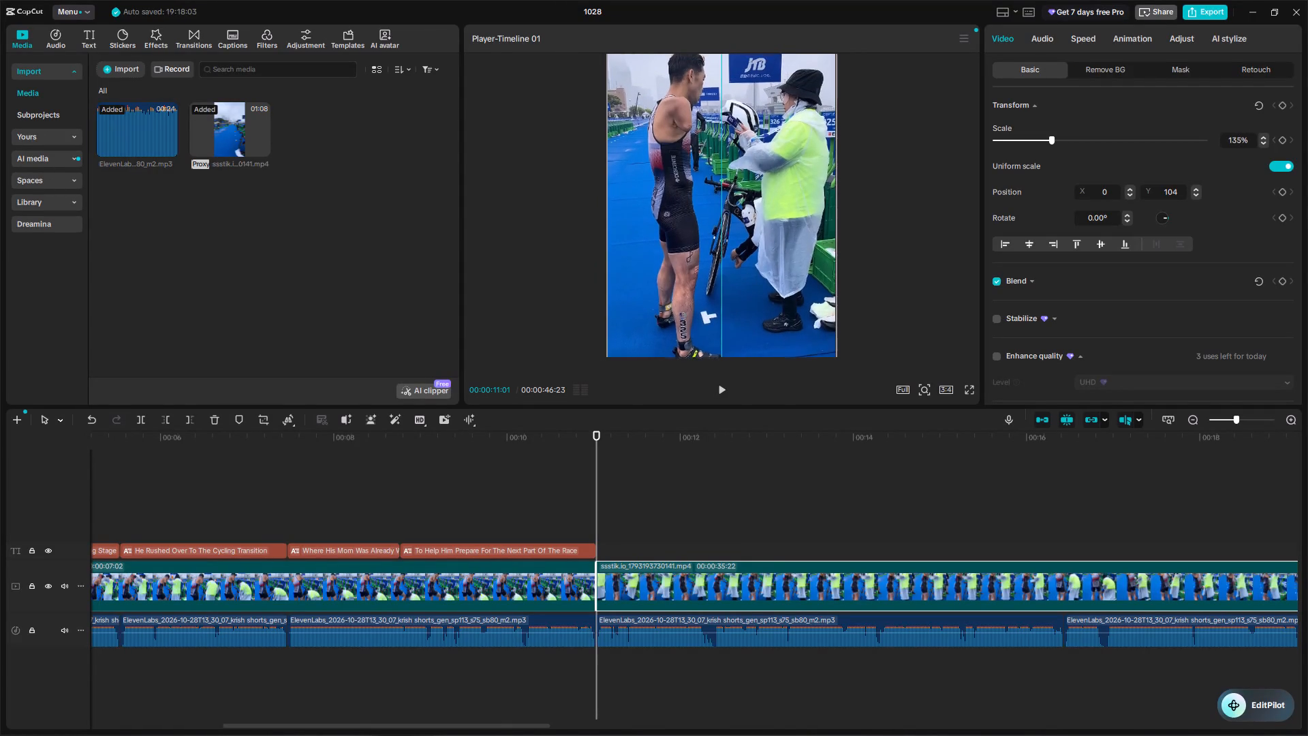
{"action": "left_click_drag", "start_coordinate": [776, 204], "coordinate": [775, 220]}
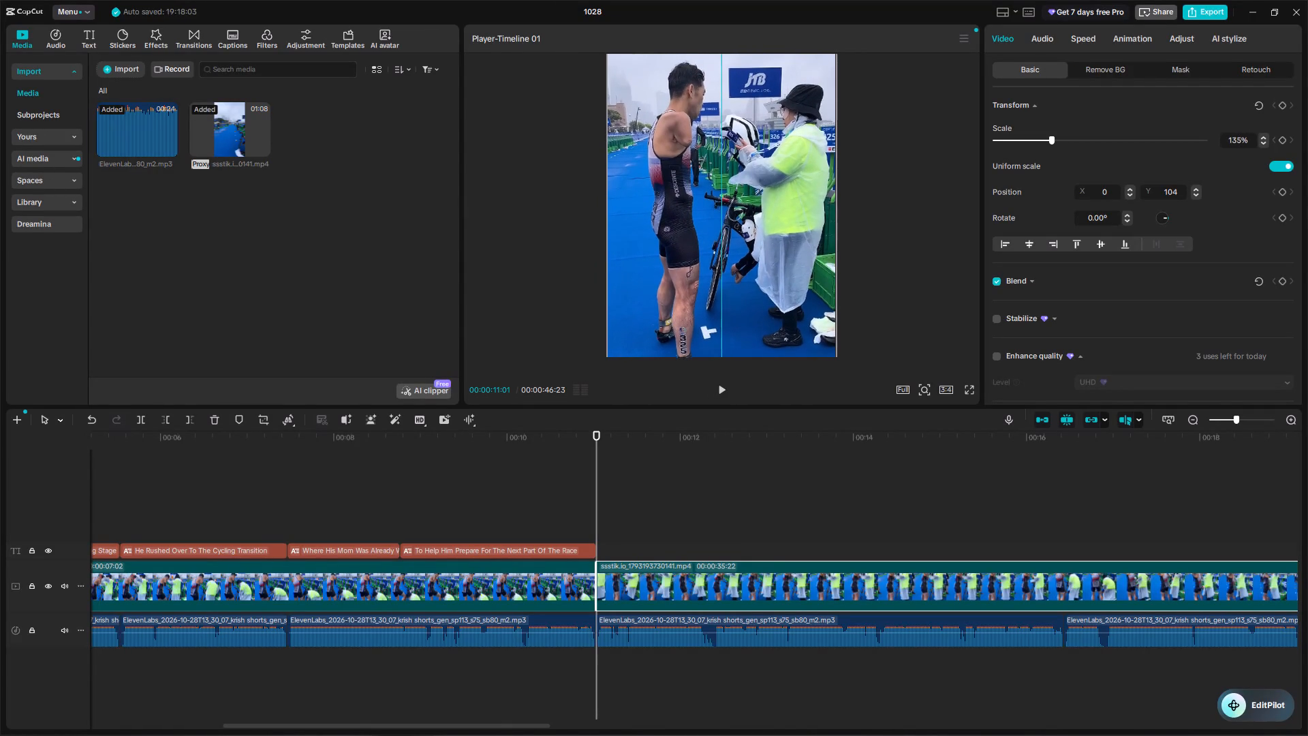
{"action": "left_click_drag", "start_coordinate": [775, 220], "coordinate": [775, 221]}
Play the video from the "After Seeing What He Did During A" caption to about 00:00:16 to check the cuts and zooms.
{"action": "left_click", "coordinate": [559, 493]}
{"action": "key", "text": "space"}
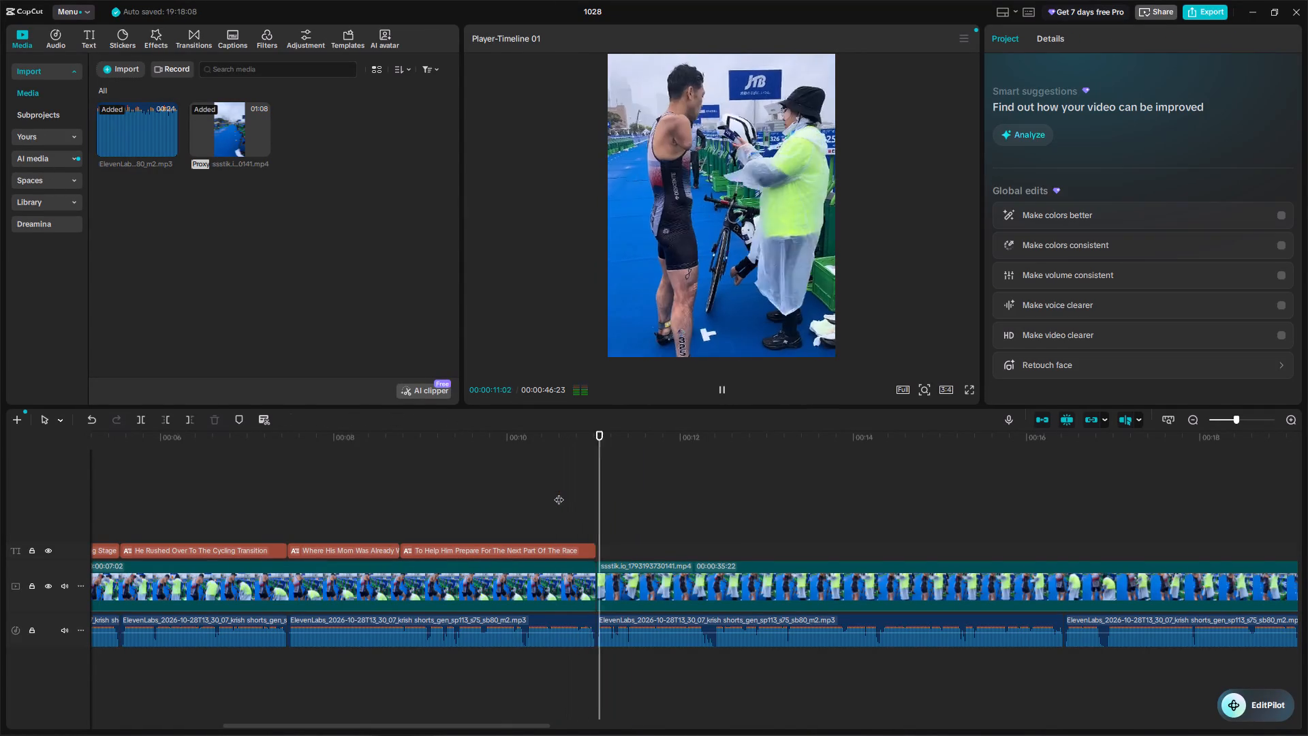
{"action": "key", "text": "space"}
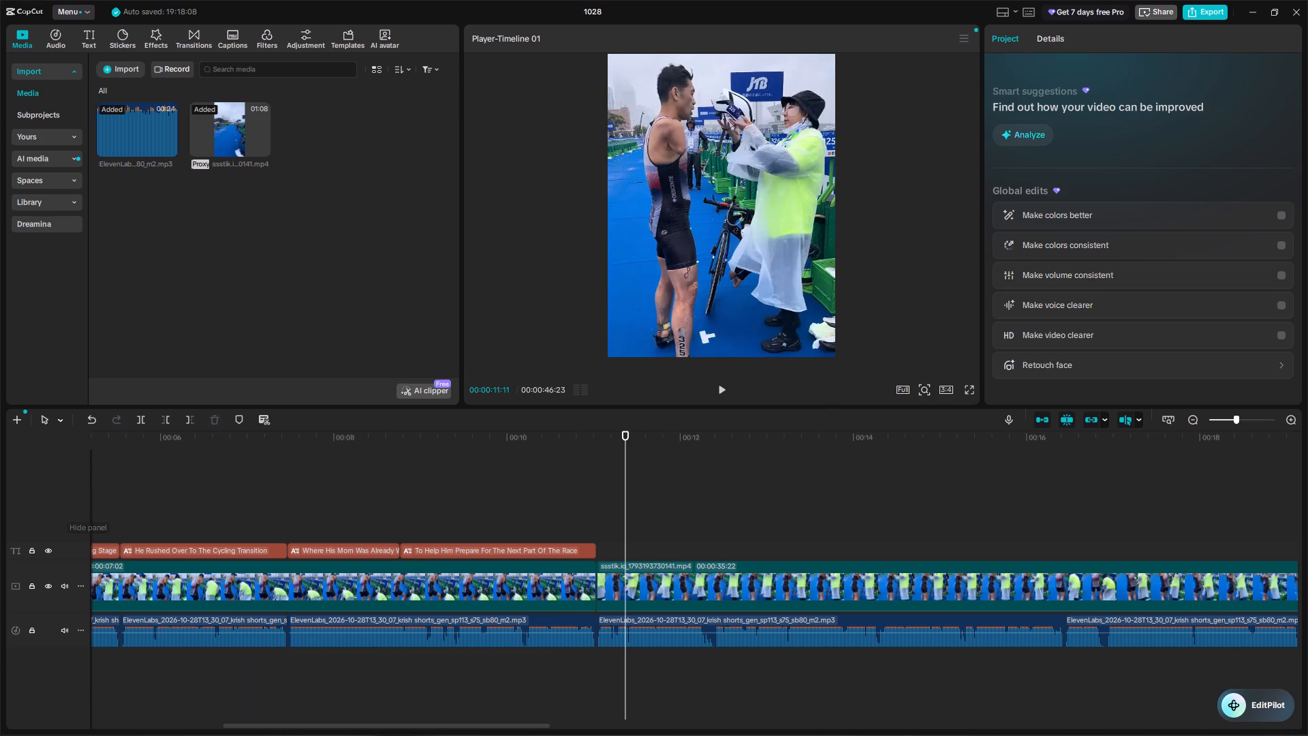
{"action": "left_click", "coordinate": [125, 513]}
{"action": "scroll", "coordinate": [125, 513], "scroll_direction": "right", "scroll_amount": 1}
{"action": "left_click", "coordinate": [134, 512]}
{"action": "key", "text": "space"}
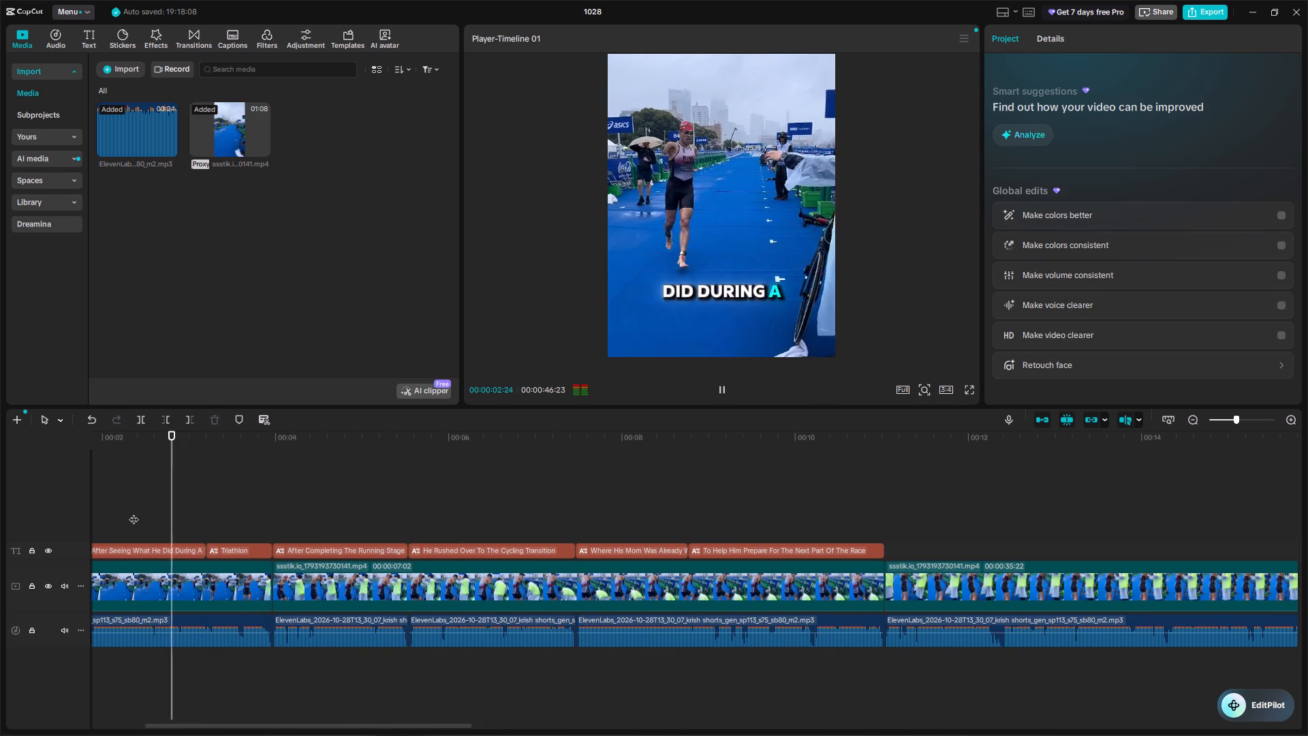
{"action": "scroll", "coordinate": [253, 492], "scroll_direction": "up", "scroll_amount": 2, "text": "ctrl"}
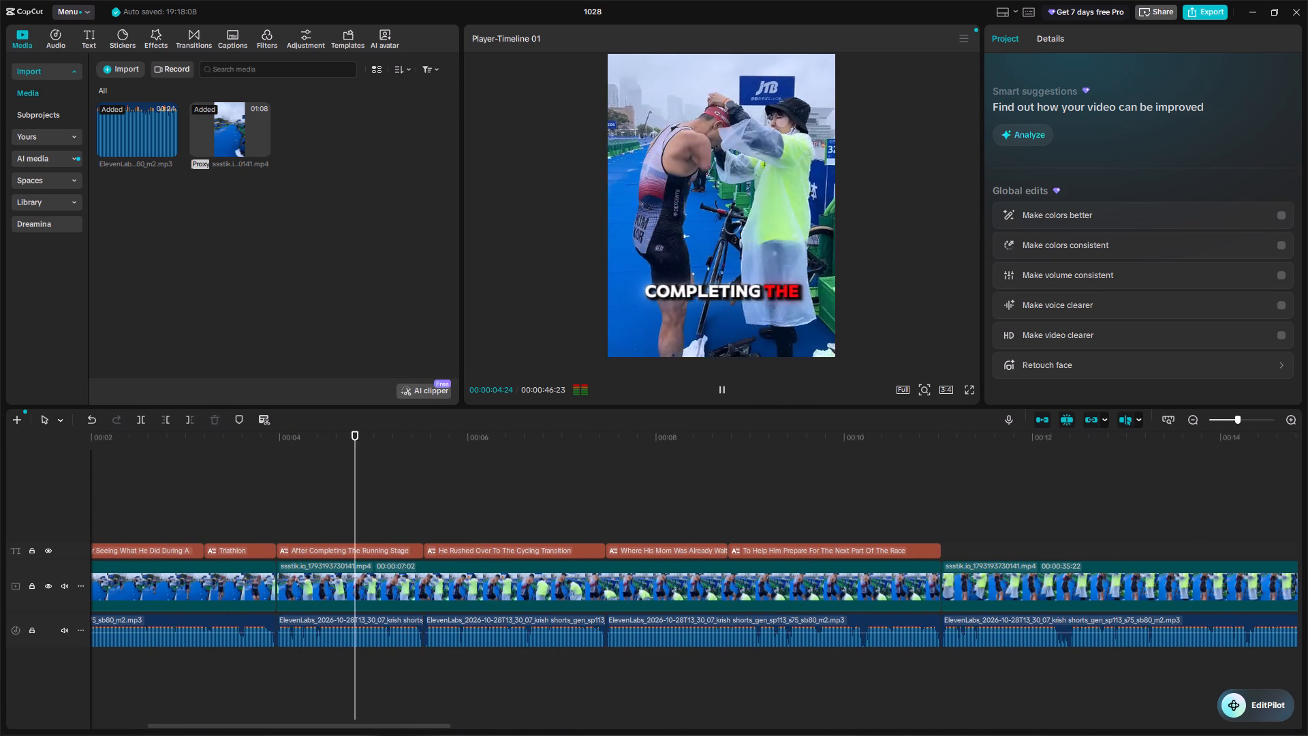
{"action": "scroll", "coordinate": [389, 521], "scroll_direction": "left", "scroll_amount": 2}
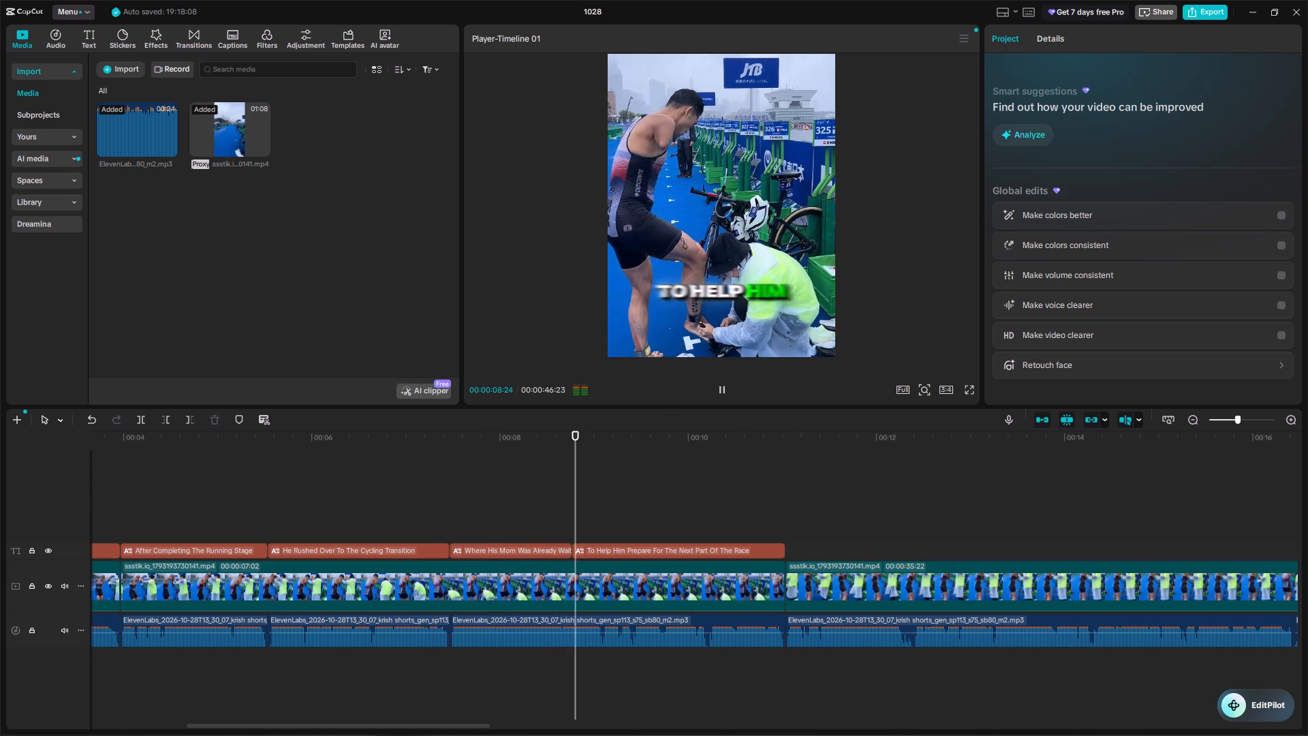
{"action": "scroll", "coordinate": [670, 562], "scroll_direction": "left", "scroll_amount": 1}
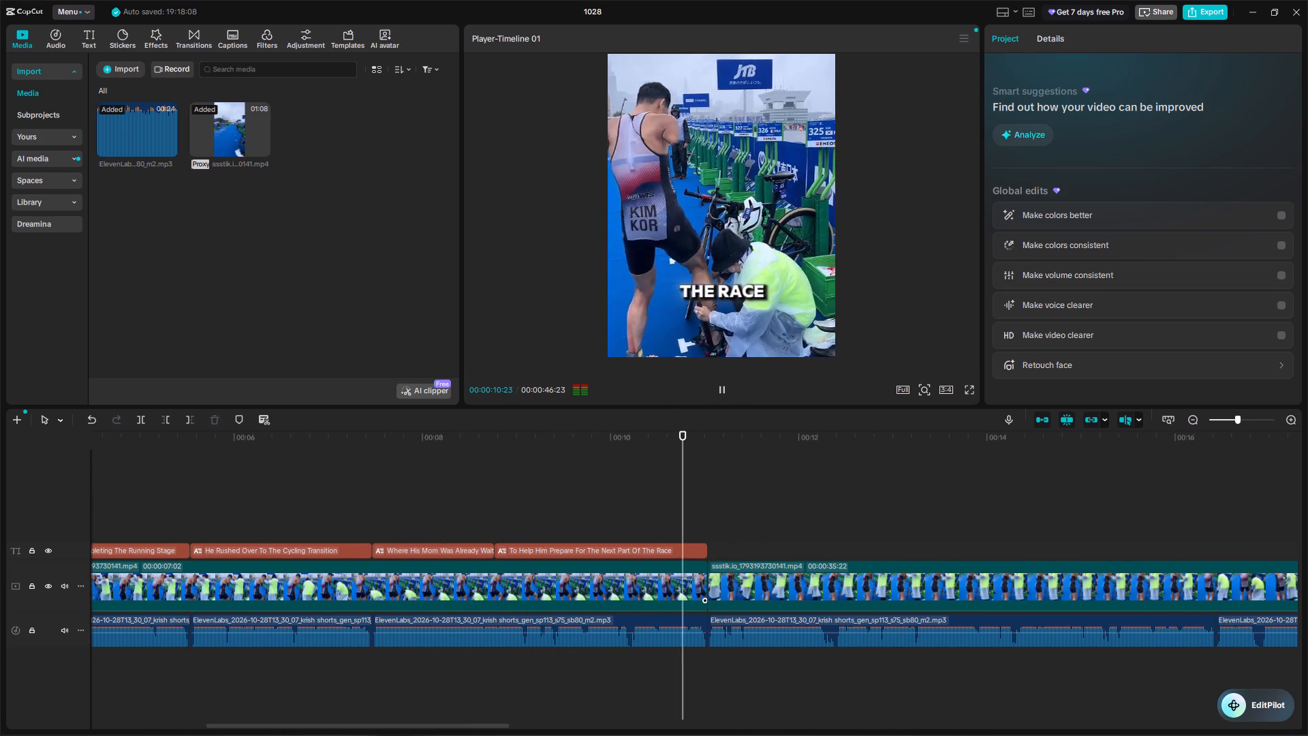
{"action": "key", "text": "space"}
{"action": "key", "text": "space"}
{"action": "scroll", "coordinate": [813, 570], "scroll_direction": "left", "scroll_amount": 1}
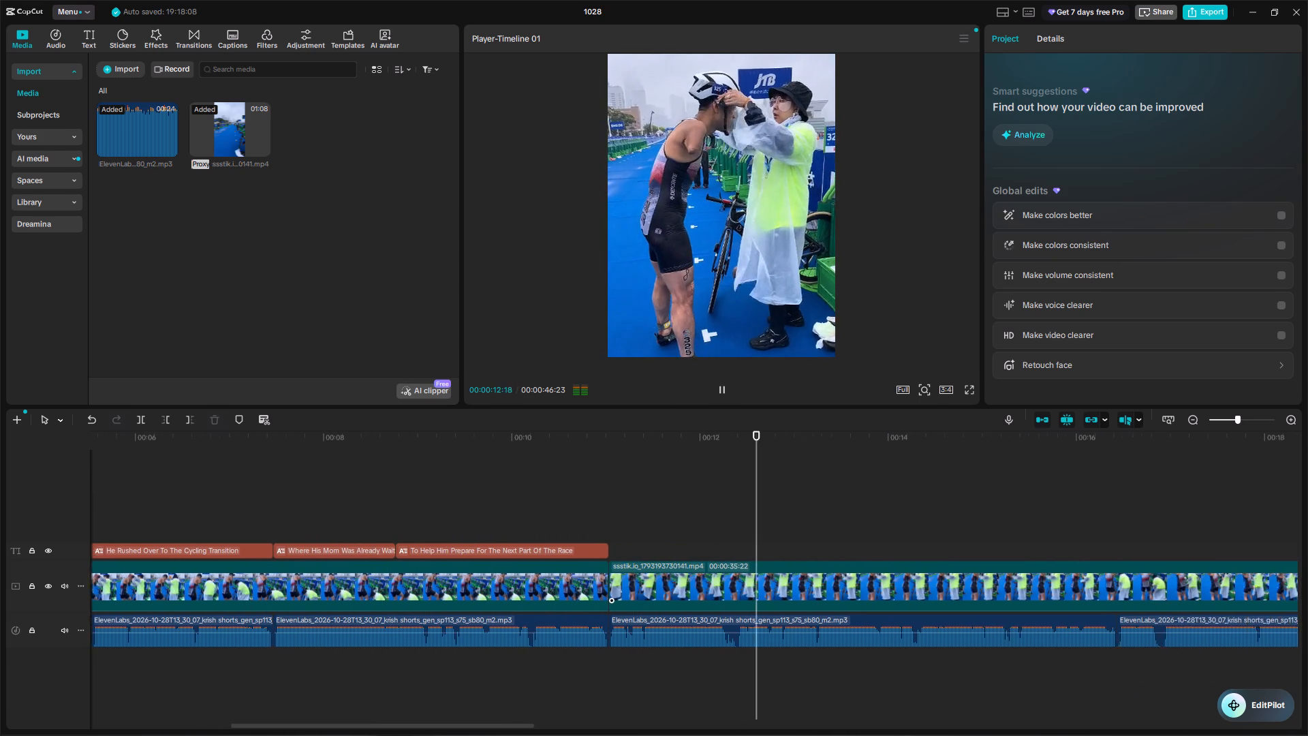
{"action": "scroll", "coordinate": [813, 570], "scroll_direction": "left", "scroll_amount": 2}
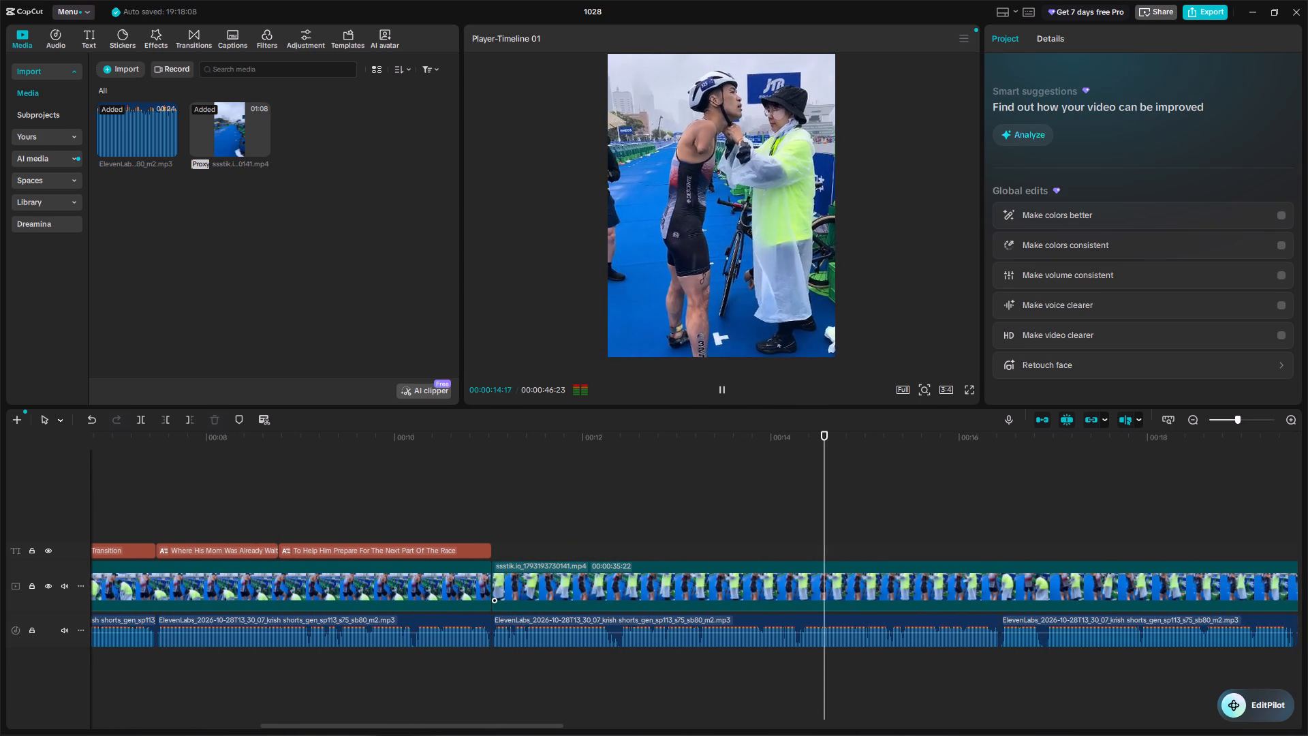
{"action": "key", "text": "space"}
{"action": "key", "text": "space"}
{"action": "key", "text": "space"}
{"action": "key", "text": "space"}
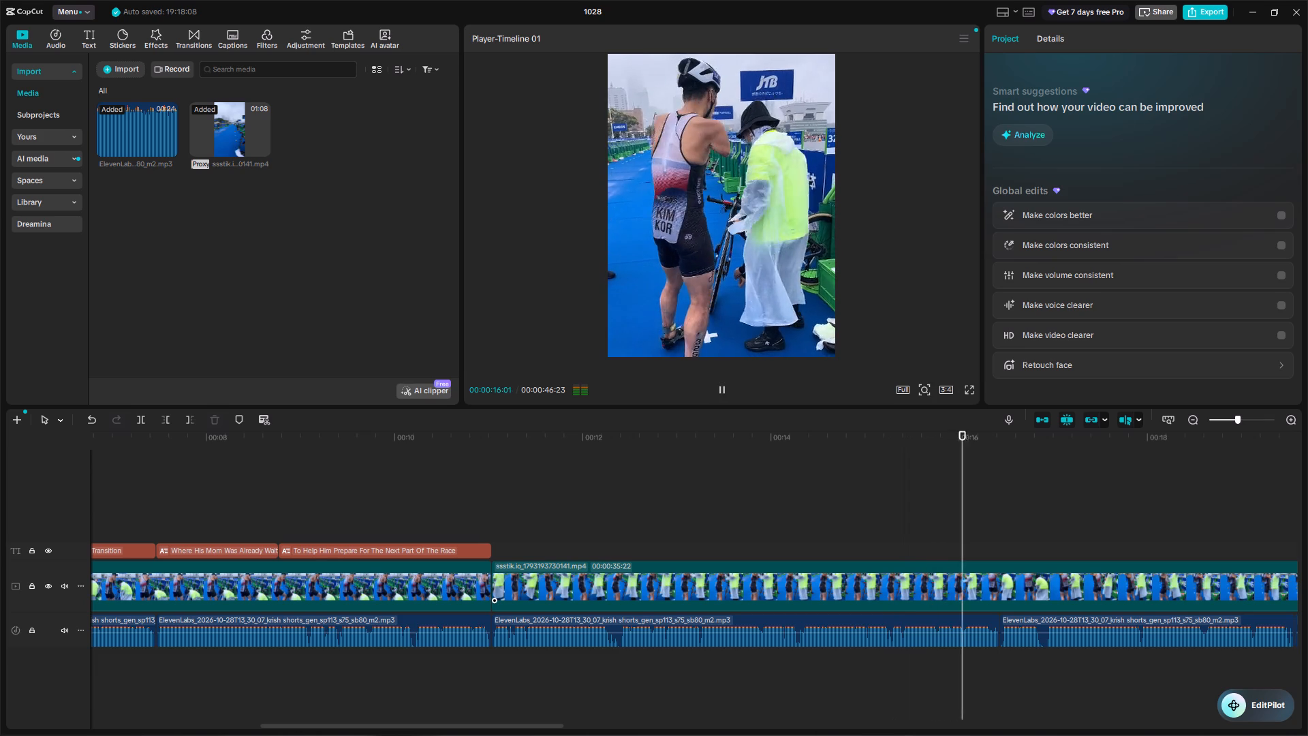
{"action": "key", "text": "space"}
Replay the opening of the helmet segment after the 00:00:11 cut to compare the footage with the narration.
{"action": "left_click", "coordinate": [829, 541]}
{"action": "left_click_drag", "start_coordinate": [829, 541], "coordinate": [555, 552]}
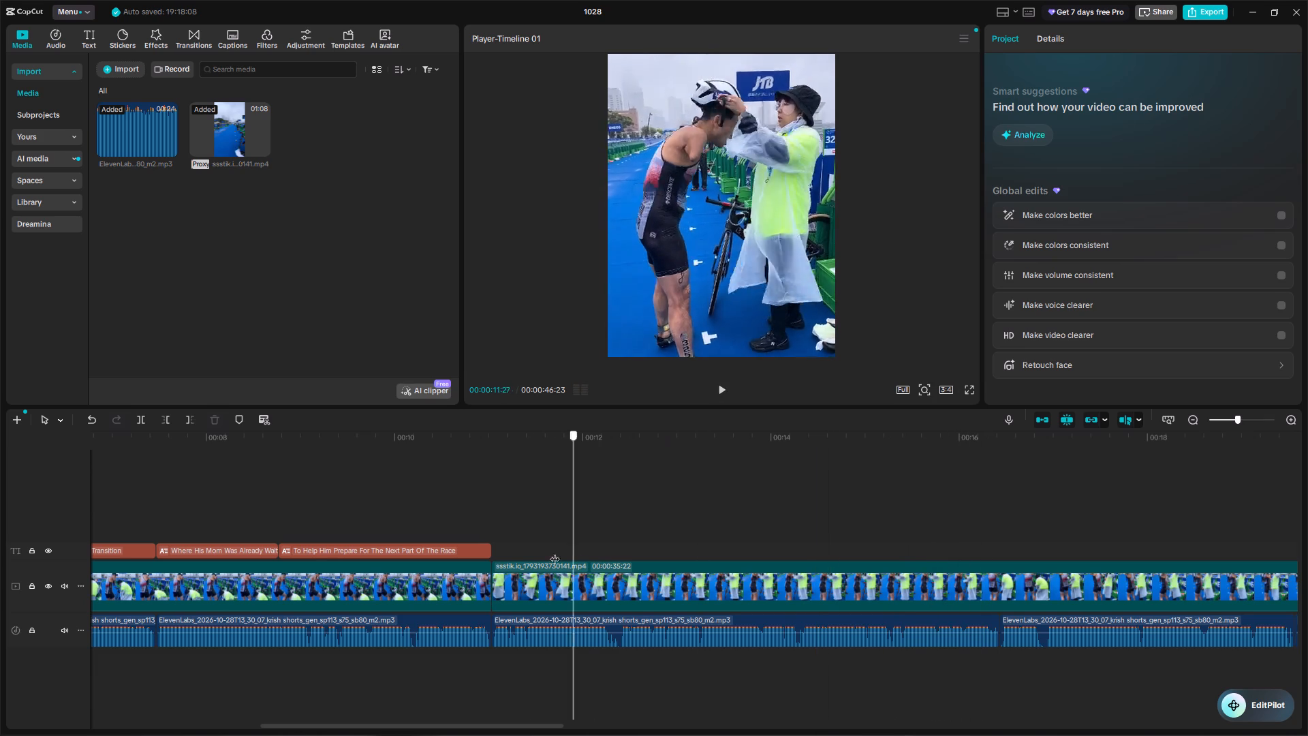
{"action": "left_click_drag", "start_coordinate": [555, 552], "coordinate": [505, 547]}
{"action": "key", "text": "space"}
{"action": "key", "text": "space"}
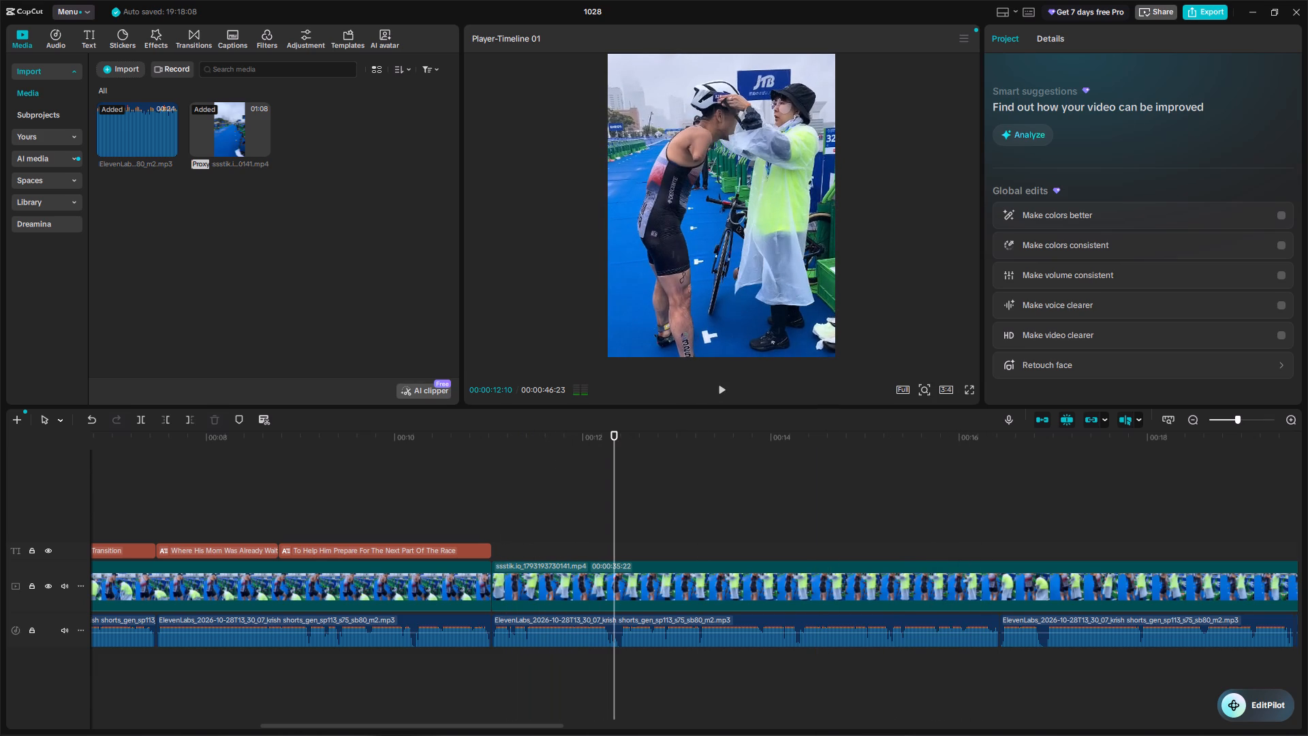
{"action": "key", "text": "space"}
{"action": "key", "text": "space"}
{"action": "left_click", "coordinate": [614, 558]}
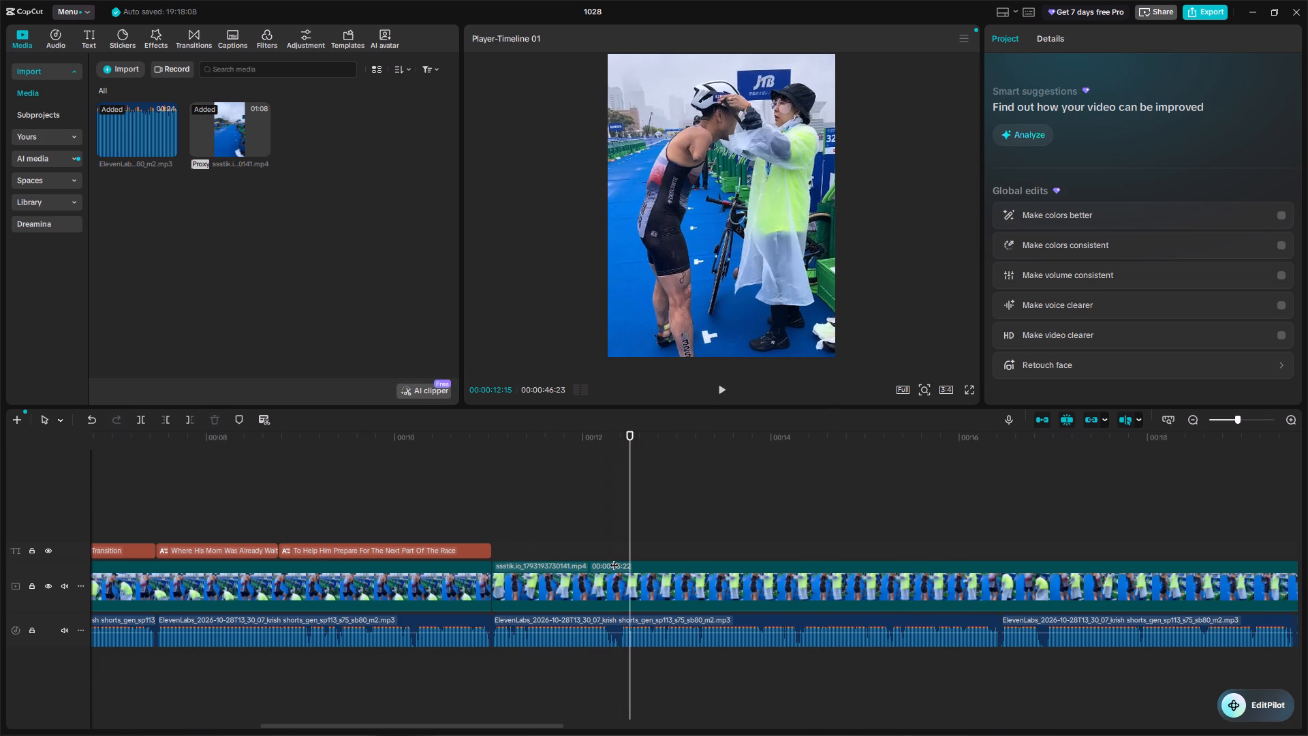
Review the footage under the "Where His Mom Was Already" and "To Help Him Prepare For The Next Part Of The Race" captions.
{"action": "left_click", "coordinate": [567, 497]}
{"action": "left_click_drag", "start_coordinate": [567, 497], "coordinate": [254, 554]}
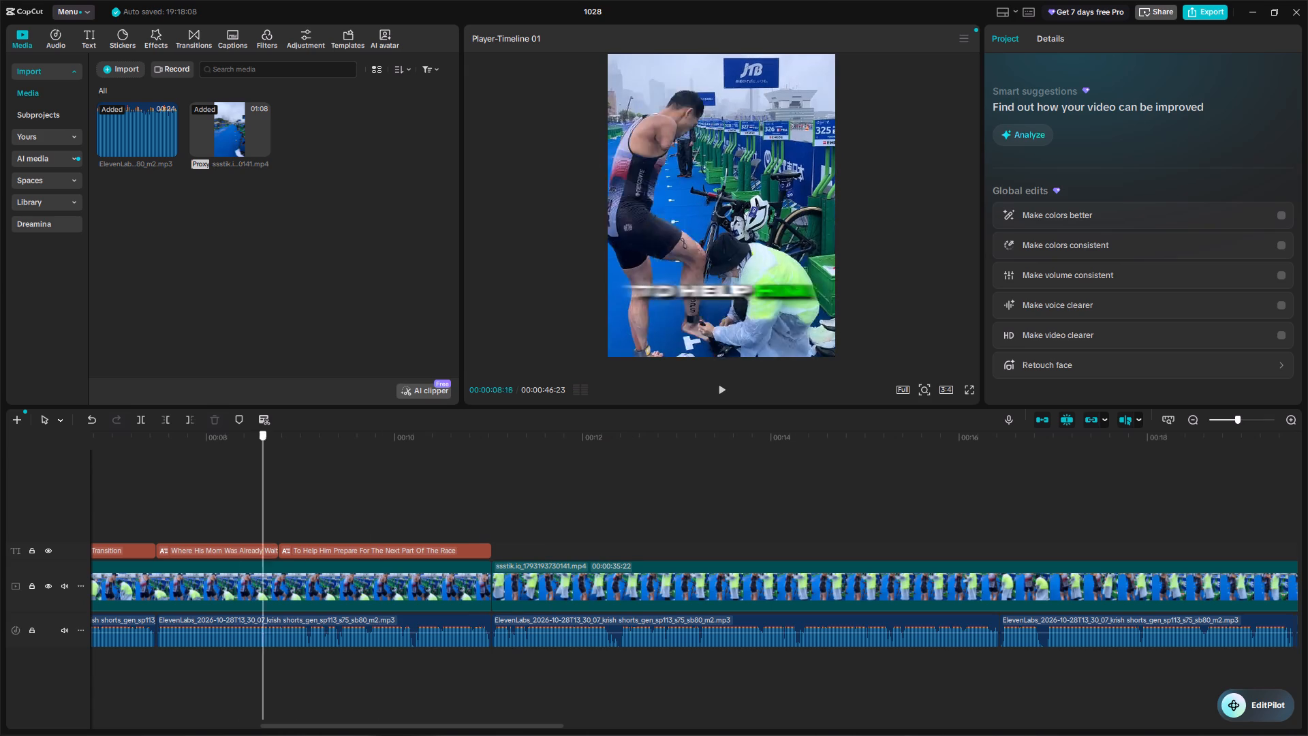
{"action": "left_click_drag", "start_coordinate": [254, 554], "coordinate": [203, 560]}
{"action": "key", "text": "space"}
{"action": "key", "text": "space"}
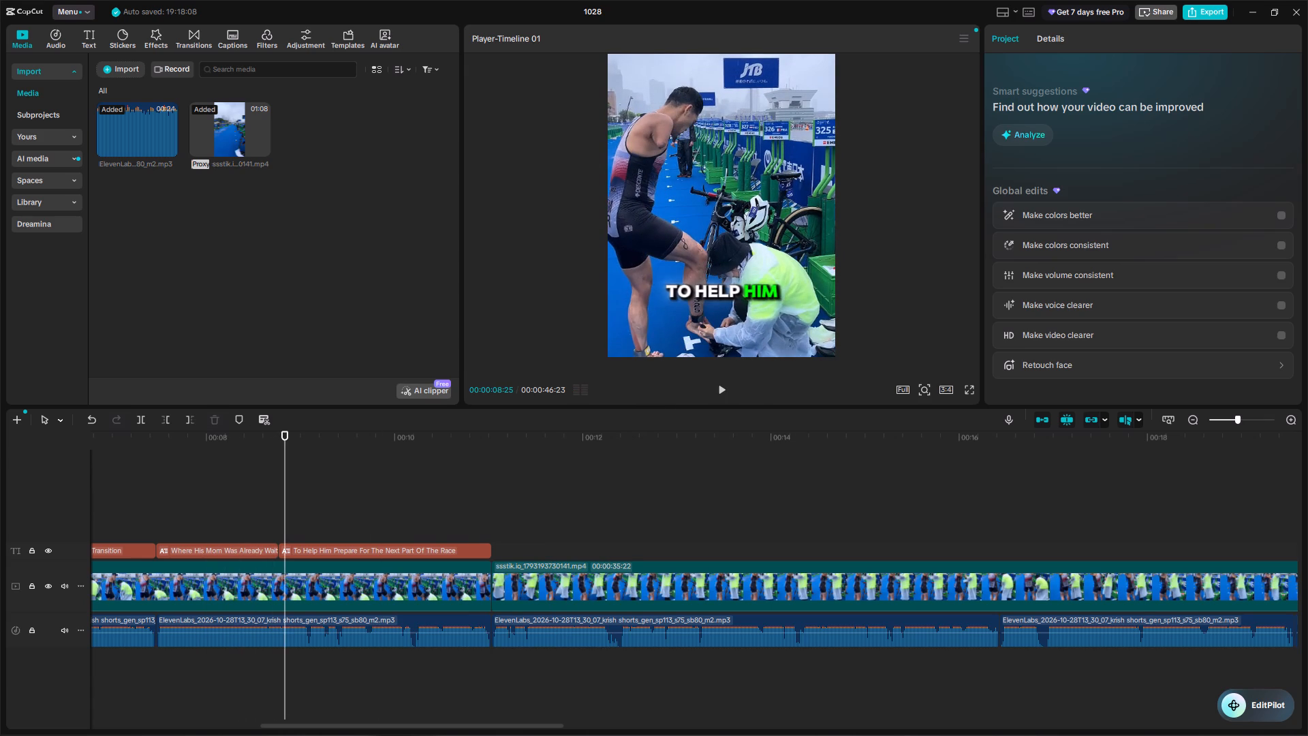
{"action": "left_click", "coordinate": [236, 478]}
{"action": "left_click_drag", "start_coordinate": [236, 478], "coordinate": [595, 539]}
{"action": "key", "text": "space"}
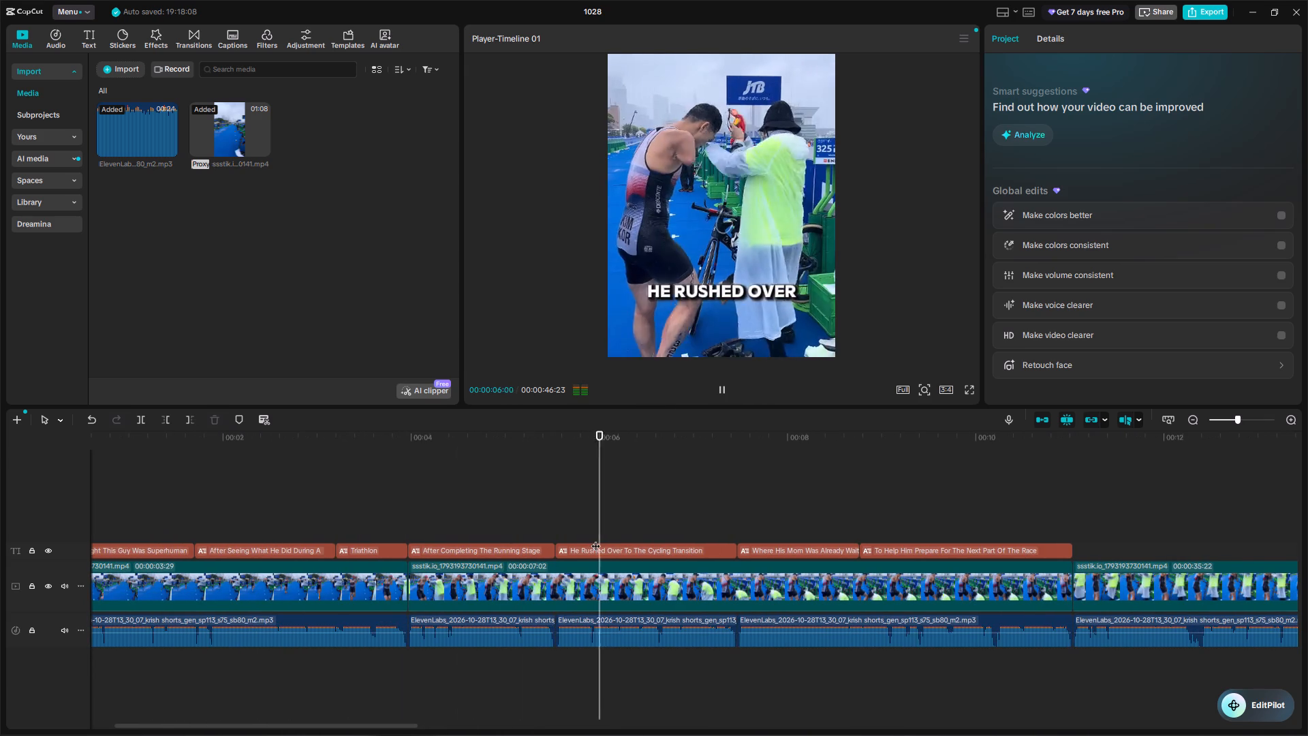
{"action": "scroll", "coordinate": [717, 560], "scroll_direction": "left", "scroll_amount": 1}
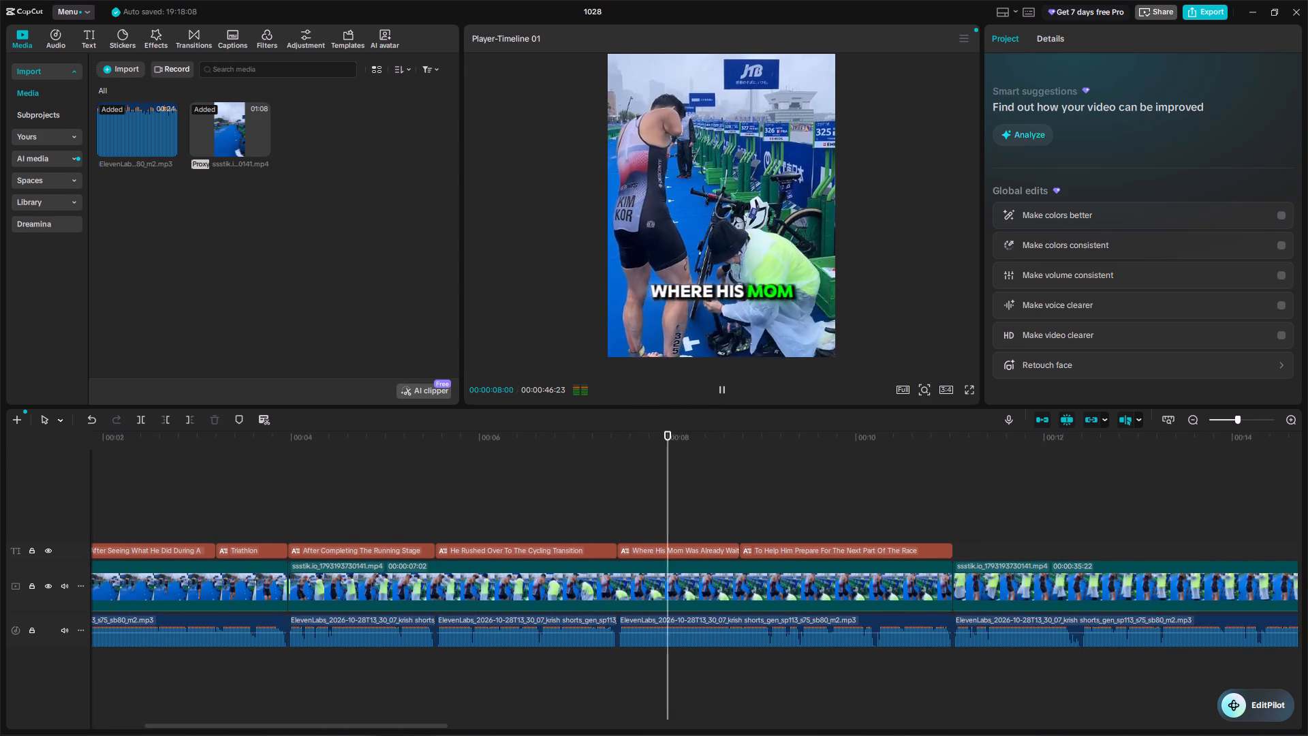
{"action": "key", "text": "space"}
{"action": "key", "text": "space"}
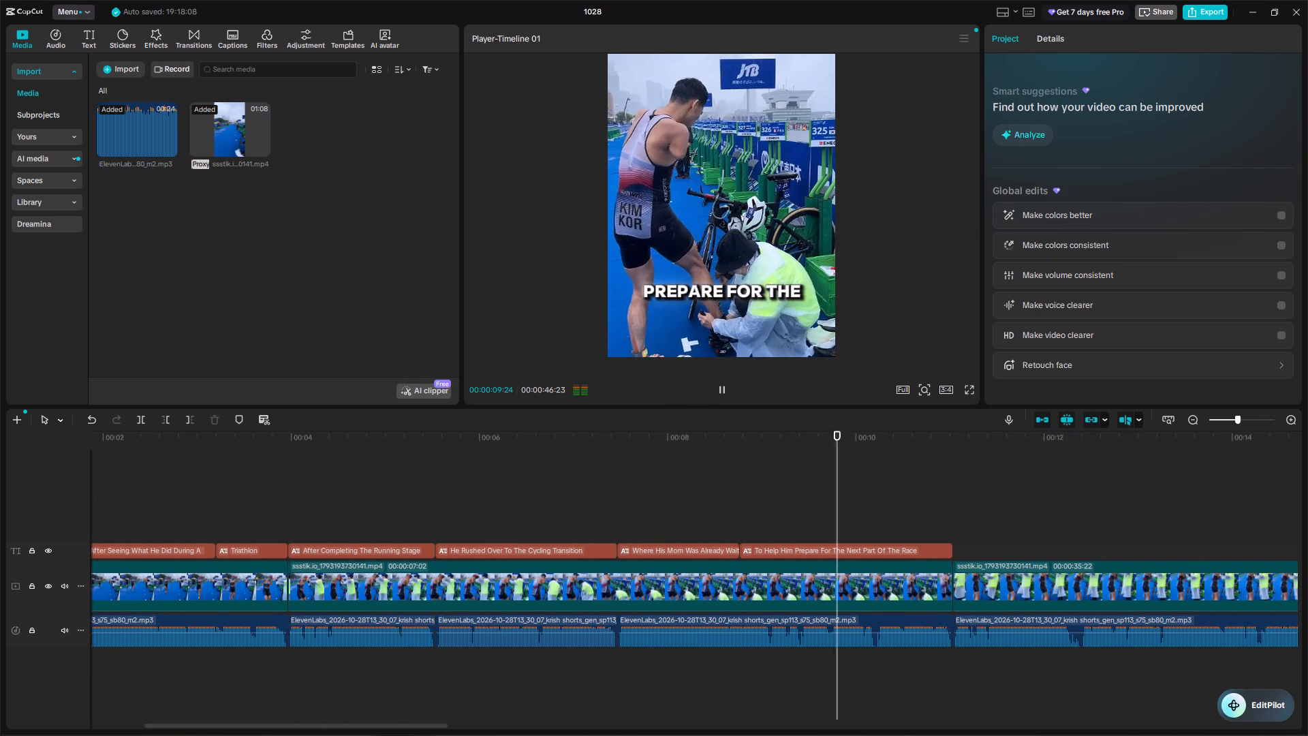
{"action": "key", "text": "space"}
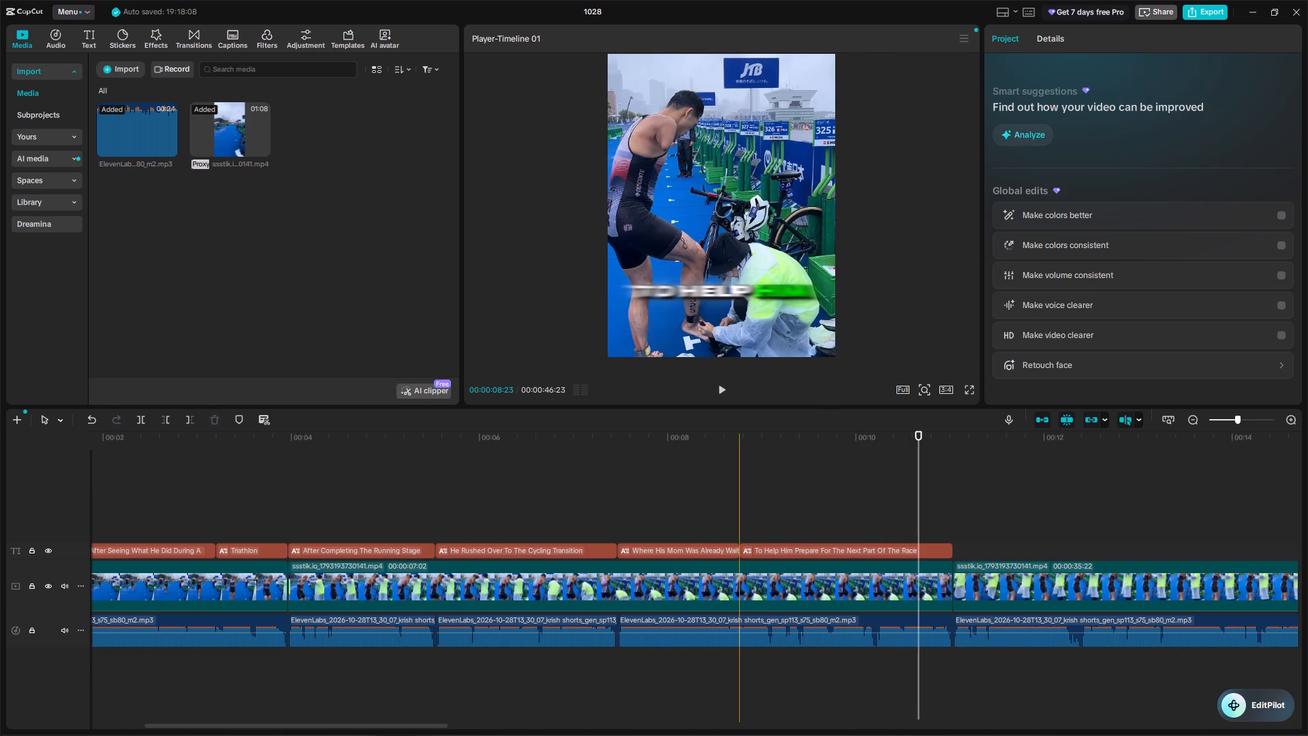
Split the 150% triathlon segment at 00:00:09:14, within the "To Help Him Prepare For The Next Part Of The Race" caption.
{"action": "left_click", "coordinate": [740, 446]}
{"action": "left_click_drag", "start_coordinate": [740, 446], "coordinate": [706, 474]}
{"action": "key", "text": "space"}
{"action": "key", "text": "space"}
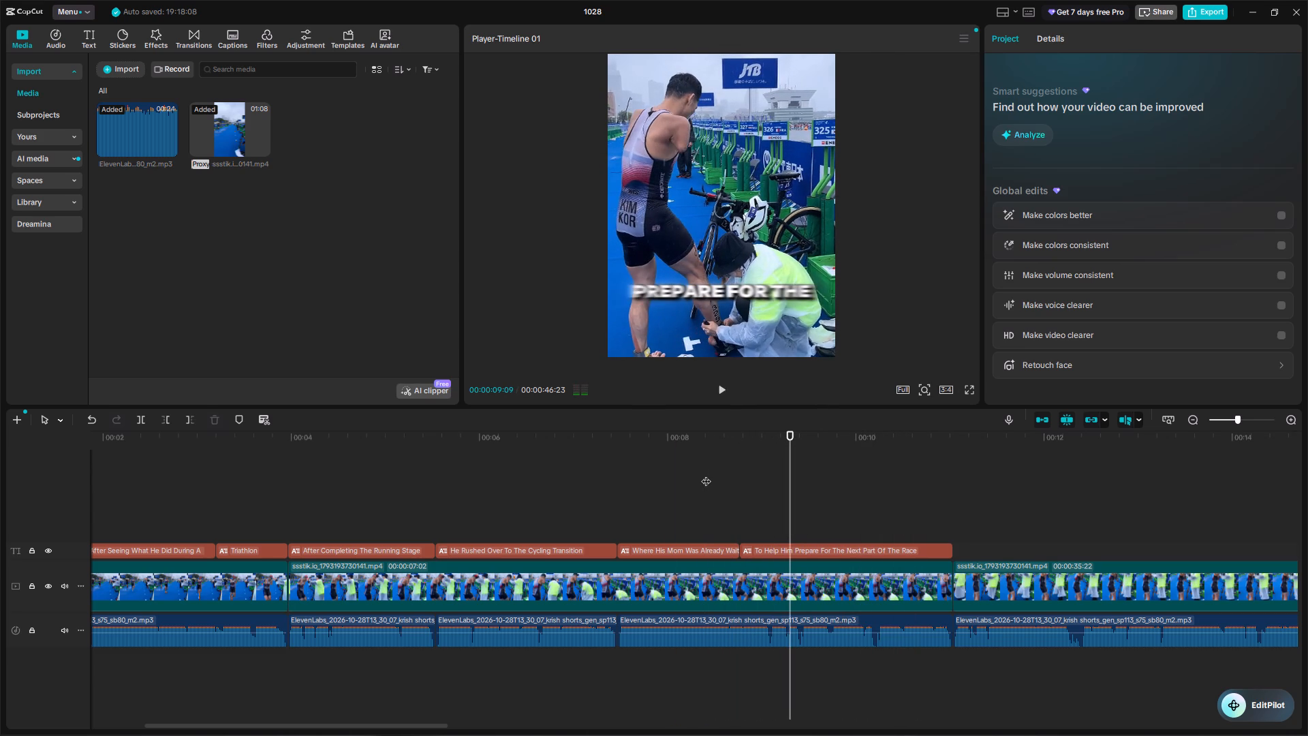
{"action": "key", "text": "space"}
{"action": "key", "text": "space"}
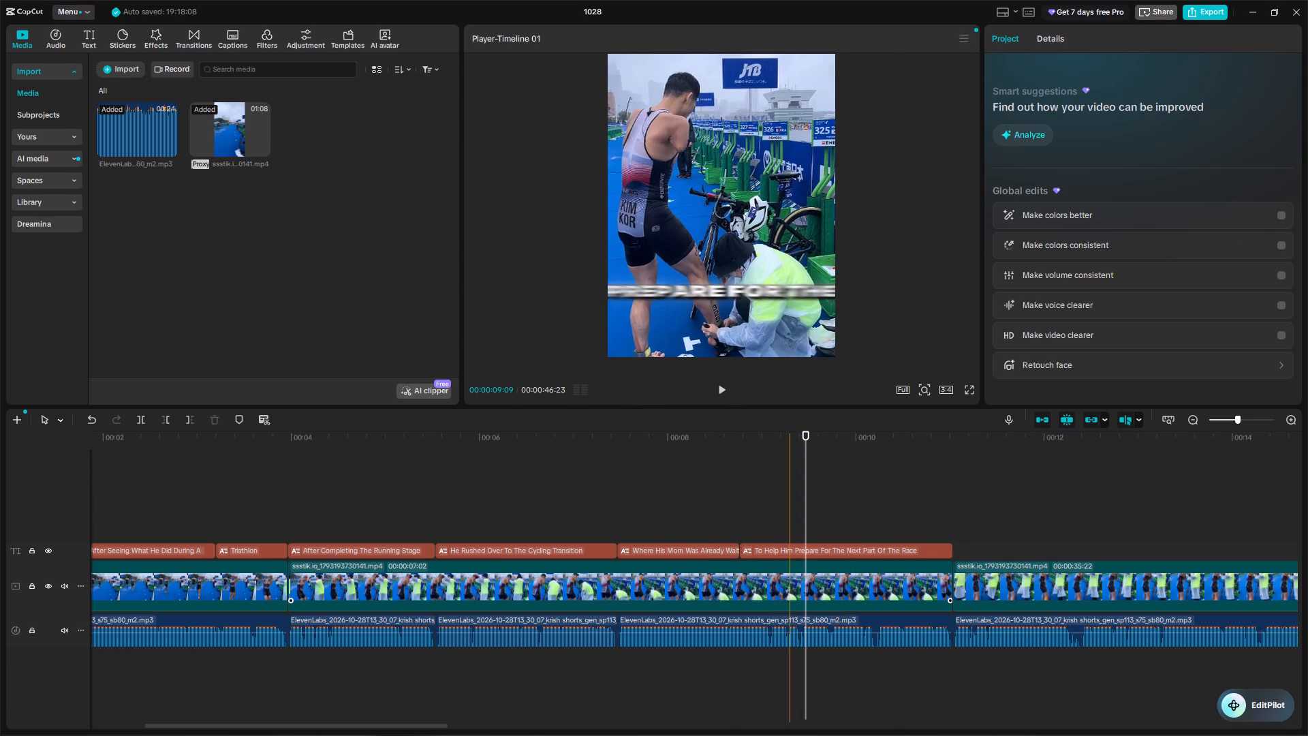
{"action": "left_click", "coordinate": [801, 583]}
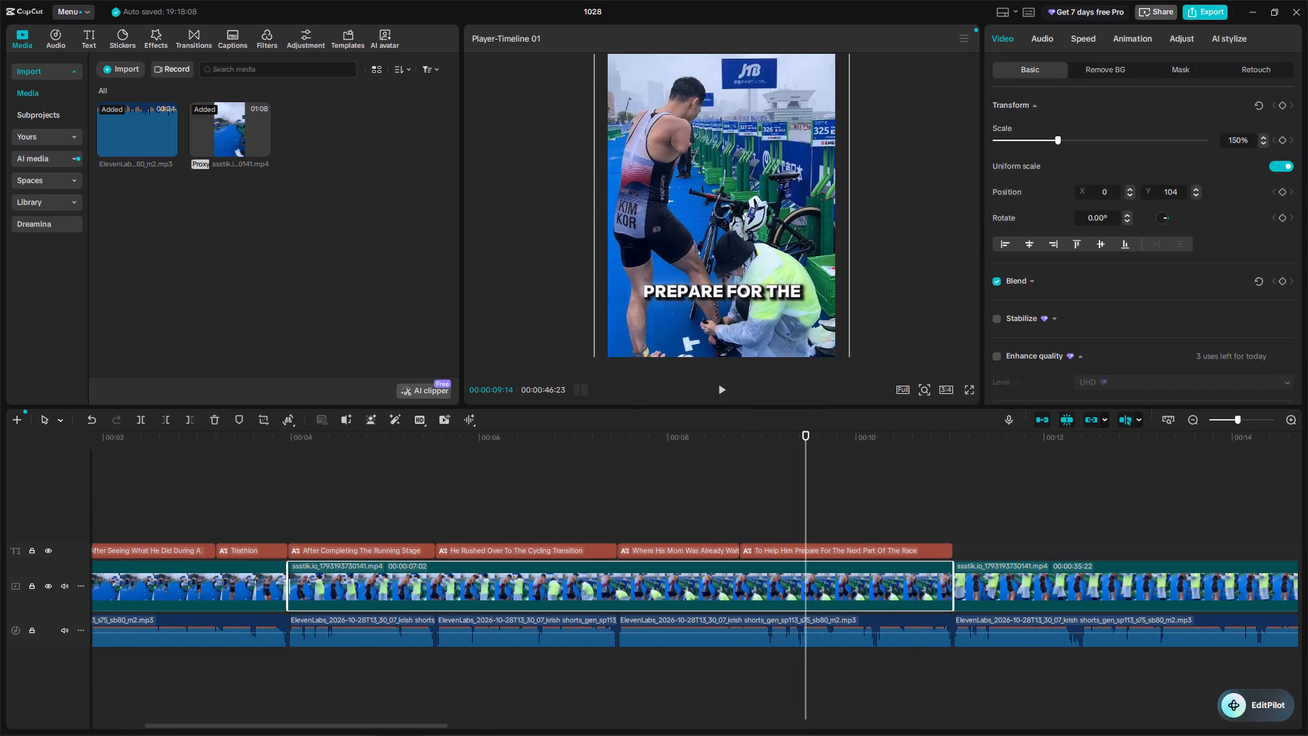
{"action": "left_click", "coordinate": [141, 418]}
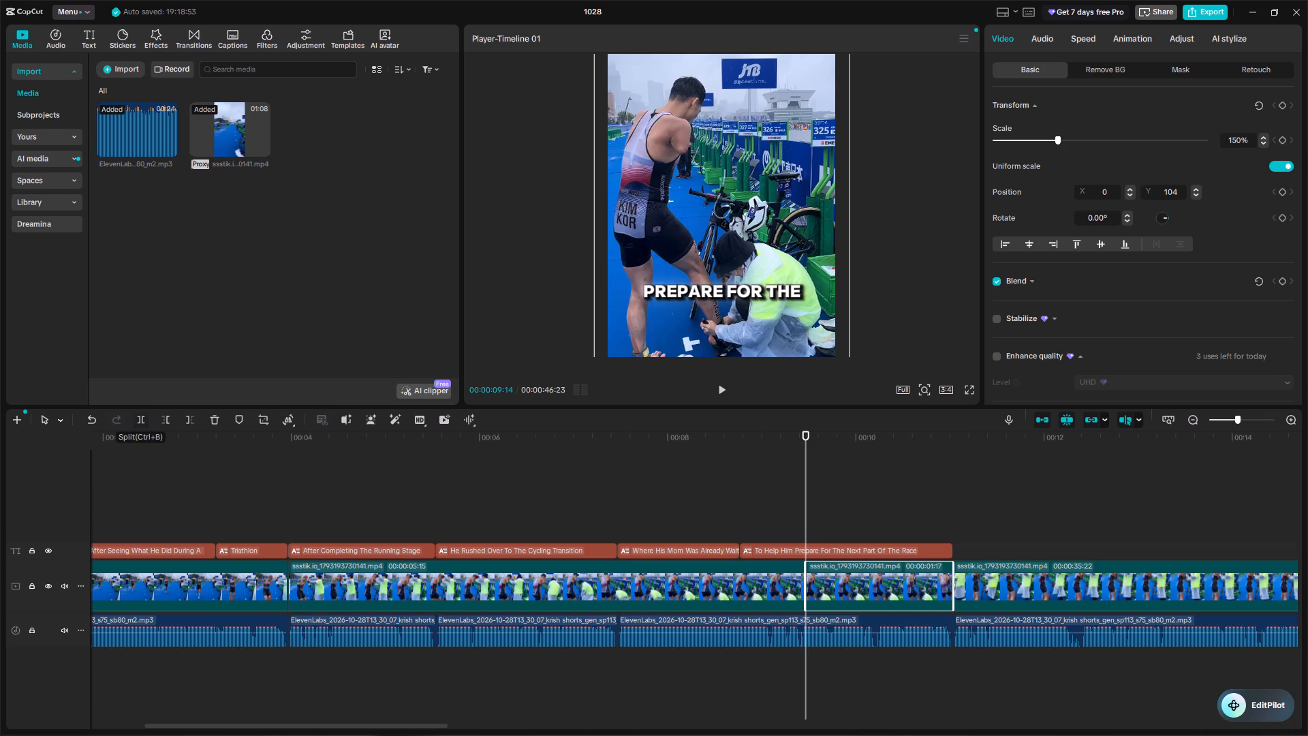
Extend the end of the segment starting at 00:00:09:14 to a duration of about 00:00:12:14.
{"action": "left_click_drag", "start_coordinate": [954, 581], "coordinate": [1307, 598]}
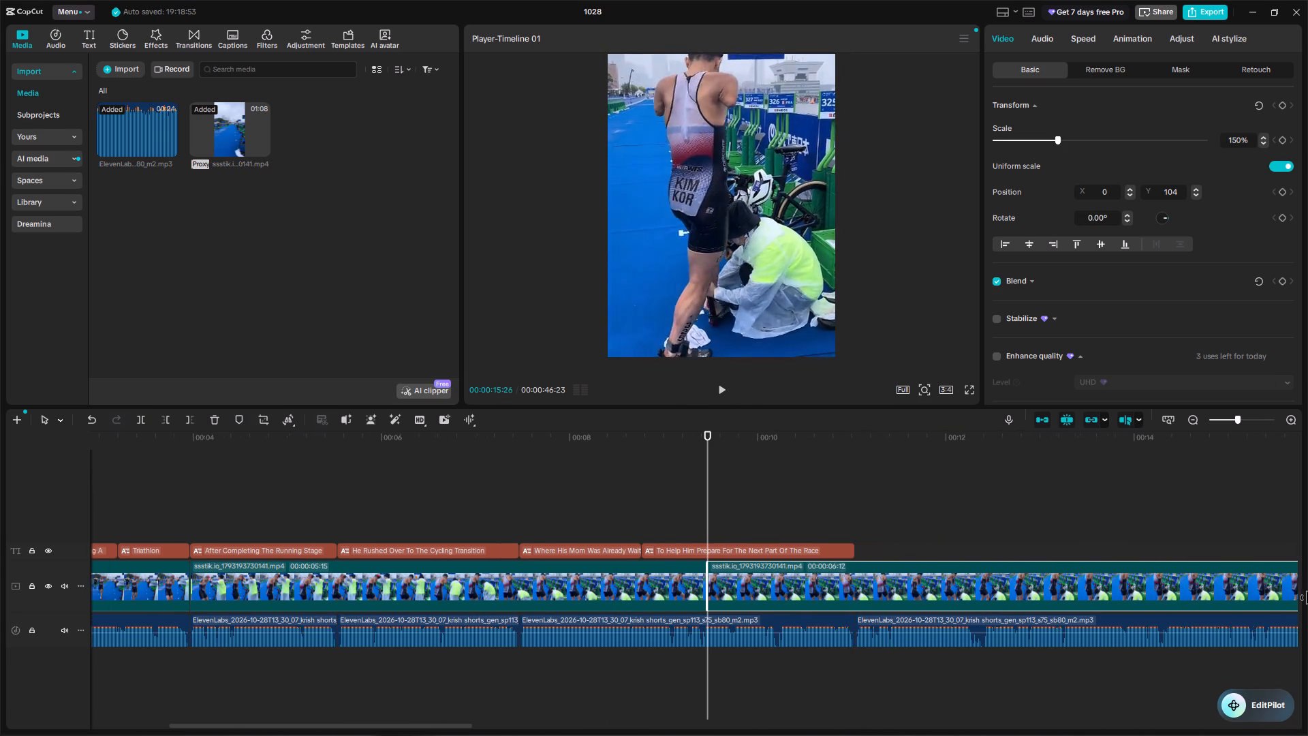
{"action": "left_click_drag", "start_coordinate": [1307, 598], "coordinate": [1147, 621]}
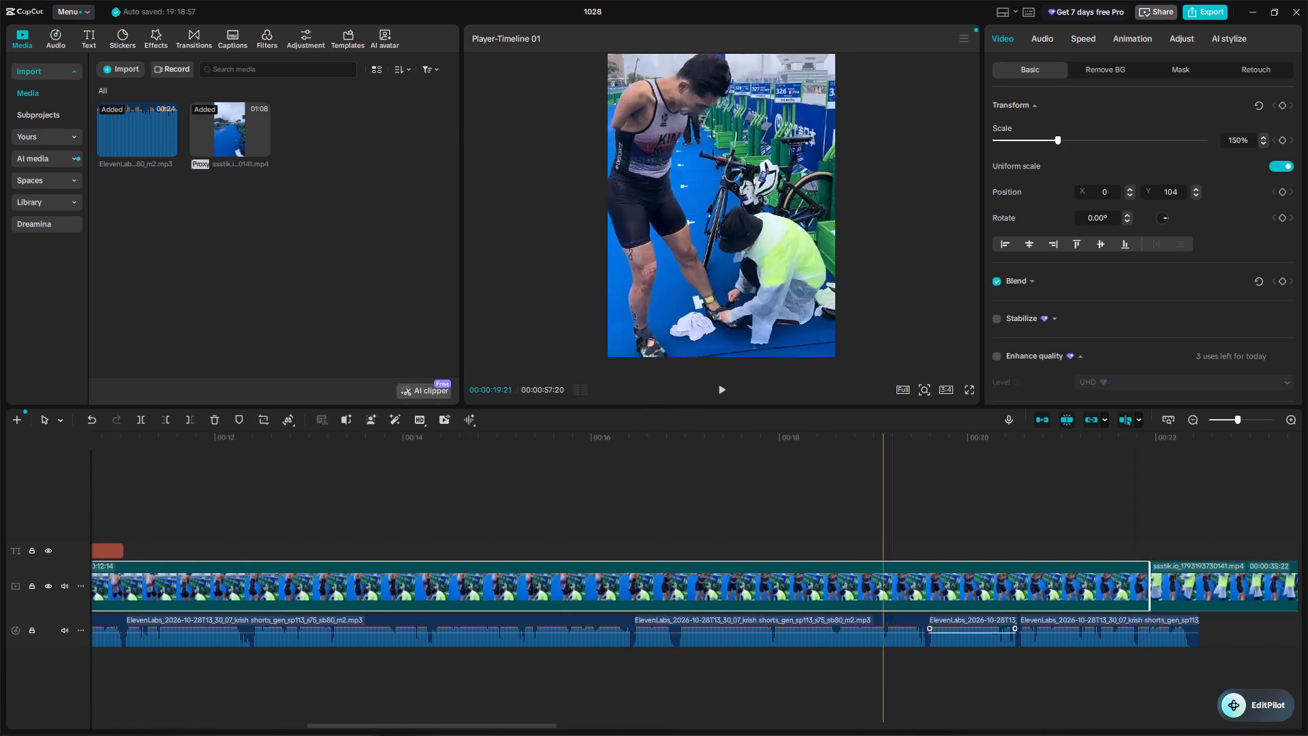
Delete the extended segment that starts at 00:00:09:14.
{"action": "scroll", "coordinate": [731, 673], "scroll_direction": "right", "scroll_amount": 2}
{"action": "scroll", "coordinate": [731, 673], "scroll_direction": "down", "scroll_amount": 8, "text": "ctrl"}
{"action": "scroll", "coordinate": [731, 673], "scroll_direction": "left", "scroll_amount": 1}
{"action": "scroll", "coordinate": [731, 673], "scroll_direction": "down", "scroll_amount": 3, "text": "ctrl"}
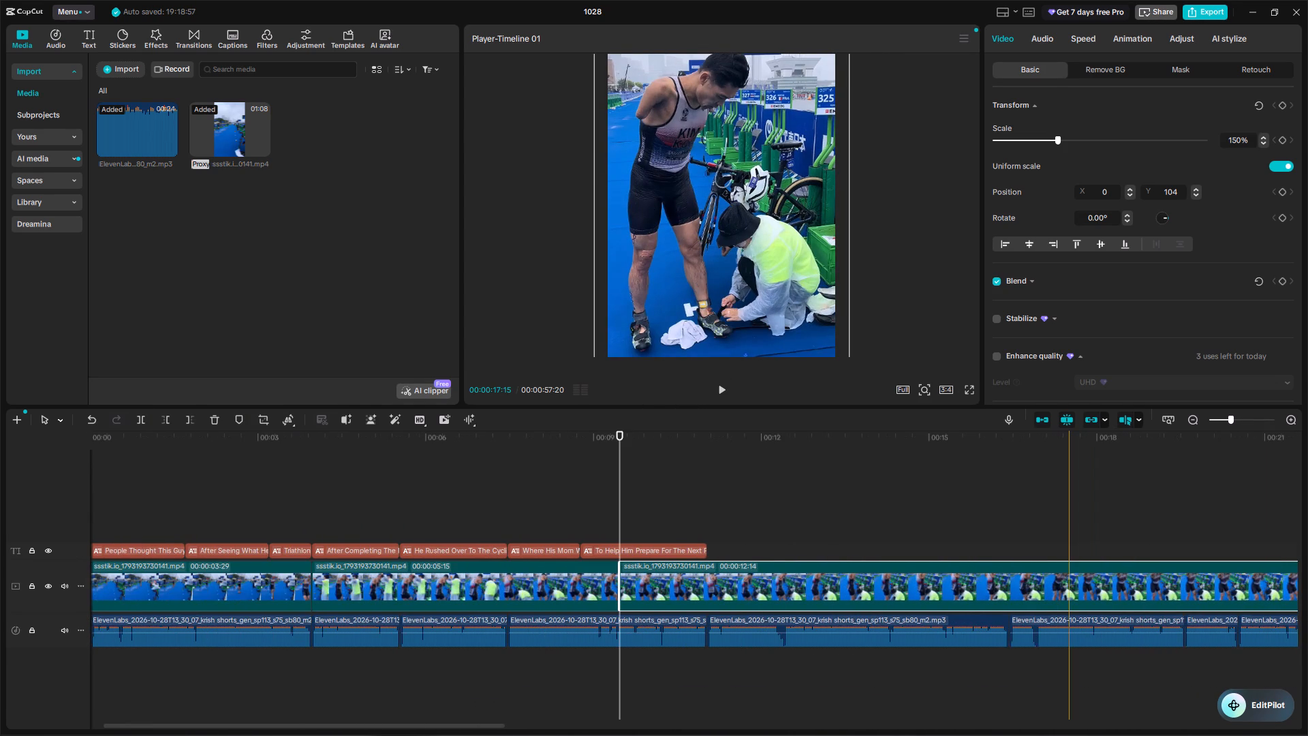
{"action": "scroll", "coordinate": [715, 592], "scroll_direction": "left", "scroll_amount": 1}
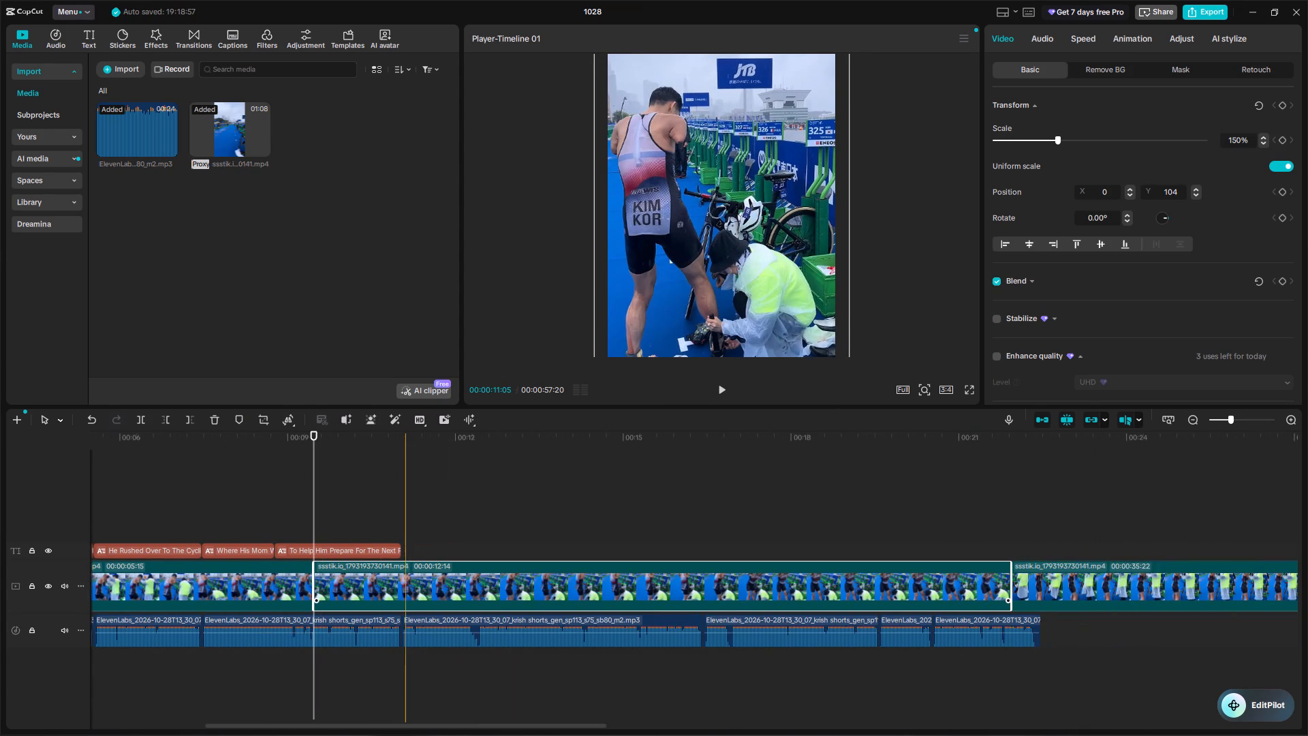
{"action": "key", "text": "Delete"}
Play across the cut at 00:00:09:14 to about 00:00:13 to check the helmet footage against the narration.
{"action": "left_click", "coordinate": [281, 523]}
{"action": "key", "text": "space"}
{"action": "key", "text": "space"}
{"action": "key", "text": "space"}
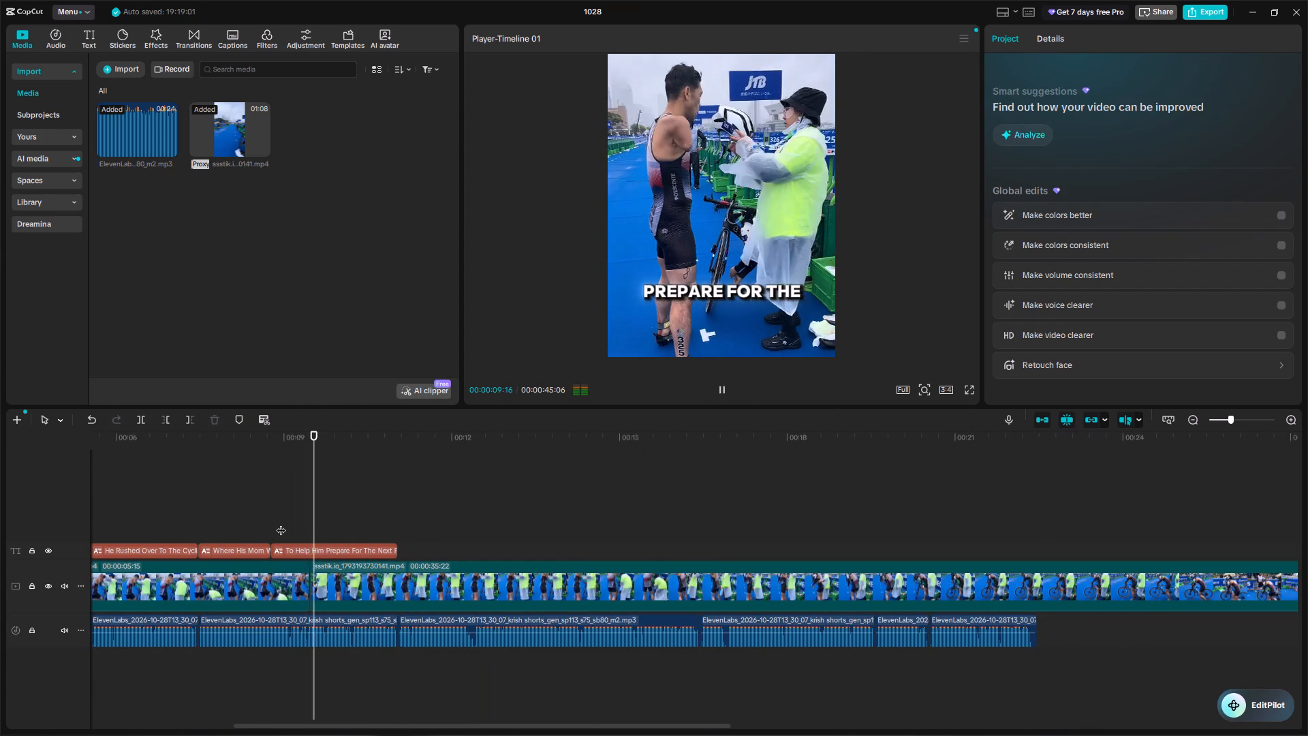
{"action": "key", "text": "space"}
{"action": "key", "text": "space"}
{"action": "key", "text": "space"}
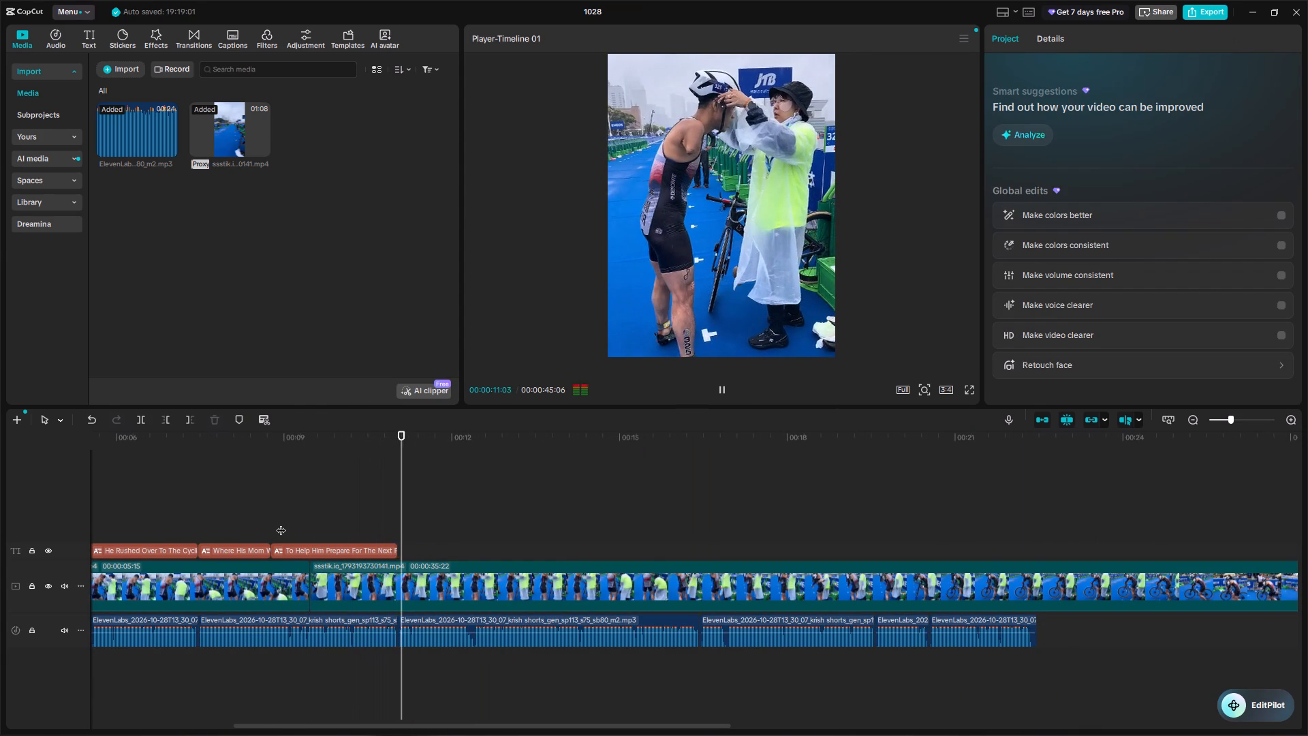
{"action": "key", "text": "space"}
{"action": "key", "text": "space"}
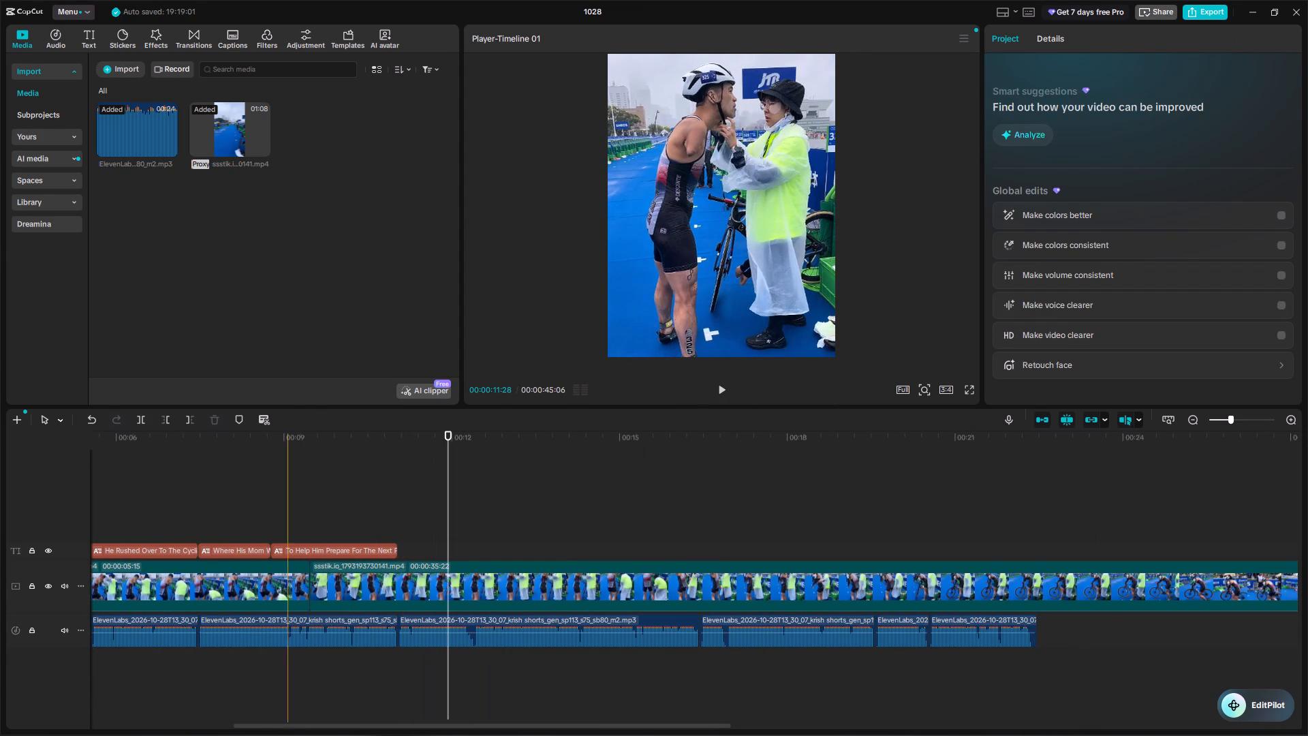
{"action": "left_click", "coordinate": [415, 551]}
{"action": "left_click_drag", "start_coordinate": [415, 551], "coordinate": [395, 558]}
{"action": "key", "text": "space"}
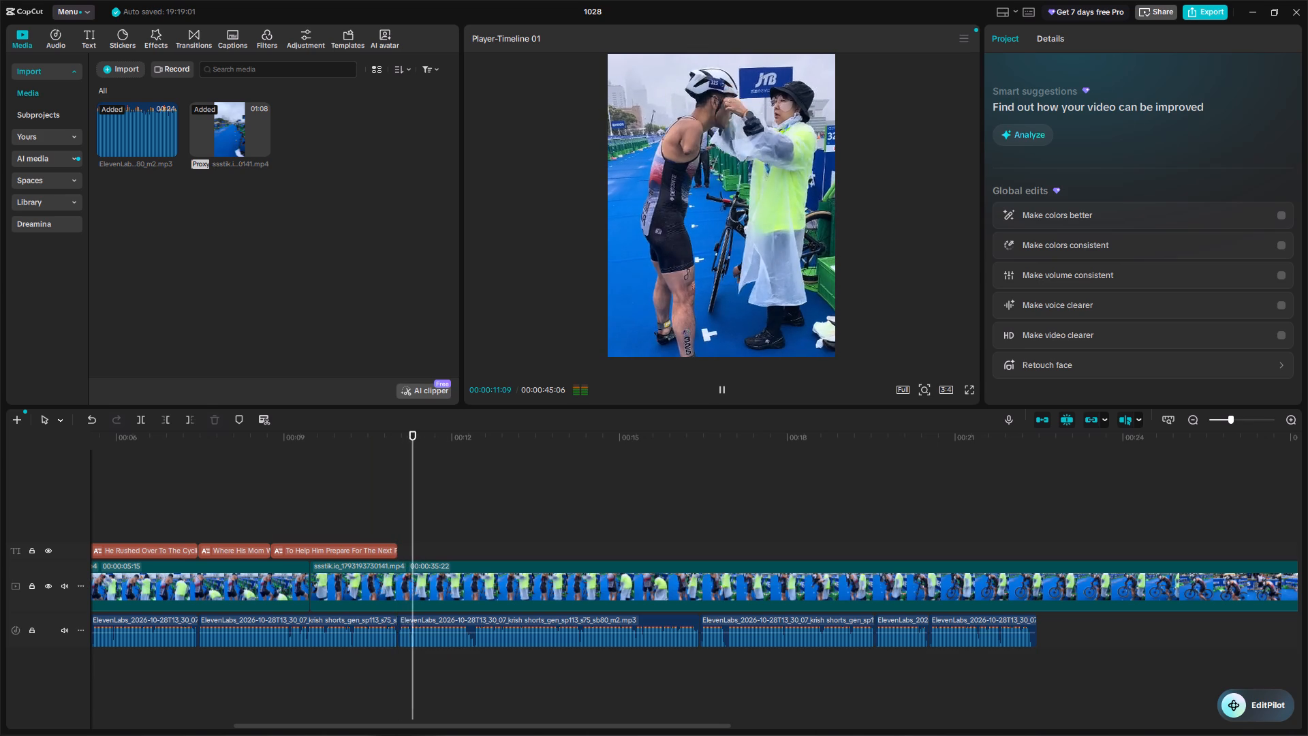
{"action": "scroll", "coordinate": [443, 537], "scroll_direction": "down", "scroll_amount": 3, "text": "ctrl"}
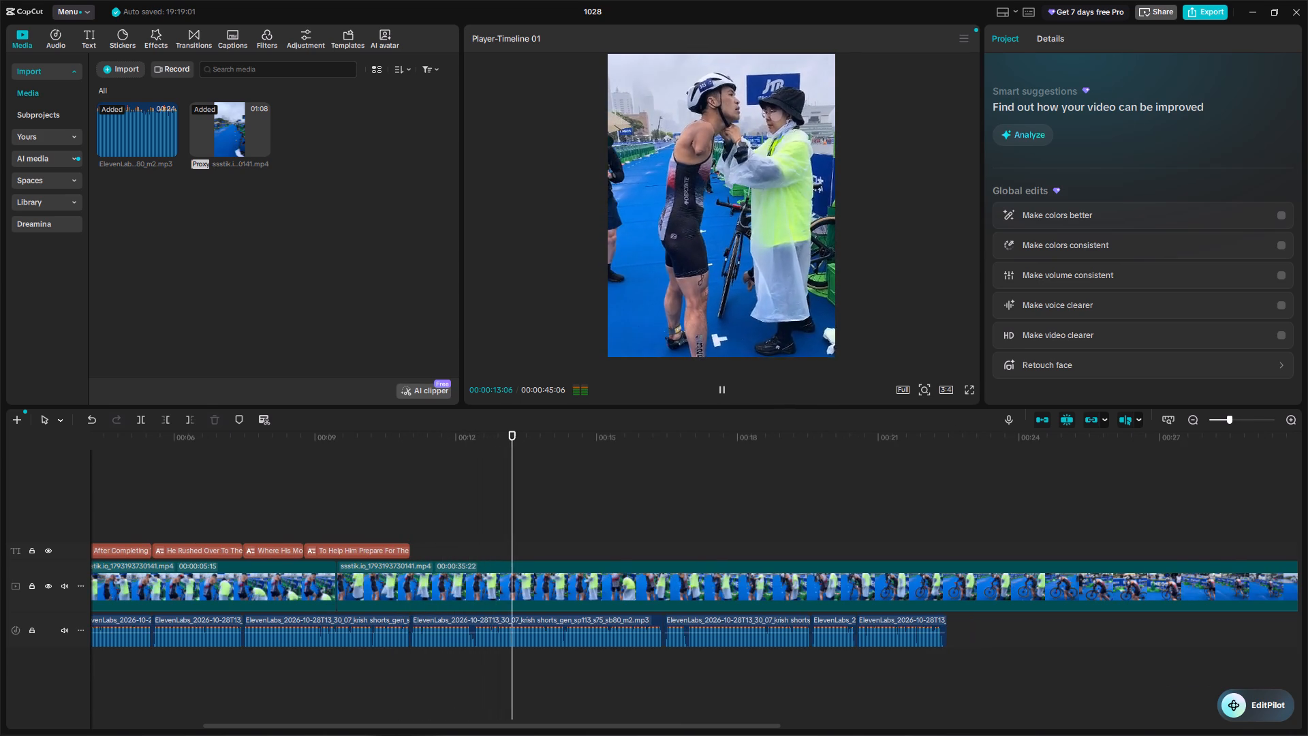
Undo the recent edits back past the 00:00:09:14 split and through the cut that removed footage and captions after 00:00:11.
{"action": "key", "text": "ctrl+z"}
{"action": "key", "text": "ctrl+z"}
{"action": "key", "text": "ctrl+z"}
{"action": "key", "text": "ctrl+z"}
{"action": "key", "text": "ctrl+z"}
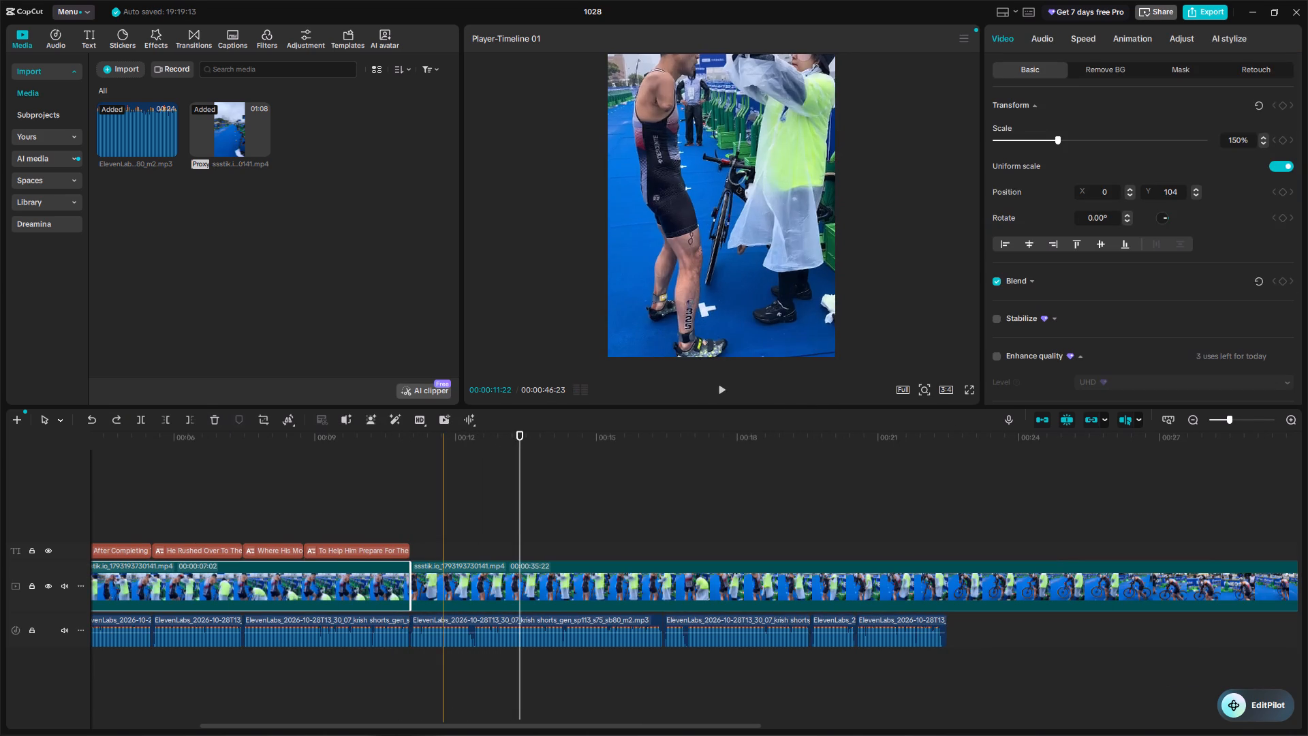
{"action": "key", "text": "ctrl+z"}
Turn off linkage between the main video track and the captions.
{"action": "left_click", "coordinate": [478, 596]}
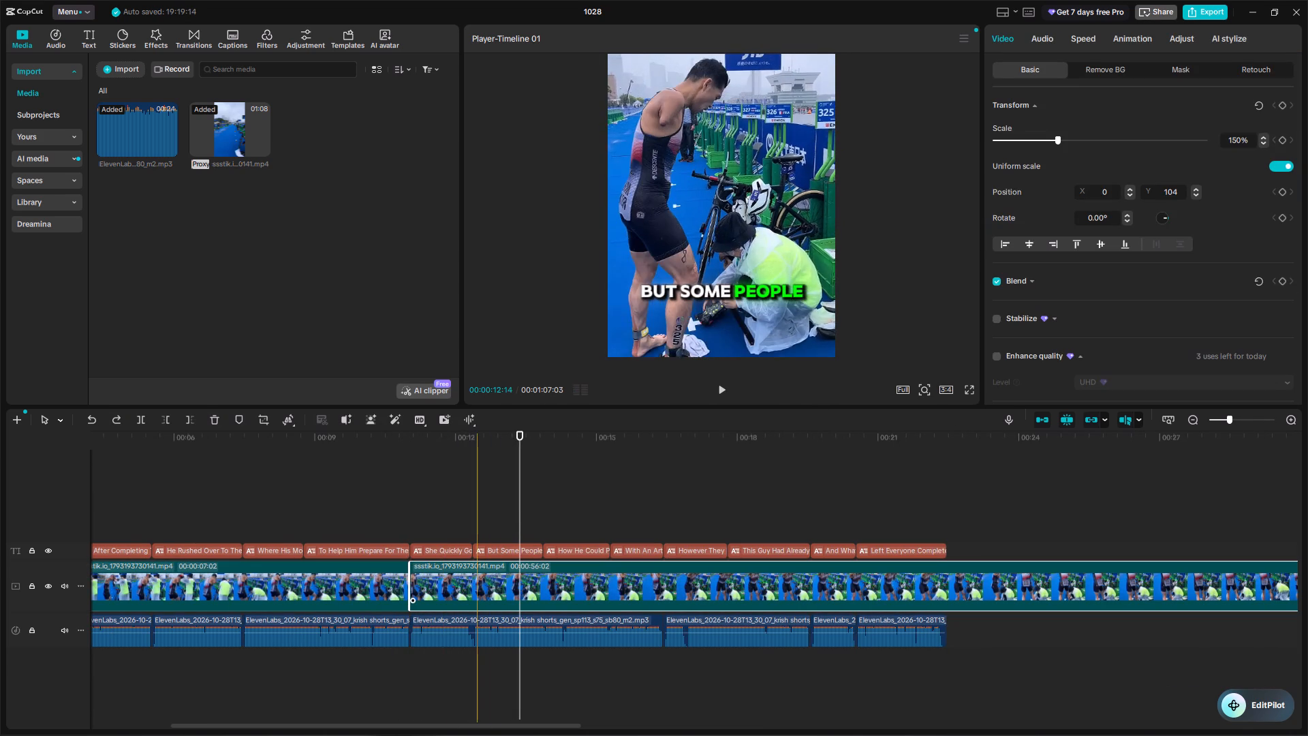
{"action": "left_click", "coordinate": [1095, 417]}
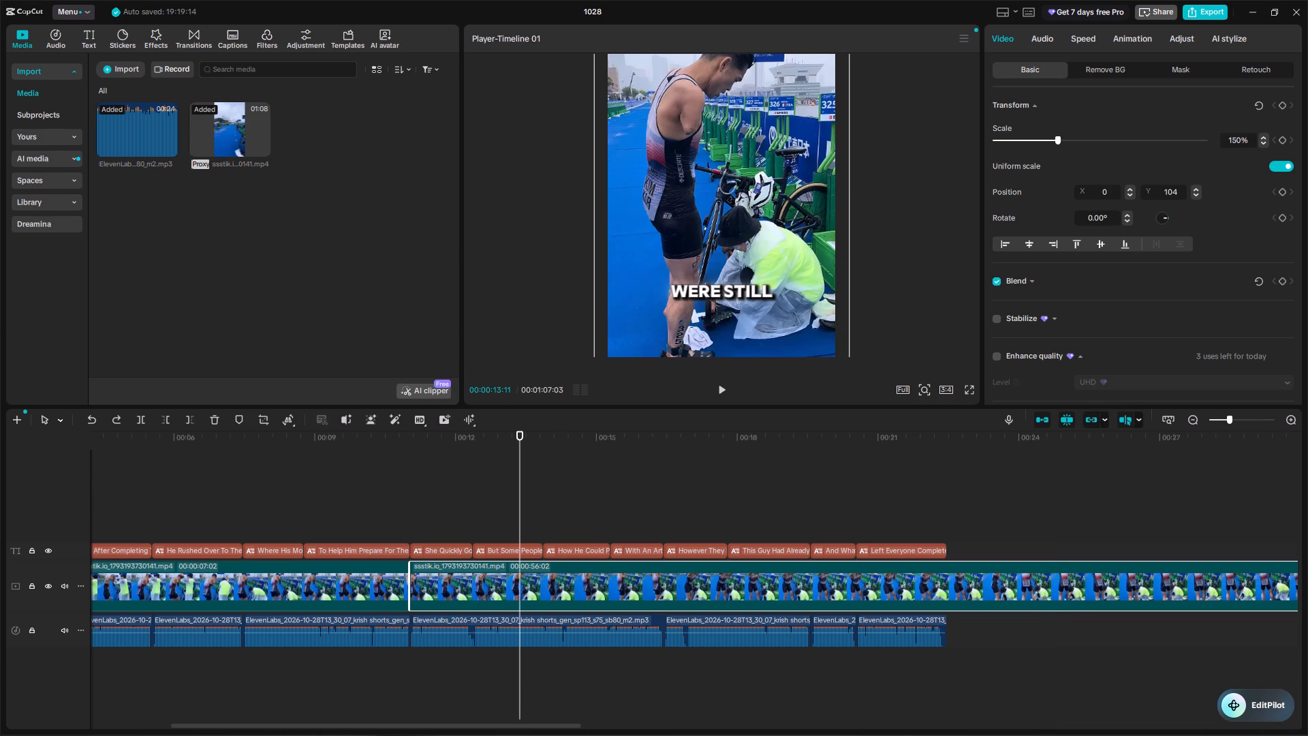
Set the scale of the segment starting at the "She Quickly Got" caption to 135%.
{"action": "left_click", "coordinate": [238, 507]}
{"action": "key", "text": "space"}
{"action": "key", "text": "space"}
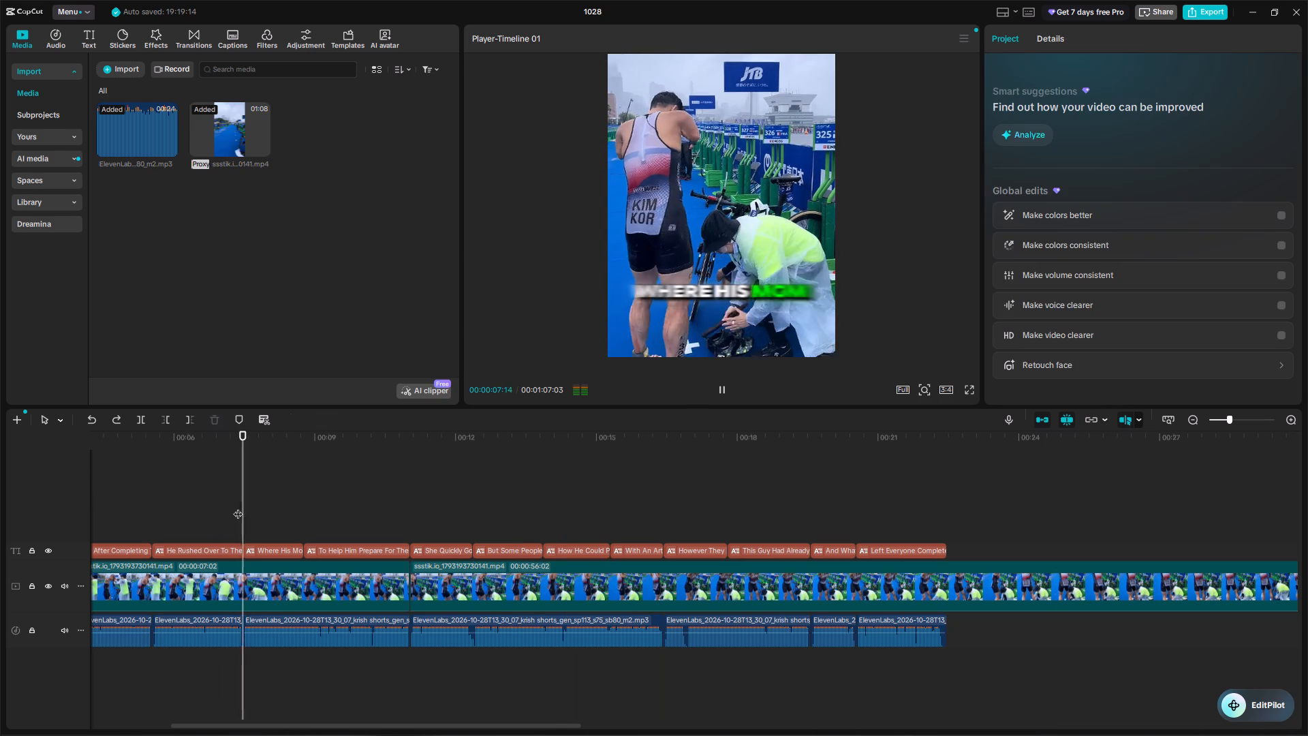
{"action": "scroll", "coordinate": [238, 507], "scroll_direction": "up", "scroll_amount": 3, "text": "ctrl"}
{"action": "scroll", "coordinate": [238, 507], "scroll_direction": "left", "scroll_amount": 1}
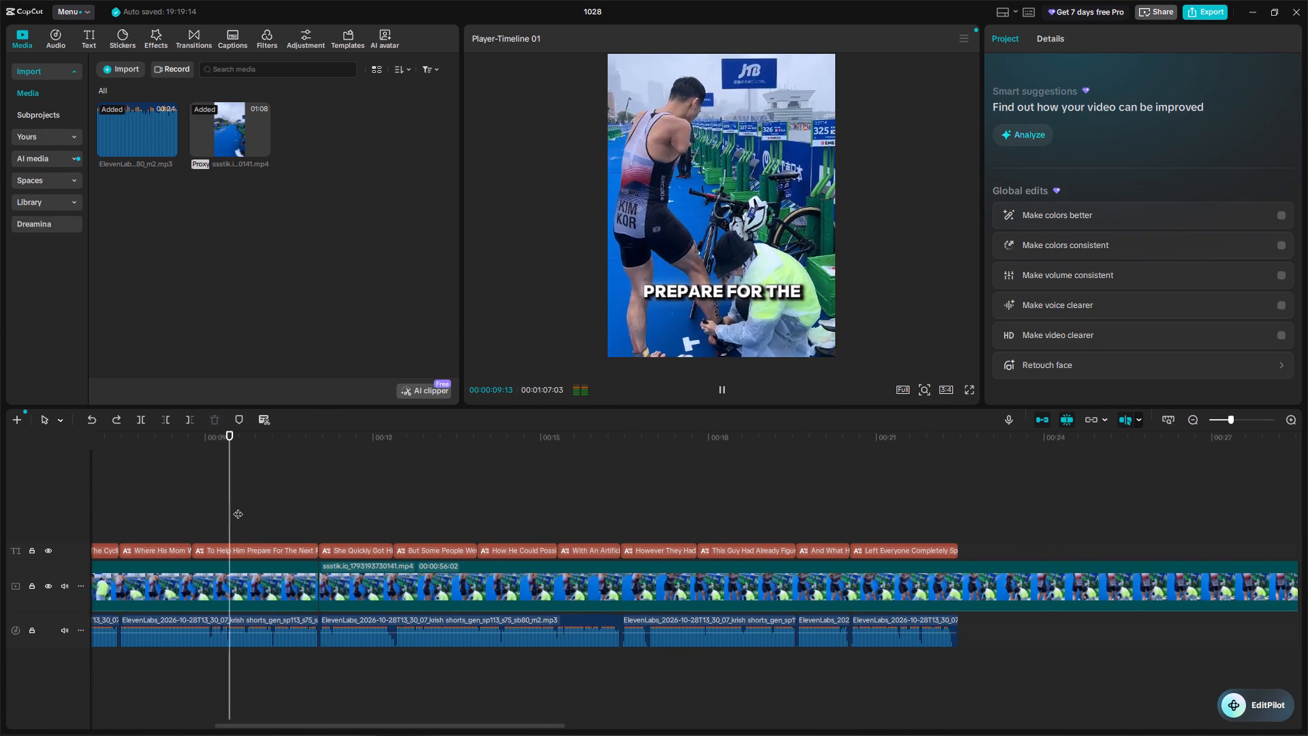
{"action": "key", "text": "space"}
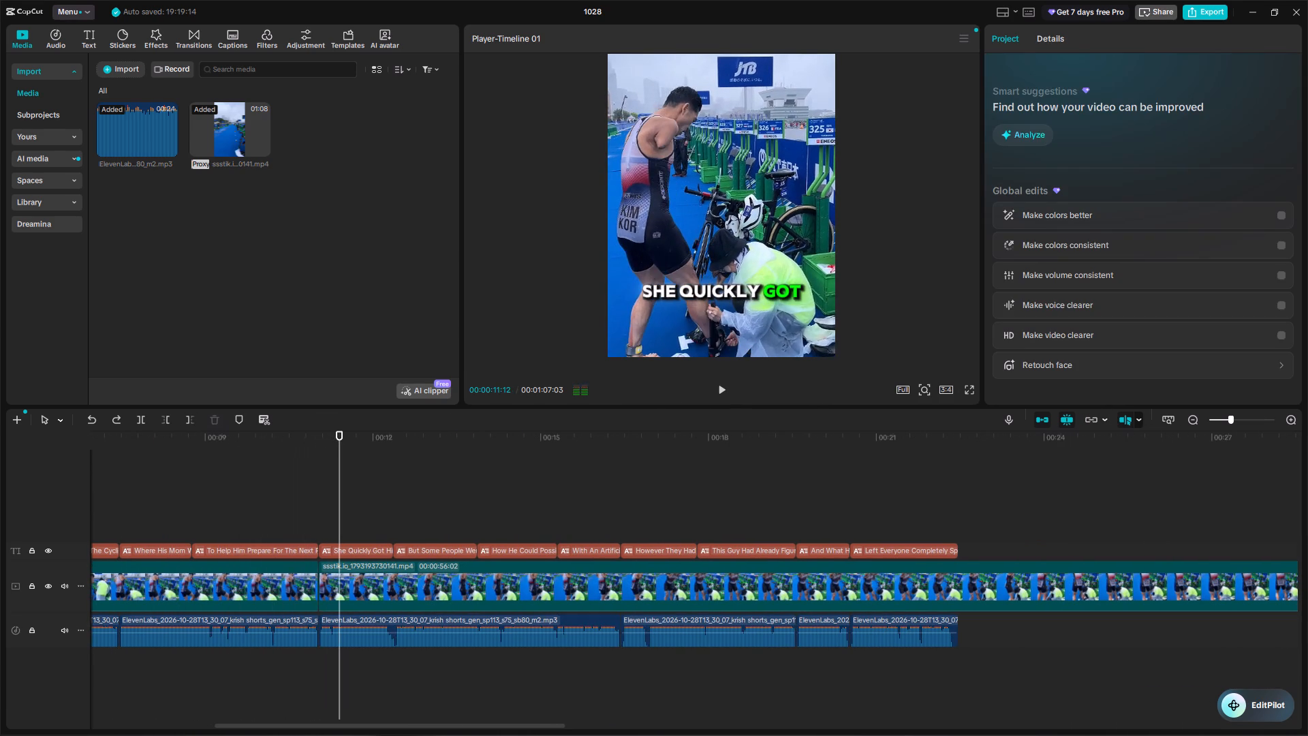
{"action": "left_click", "coordinate": [427, 605]}
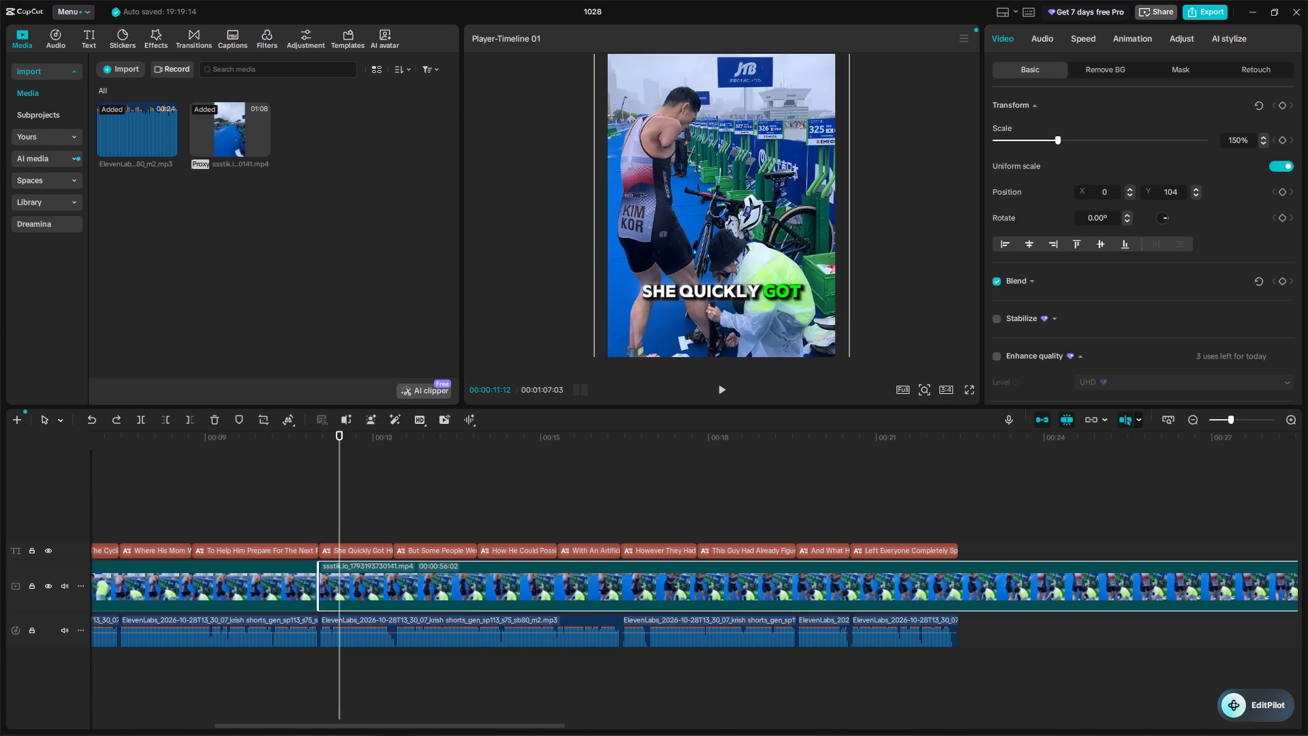
{"action": "left_click", "coordinate": [1247, 142]}
{"action": "left_click", "coordinate": [1243, 142]}
{"action": "key", "text": "BackSpace"}
{"action": "key", "text": "BackSpace"}
{"action": "type", "text": "35"}
{"action": "key", "text": "Return"}
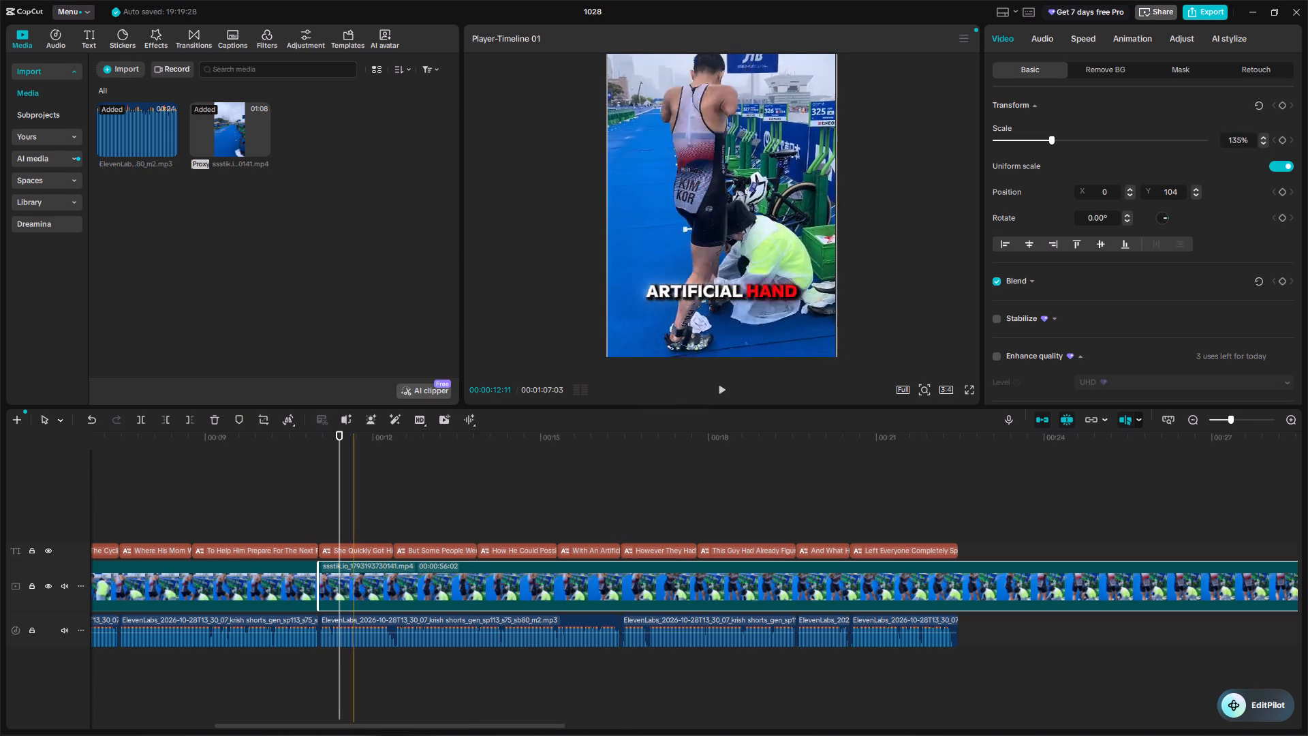
Play across the 00:00:11 cut to check the zoom change and the footage under "She Quickly Got Him Geared Up".
{"action": "left_click", "coordinate": [281, 464]}
{"action": "key", "text": "space"}
{"action": "key", "text": "space"}
{"action": "key", "text": "space"}
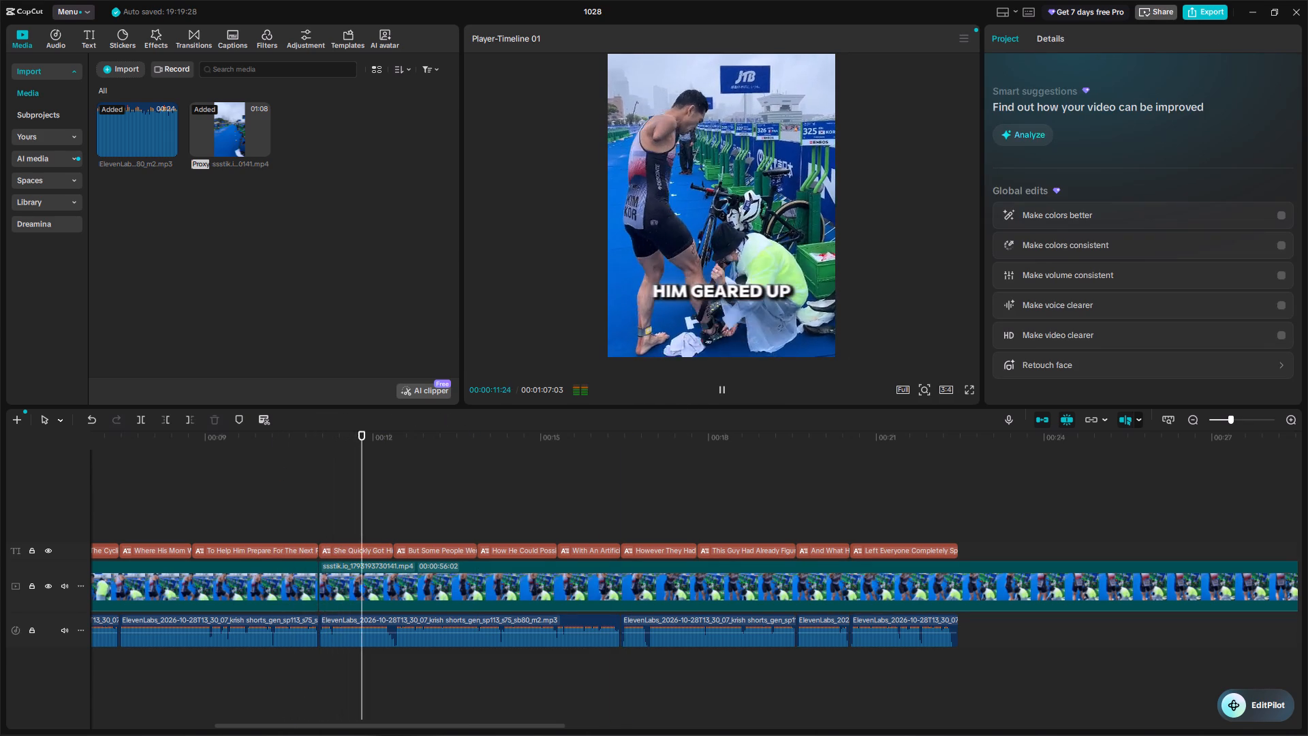
{"action": "key", "text": "space"}
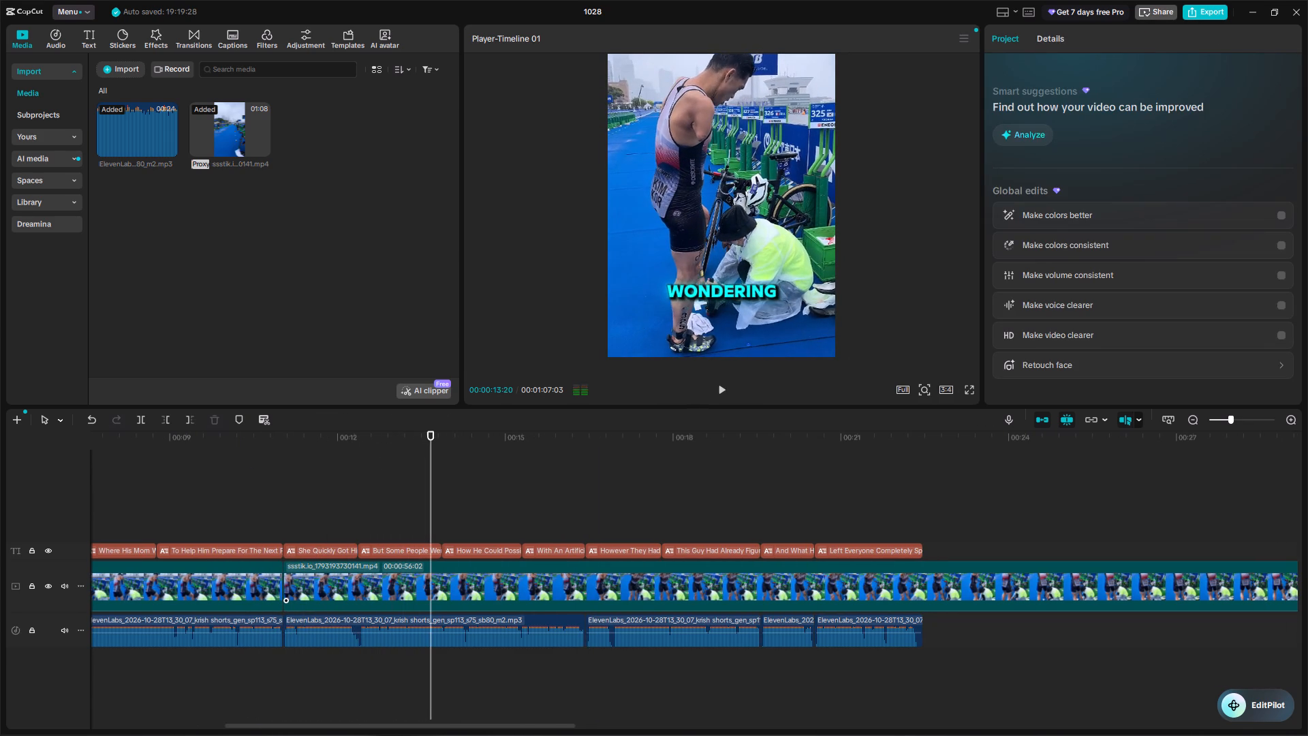
{"action": "left_click", "coordinate": [317, 472]}
{"action": "left_click_drag", "start_coordinate": [317, 472], "coordinate": [277, 480]}
{"action": "key", "text": "space"}
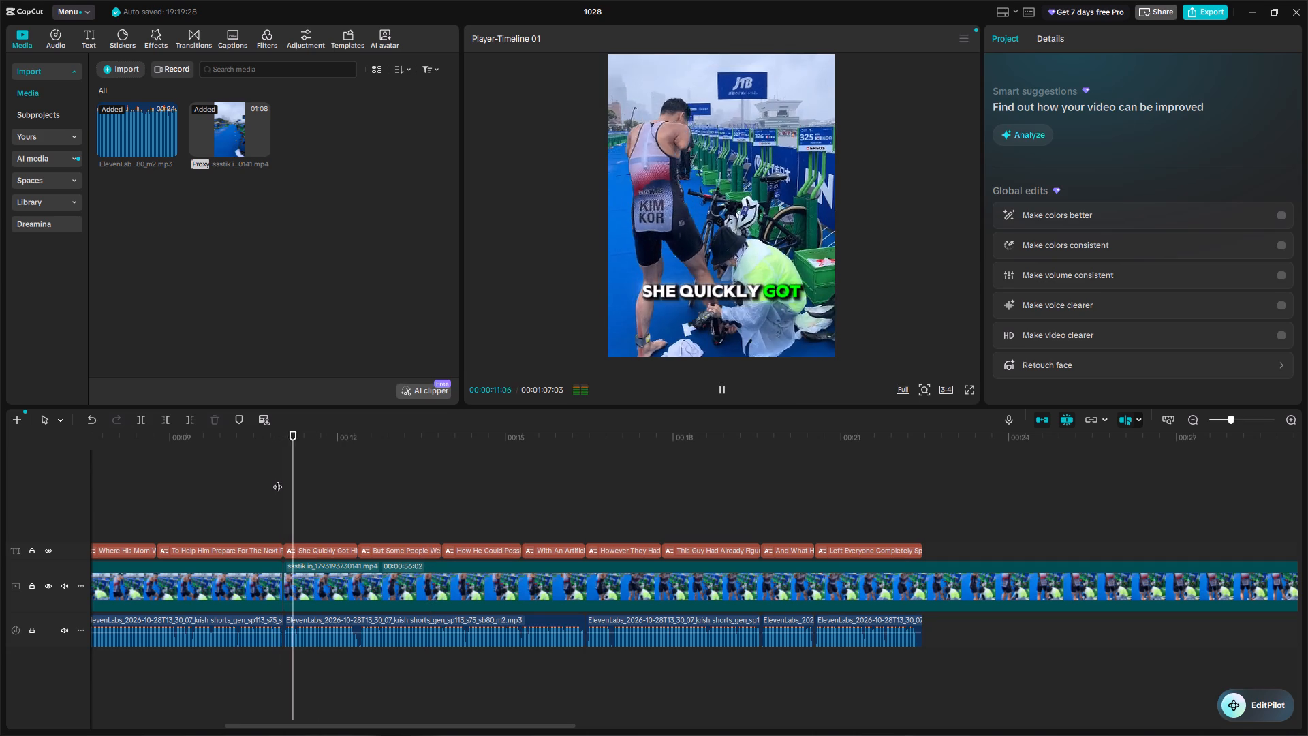
{"action": "key", "text": "space"}
Review the footage from the "Triathlon" caption to the start of the "Where His Mom Was Already" caption.
{"action": "left_click", "coordinate": [233, 483]}
{"action": "left_click_drag", "start_coordinate": [233, 483], "coordinate": [87, 517]}
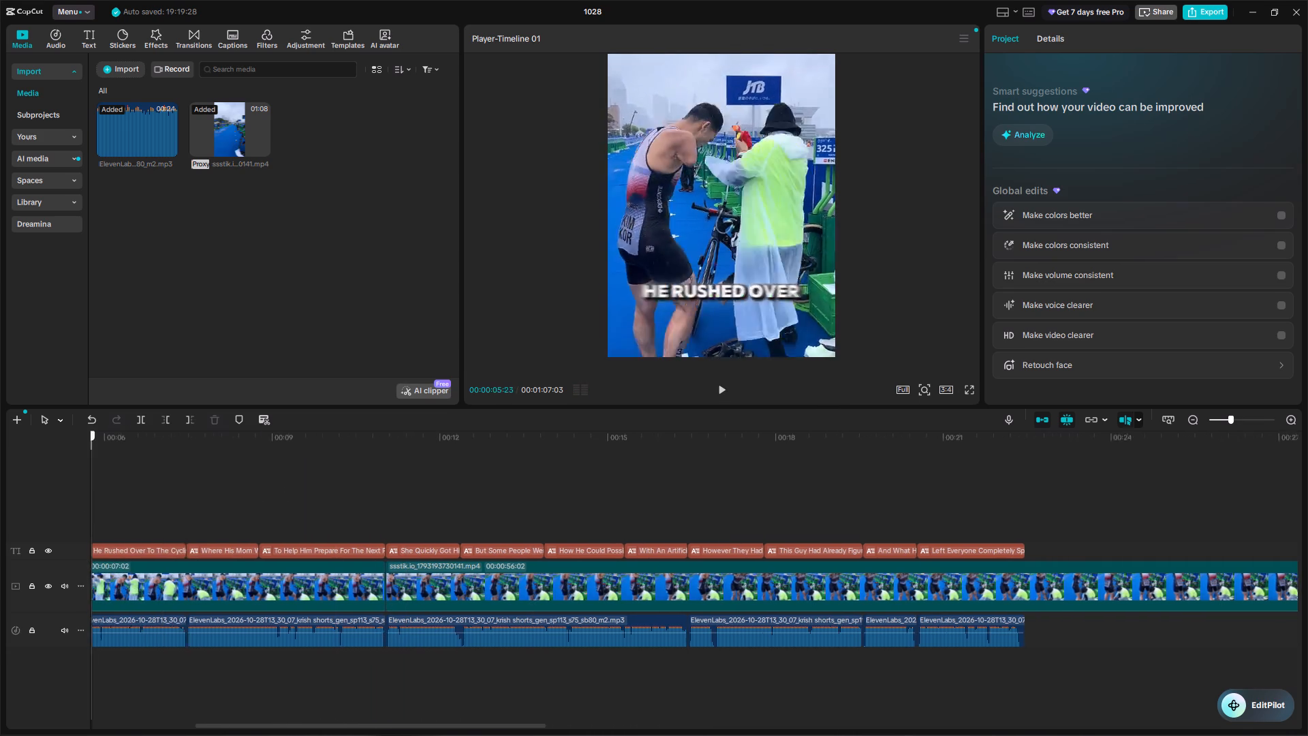
{"action": "left_click_drag", "start_coordinate": [87, 517], "coordinate": [359, 532]}
{"action": "key", "text": "space"}
{"action": "double_click", "coordinate": [295, 522]}
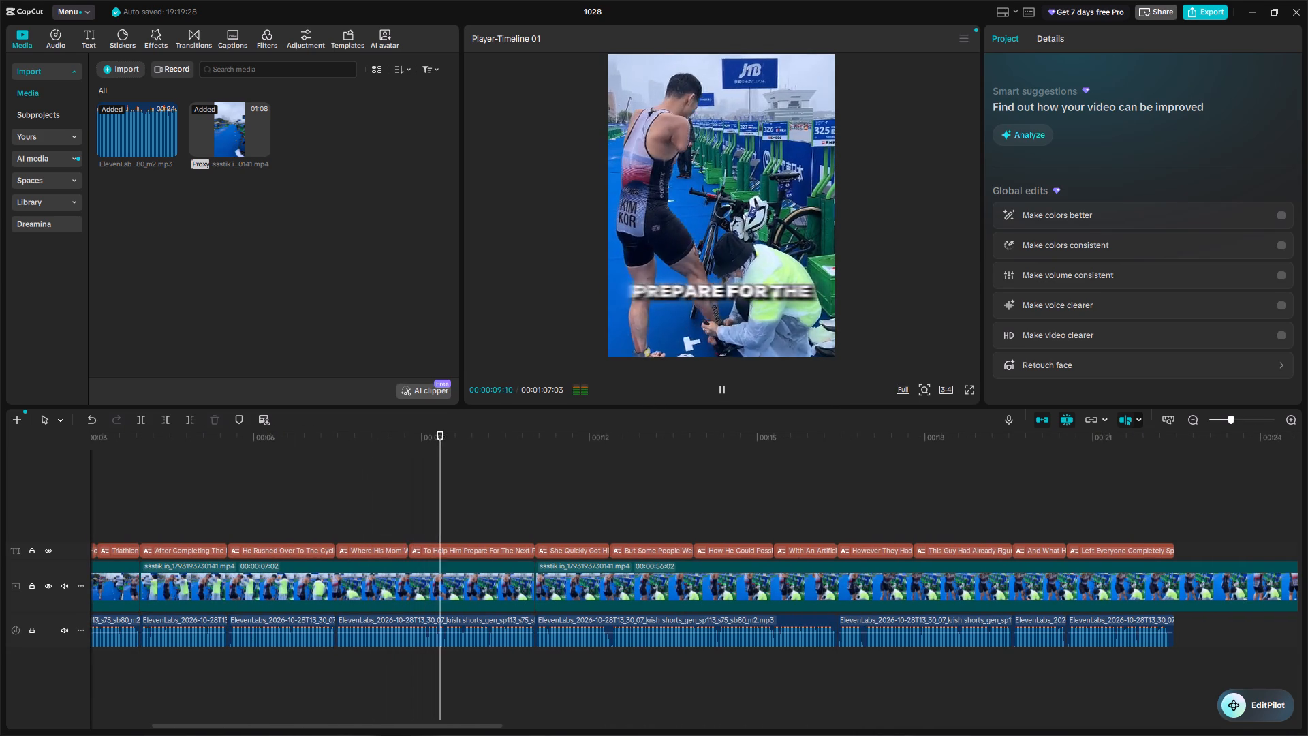
{"action": "left_click_drag", "start_coordinate": [295, 522], "coordinate": [247, 555]}
{"action": "key", "text": "space"}
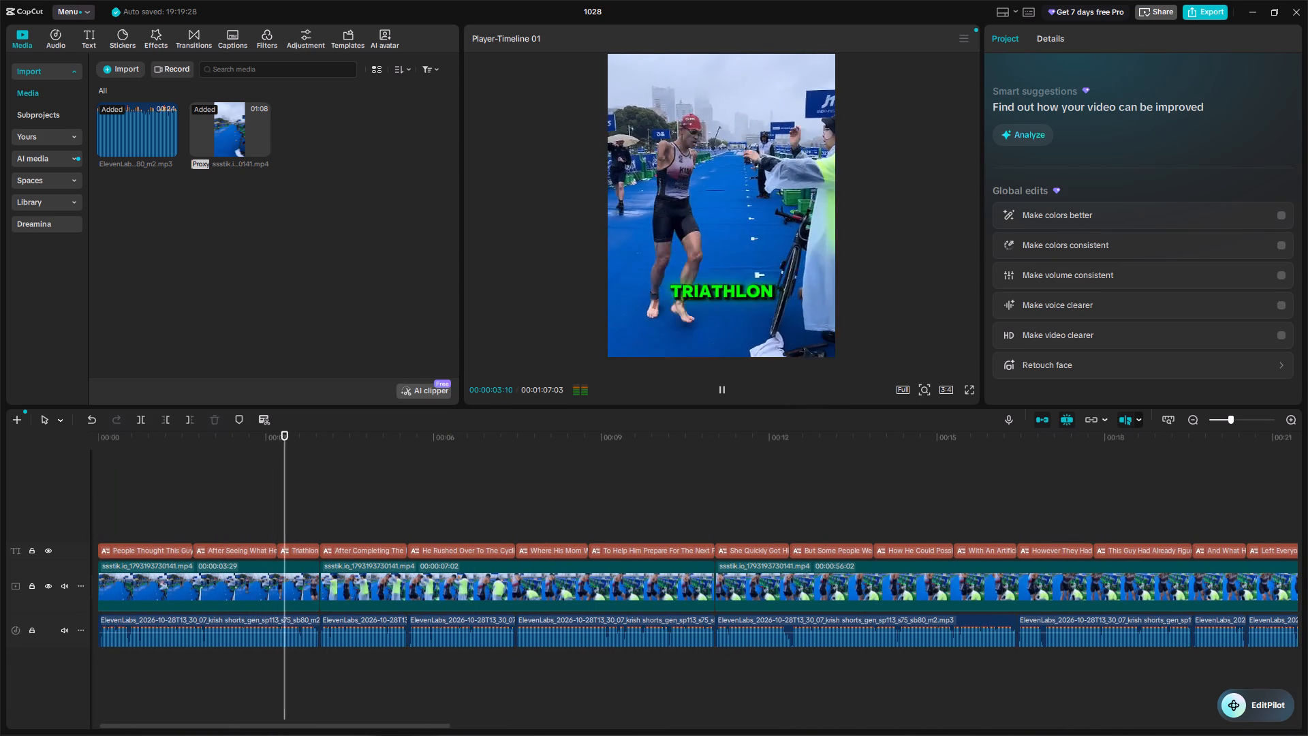
{"action": "scroll", "coordinate": [425, 575], "scroll_direction": "left", "scroll_amount": 1}
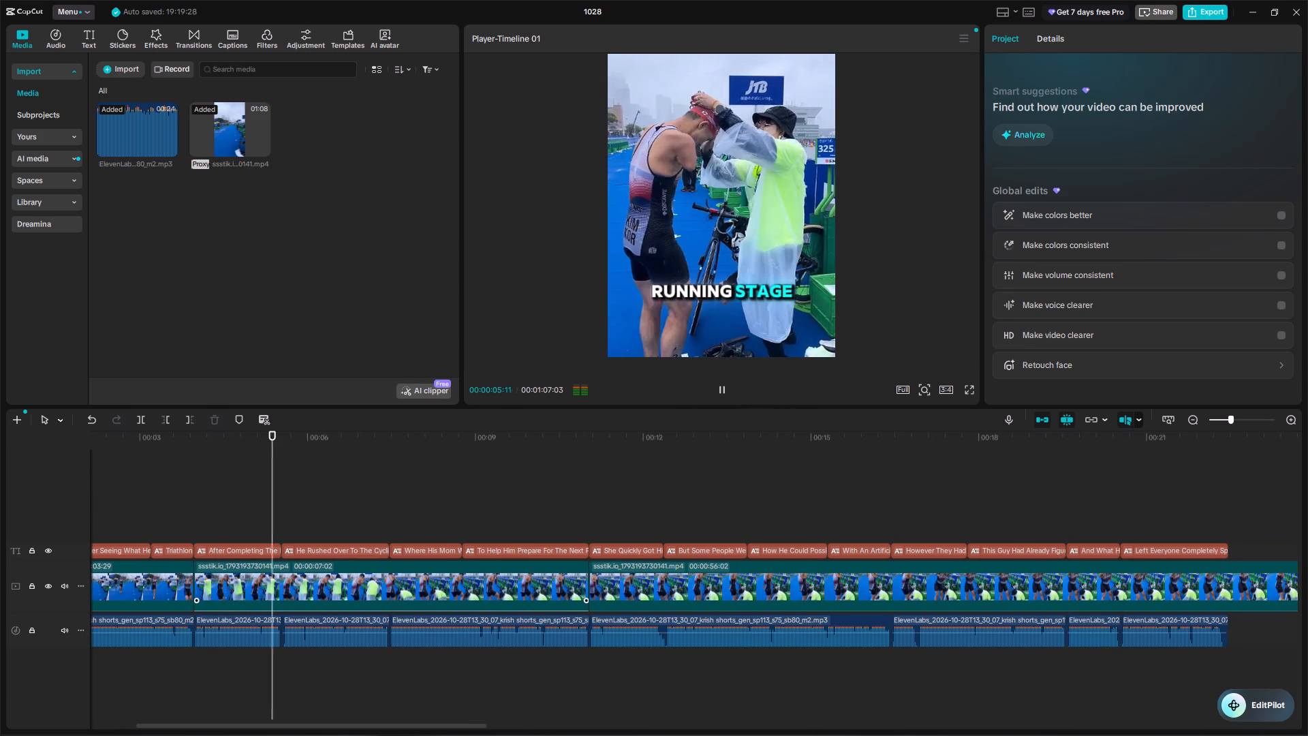
{"action": "scroll", "coordinate": [535, 605], "scroll_direction": "left", "scroll_amount": 1}
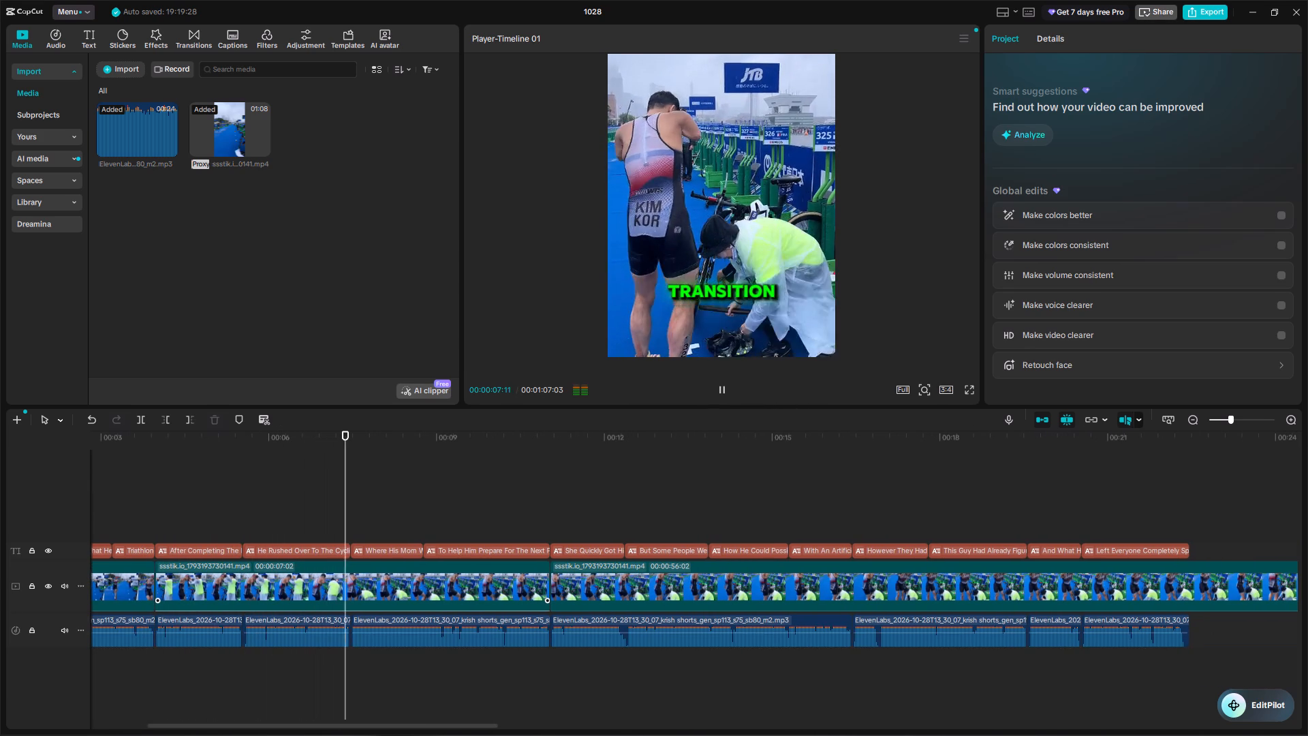
{"action": "key", "text": "space"}
Split the 150% segment at 00:00:07:14, where the "Where His Mom Was Already" caption begins, and delete the part after the split.
{"action": "left_click", "coordinate": [349, 515]}
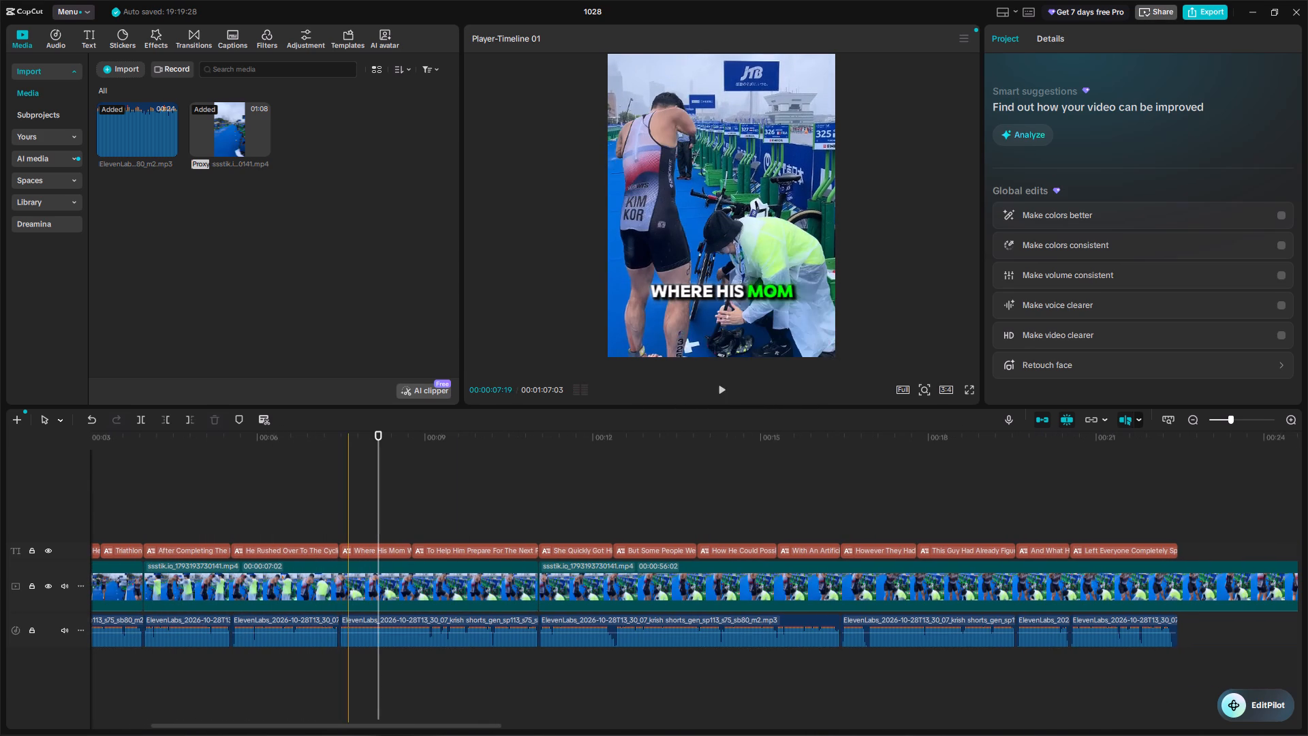
{"action": "left_click_drag", "start_coordinate": [349, 515], "coordinate": [341, 526]}
{"action": "left_click", "coordinate": [356, 575]}
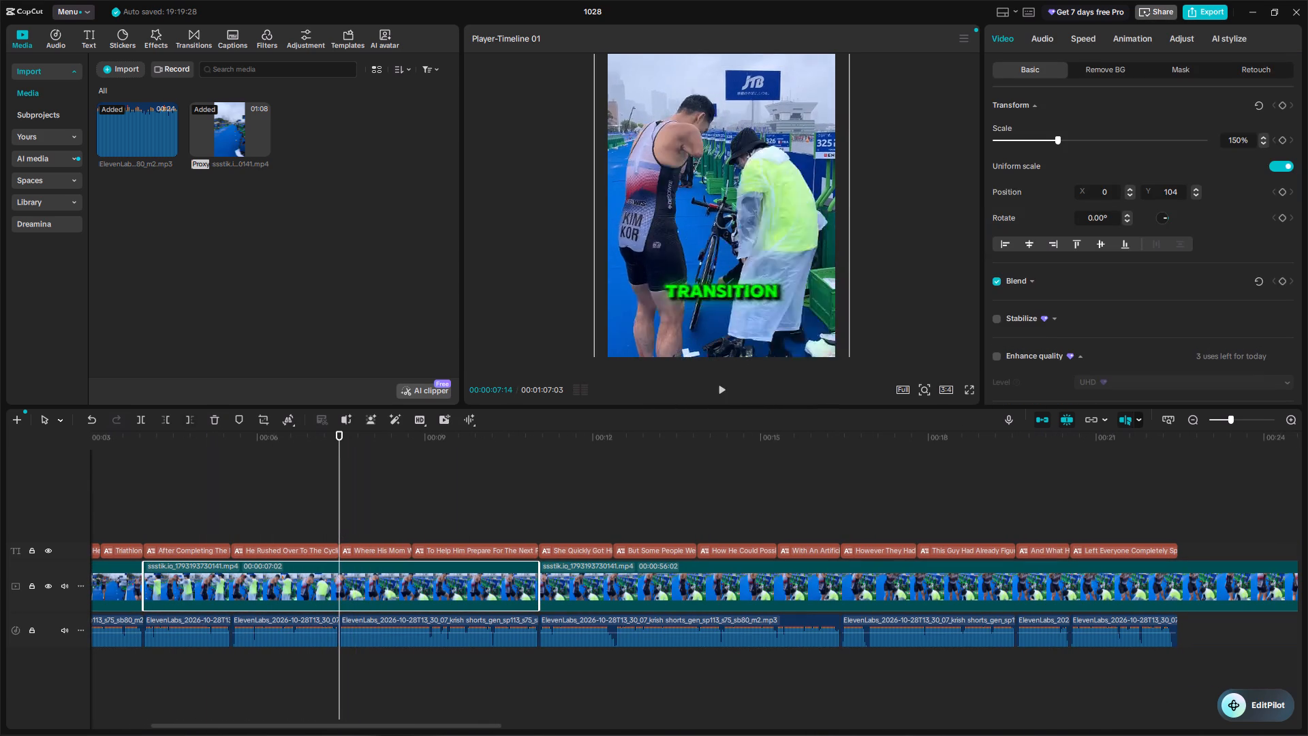
{"action": "left_click", "coordinate": [137, 421]}
{"action": "left_click", "coordinate": [337, 572]}
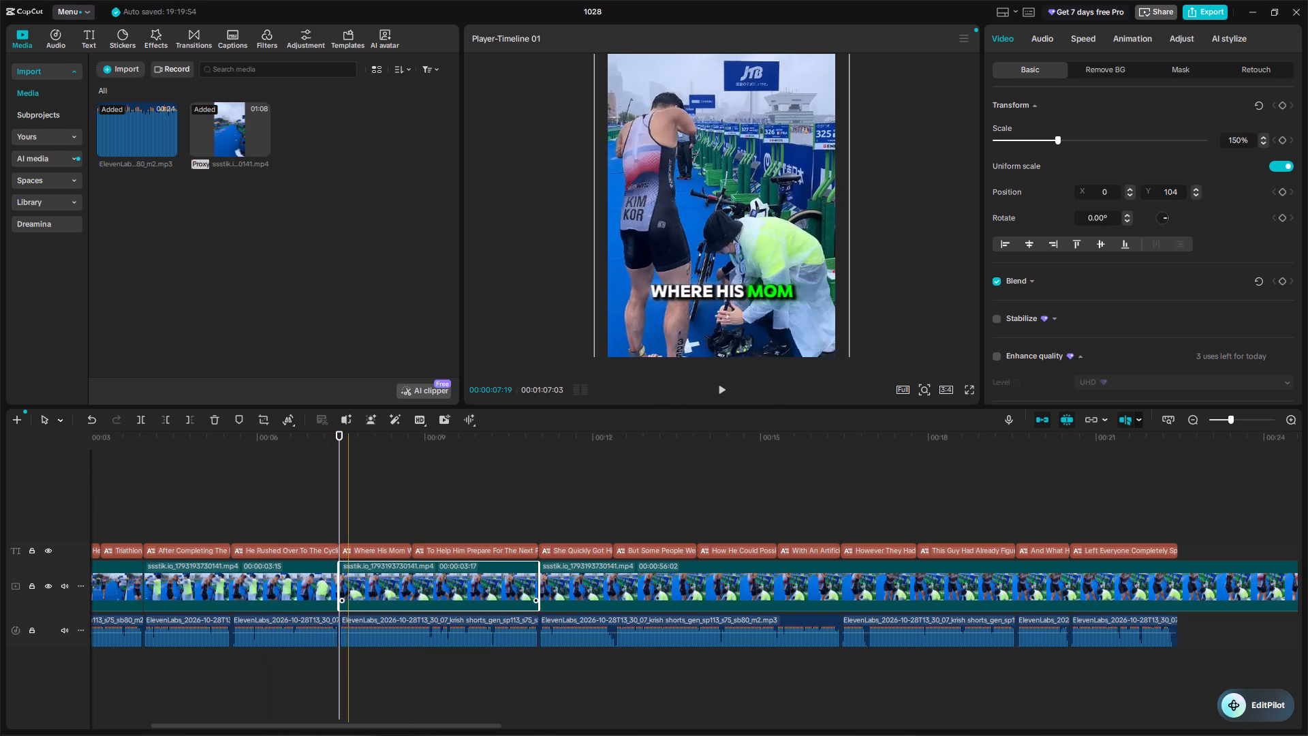
{"action": "key", "text": "Delete"}
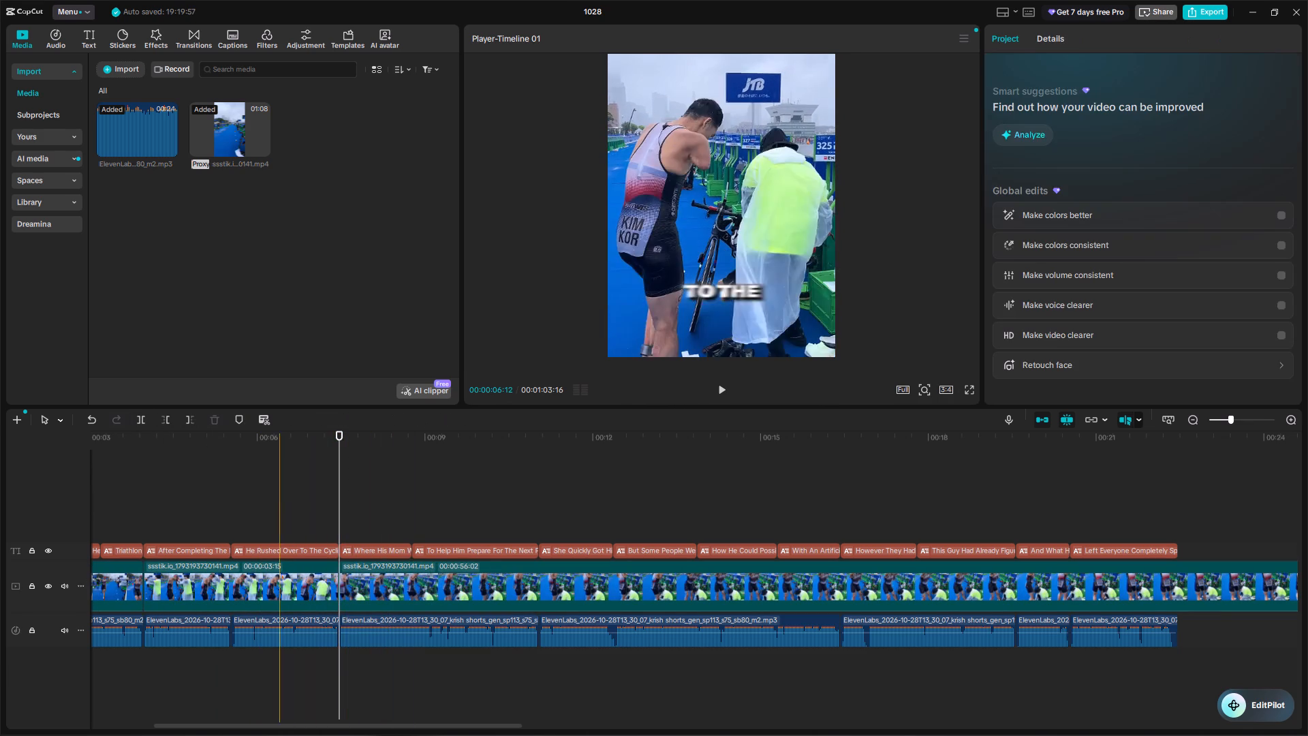
Play across the 00:00:07:14 cut and trim the start of the segment under "Where His Mom Was Already" to a duration of 00:00:55:11.
{"action": "left_click", "coordinate": [282, 513]}
{"action": "key", "text": "space"}
{"action": "key", "text": "space"}
{"action": "key", "text": "space"}
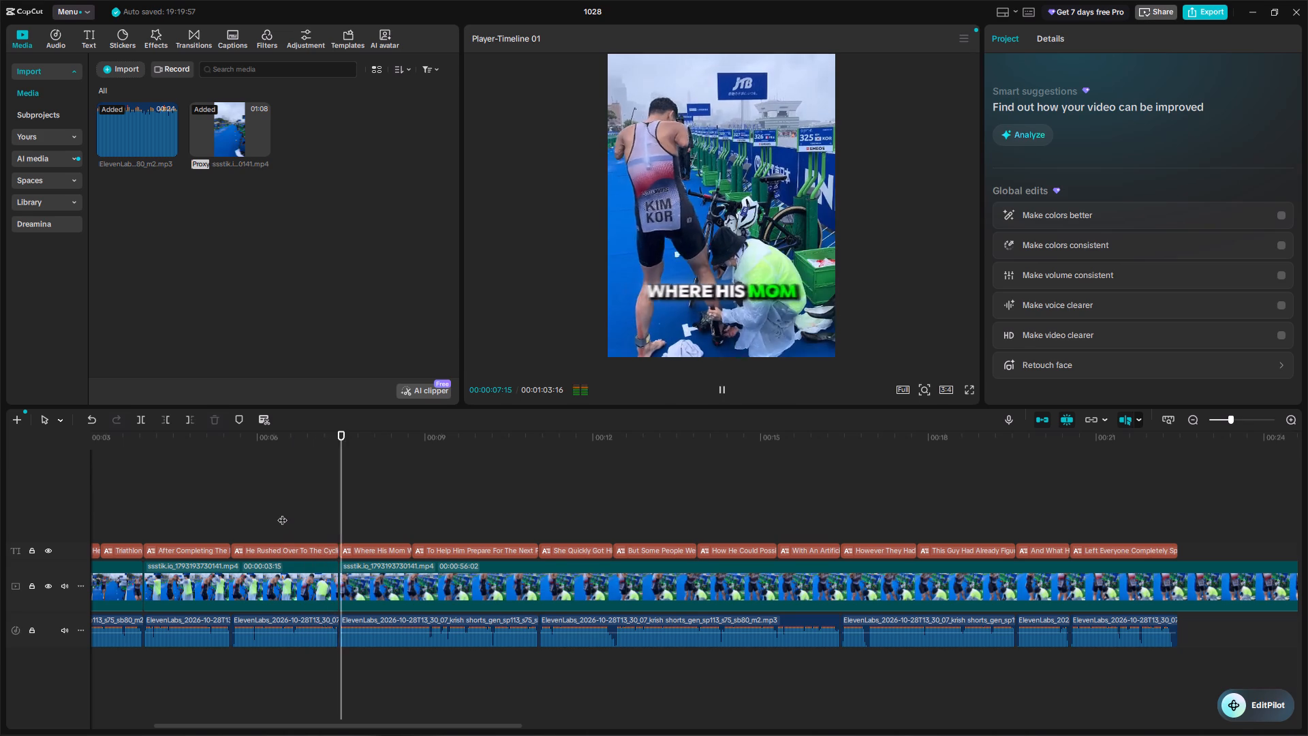
{"action": "key", "text": "space"}
{"action": "key", "text": "space"}
{"action": "key", "text": "space"}
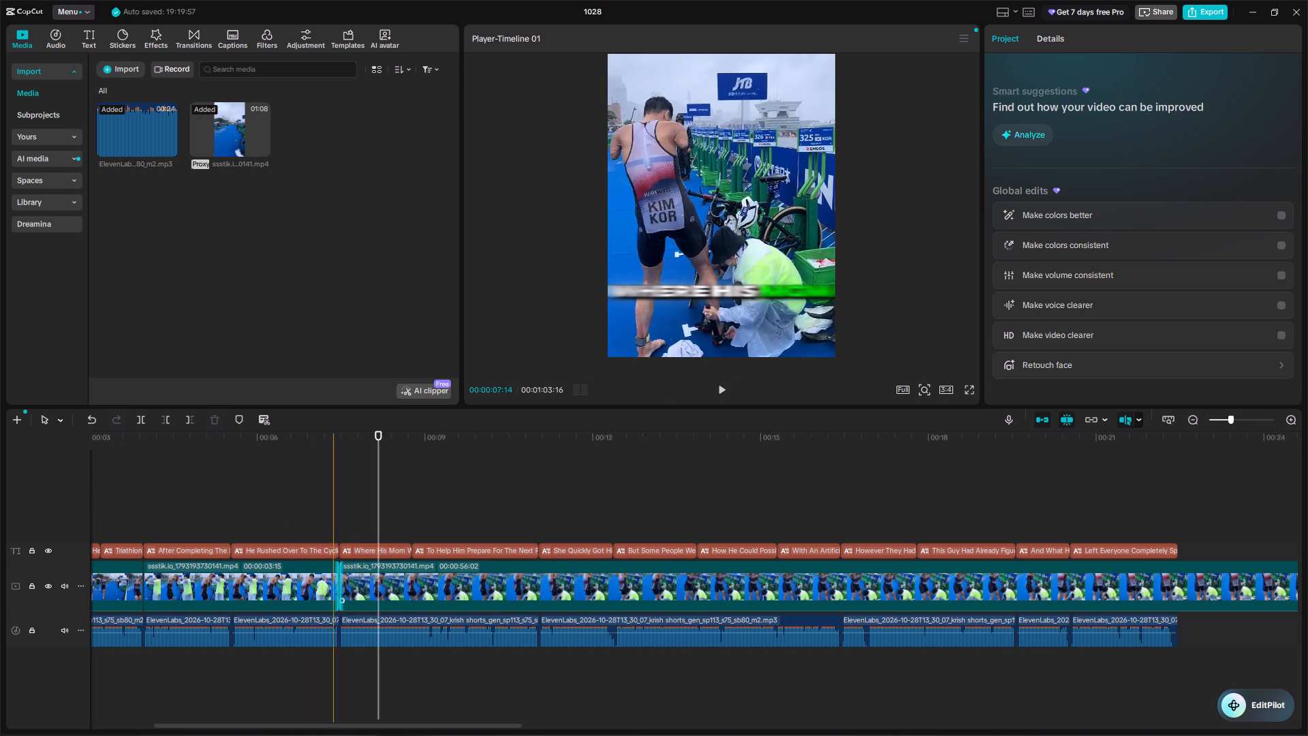
{"action": "left_click", "coordinate": [349, 593]}
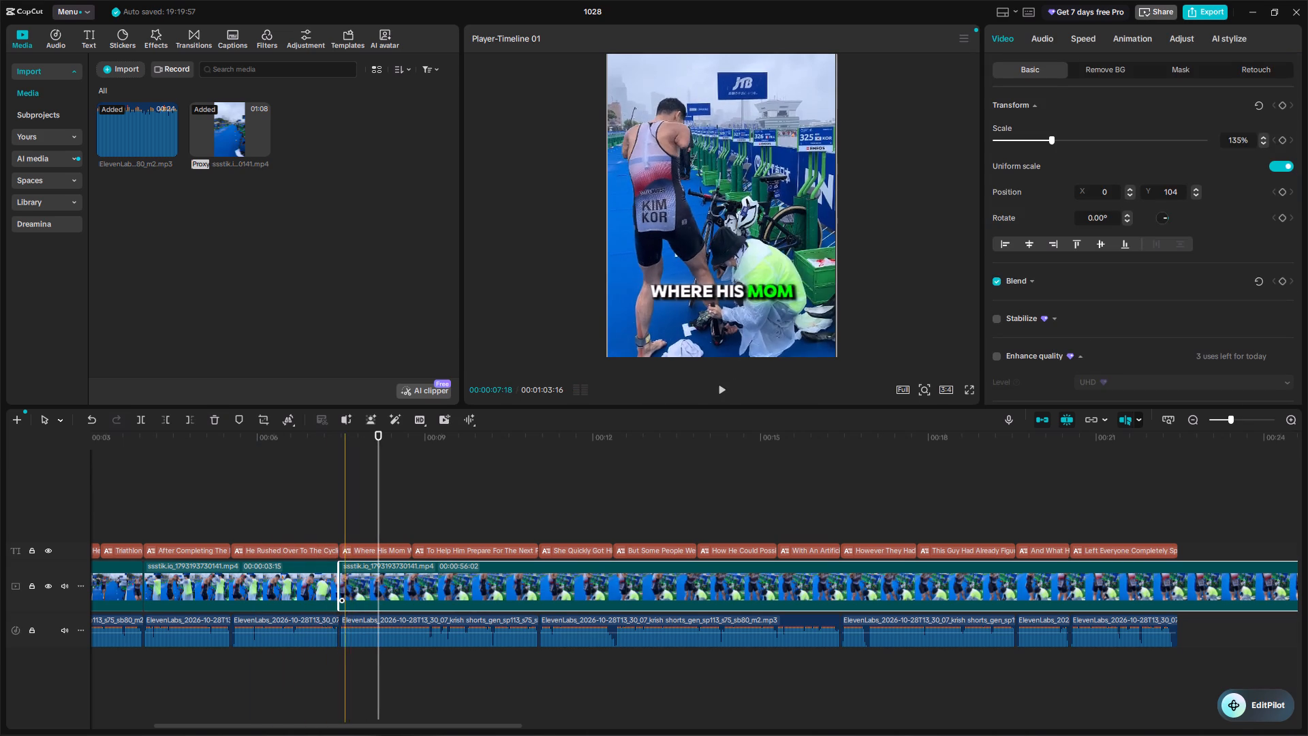
{"action": "left_click_drag", "start_coordinate": [340, 571], "coordinate": [386, 598]}
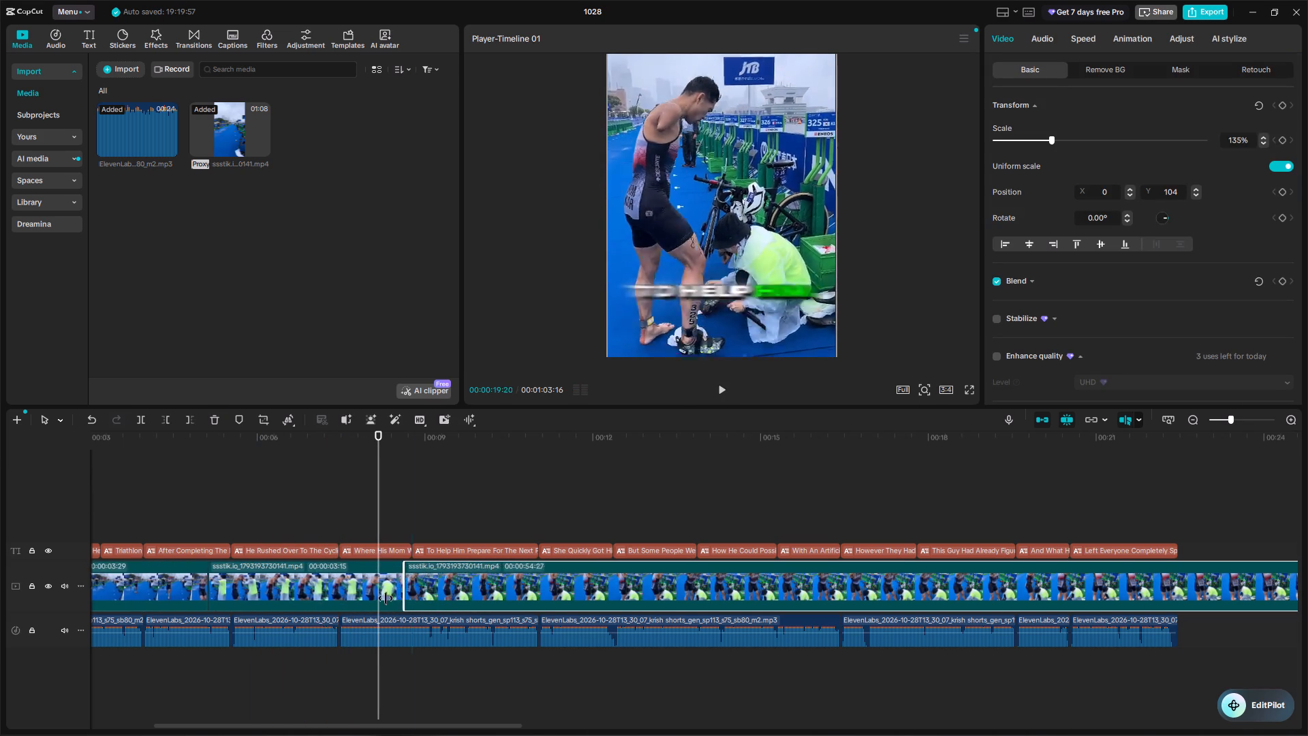
{"action": "left_click_drag", "start_coordinate": [386, 598], "coordinate": [334, 601]}
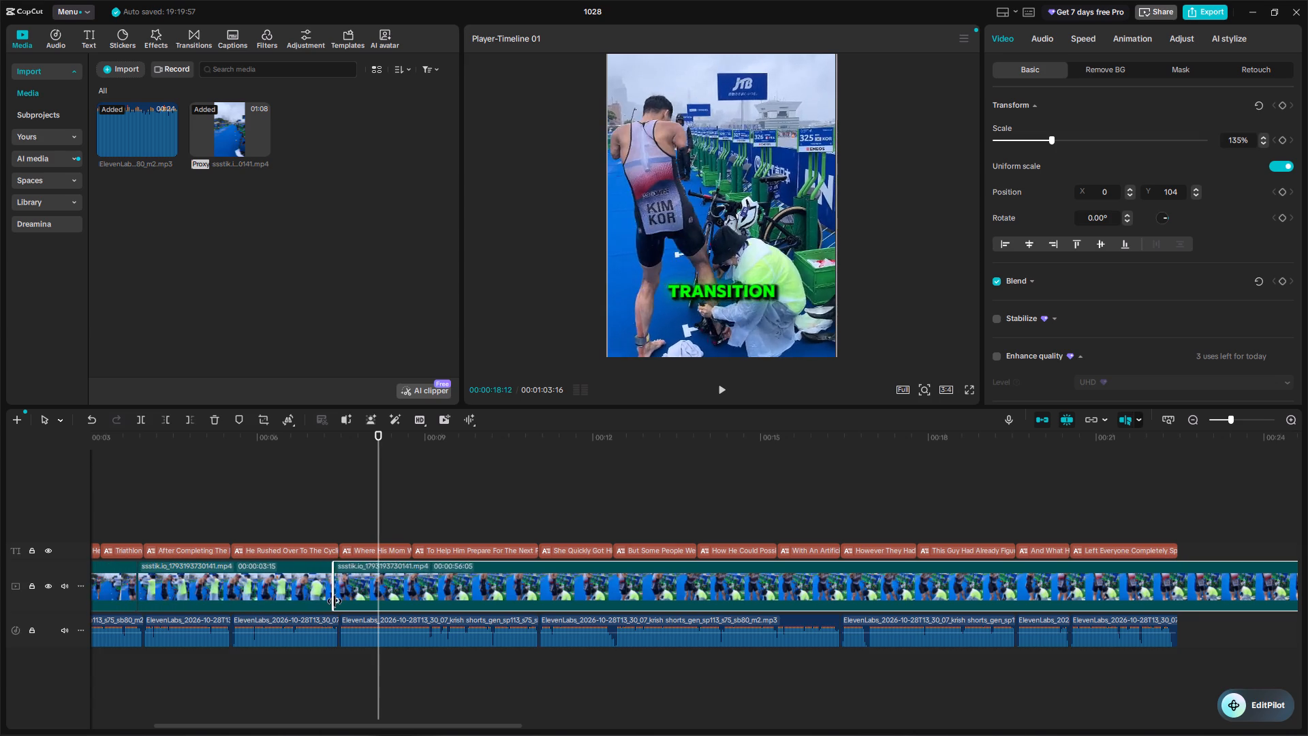
{"action": "left_click_drag", "start_coordinate": [334, 601], "coordinate": [356, 609]}
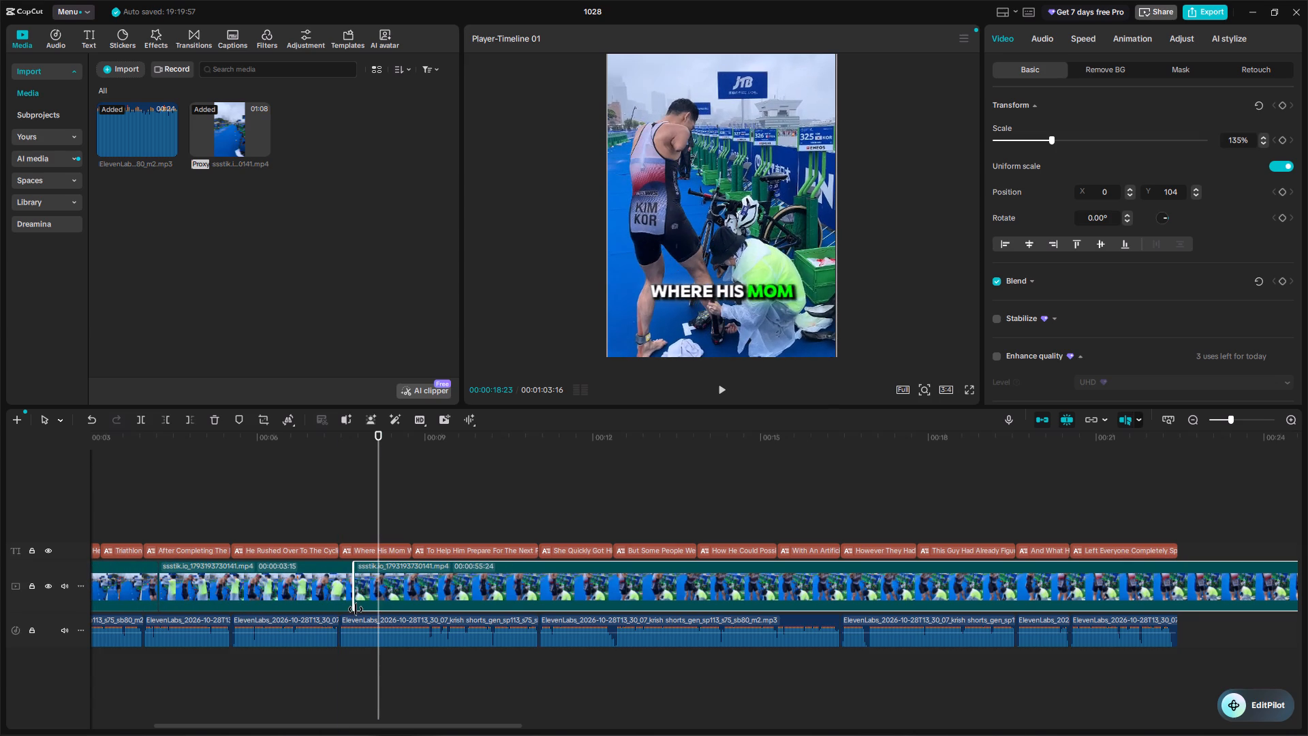
{"action": "left_click_drag", "start_coordinate": [356, 609], "coordinate": [379, 617]}
Review the footage from the "He Rushed Over" caption to the end of the "To Help Him Prepare" caption.
{"action": "left_click", "coordinate": [307, 507]}
{"action": "key", "text": "space"}
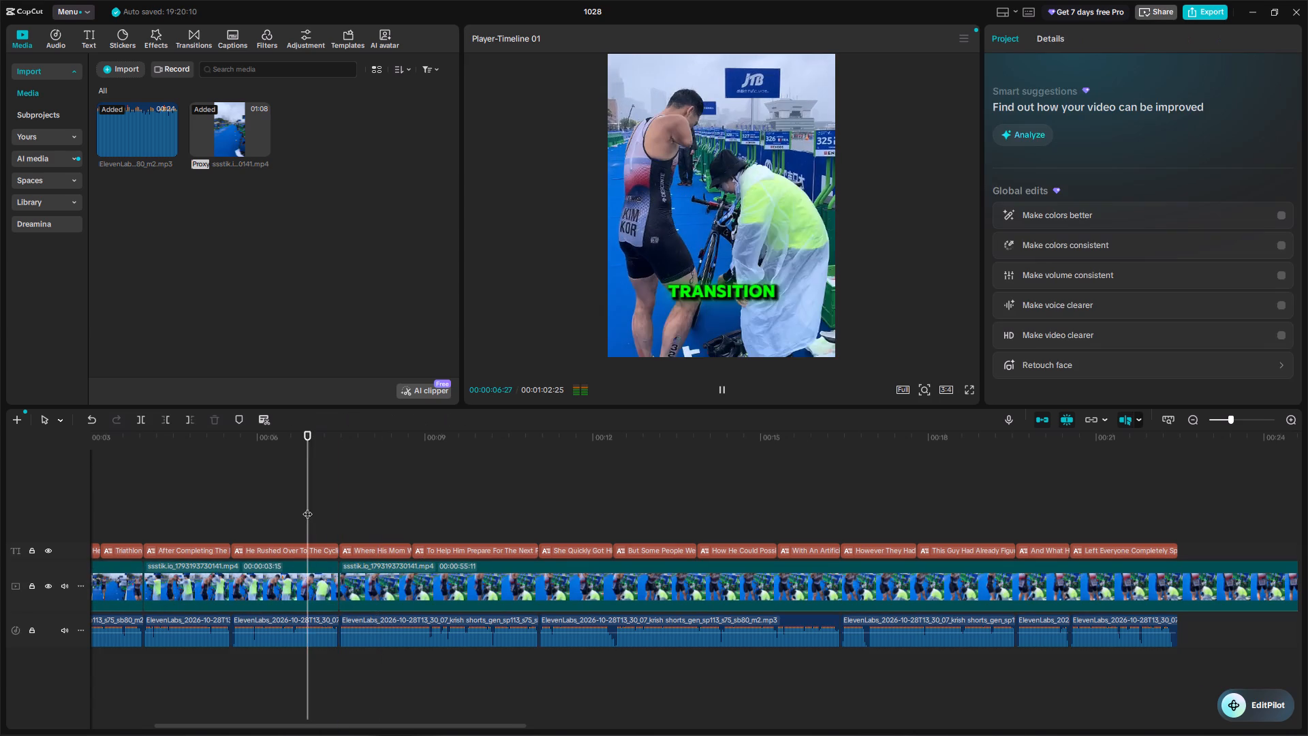
{"action": "key", "text": "space"}
{"action": "key", "text": "space"}
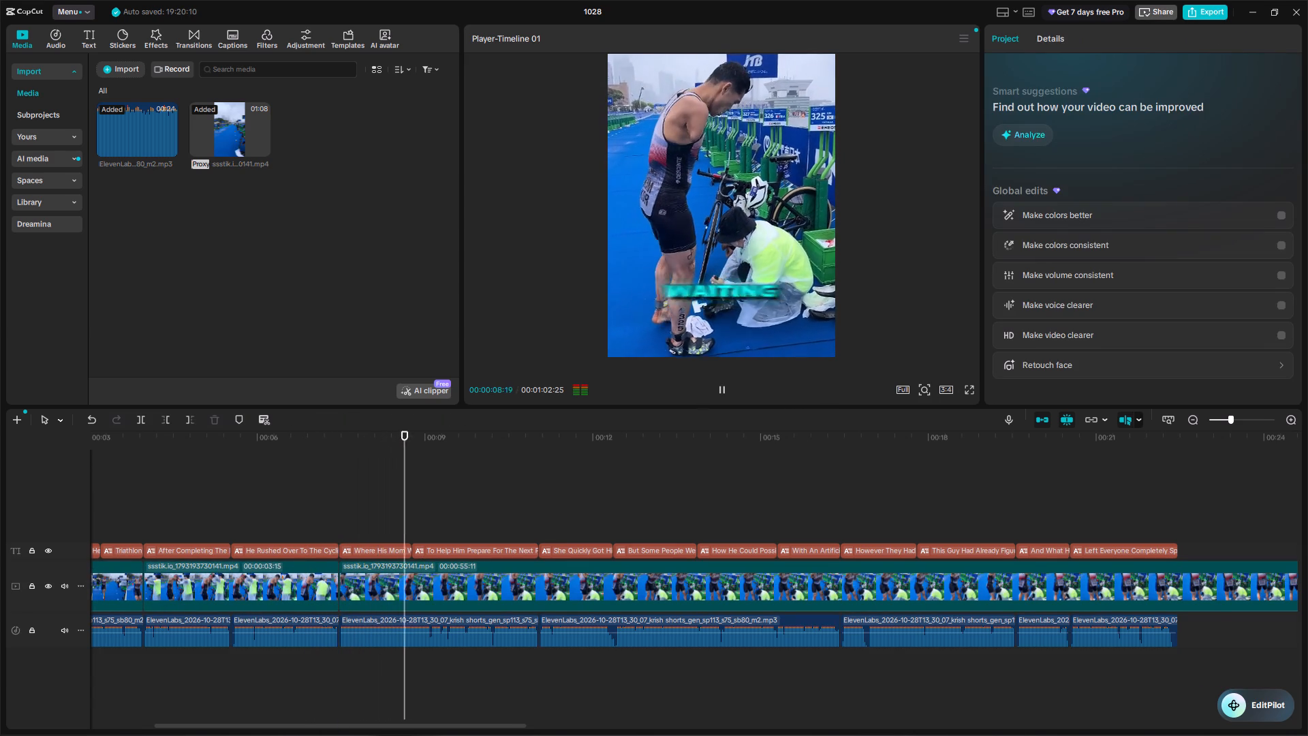
{"action": "scroll", "coordinate": [449, 525], "scroll_direction": "up", "scroll_amount": 1, "text": "ctrl"}
{"action": "key", "text": "space"}
{"action": "key", "text": "space"}
{"action": "key", "text": "space"}
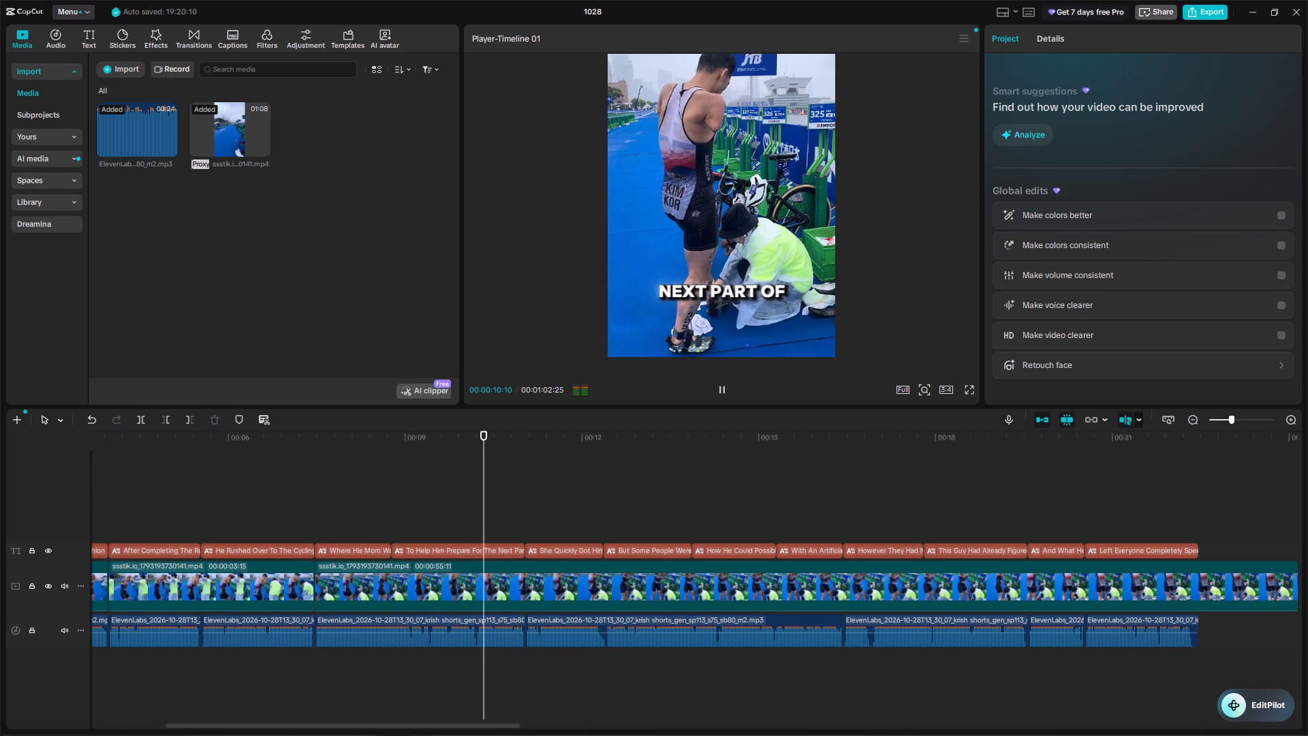
{"action": "key", "text": "space"}
{"action": "key", "text": "space"}
{"action": "key", "text": "space"}
{"action": "key", "text": "space"}
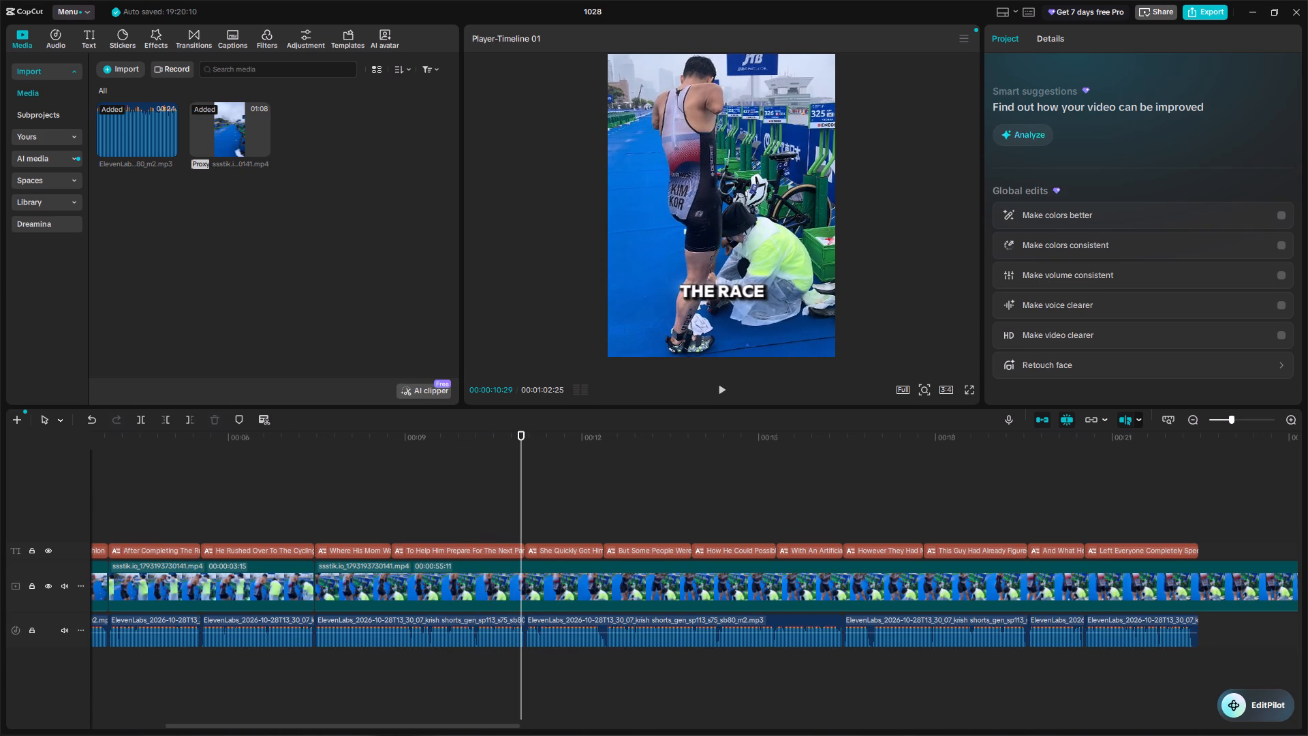
Split the video segment at 00:00:11:01, where the "She Quickly Got Him" caption begins.
{"action": "double_click", "coordinate": [541, 500]}
{"action": "left_click_drag", "start_coordinate": [541, 500], "coordinate": [524, 506]}
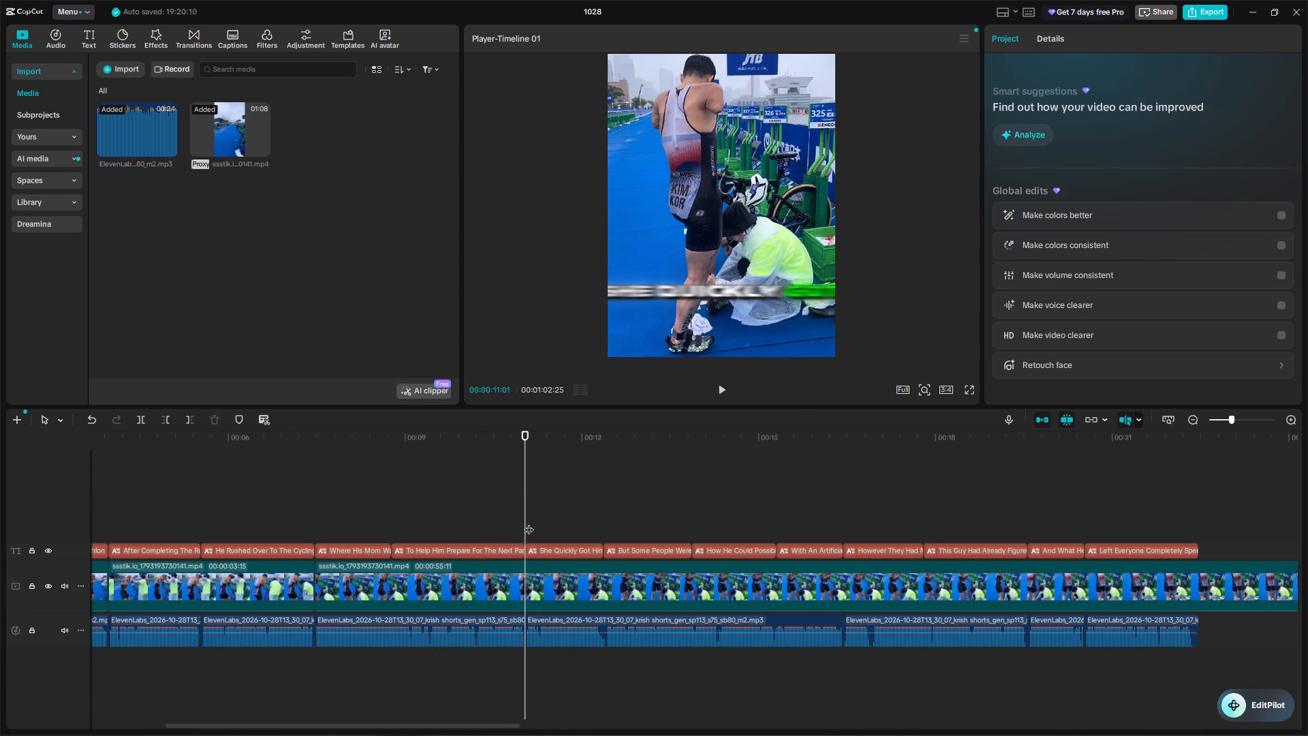
{"action": "left_click", "coordinate": [556, 581]}
{"action": "left_click", "coordinate": [147, 419]}
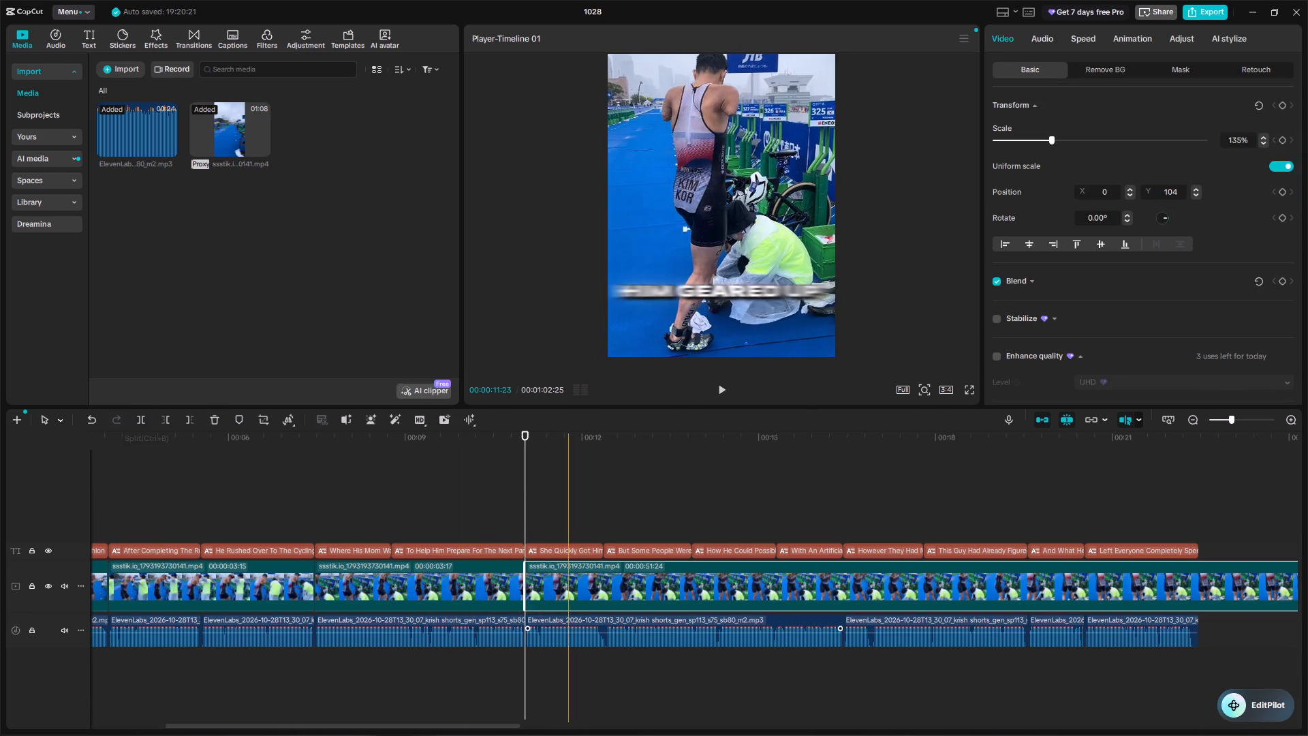
Trim the start of the segment after the 00:00:11:01 split to the helmet-fitting footage, giving a duration of 00:00:33:22.
{"action": "left_click_drag", "start_coordinate": [526, 583], "coordinate": [679, 584]}
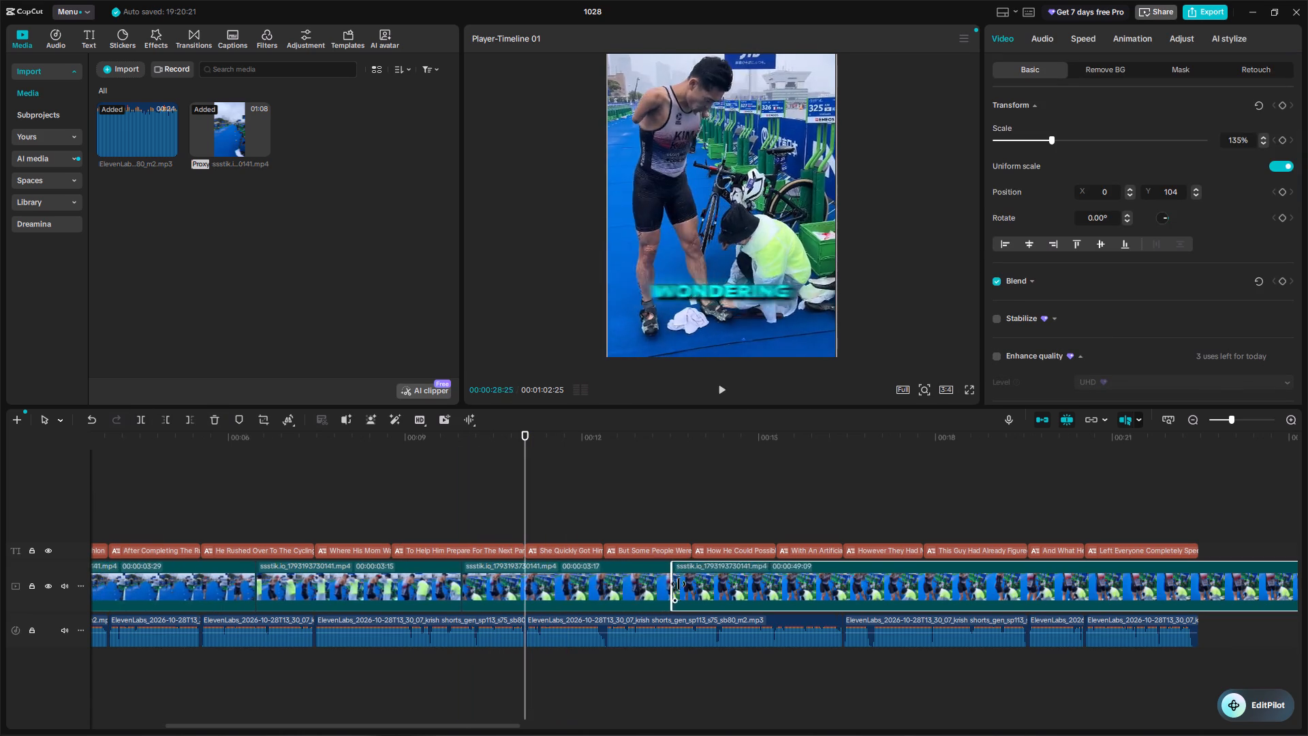
{"action": "left_click_drag", "start_coordinate": [679, 584], "coordinate": [1107, 579]}
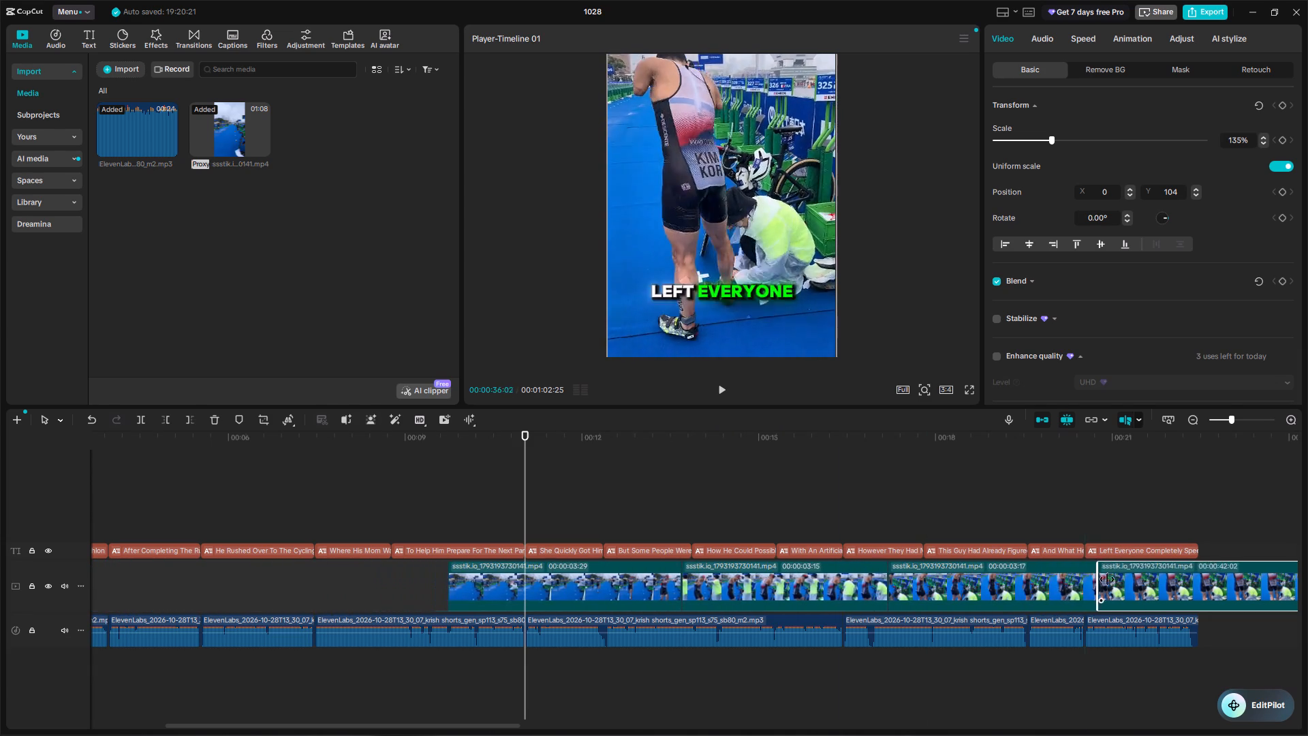
{"action": "left_click_drag", "start_coordinate": [1107, 579], "coordinate": [1182, 607]}
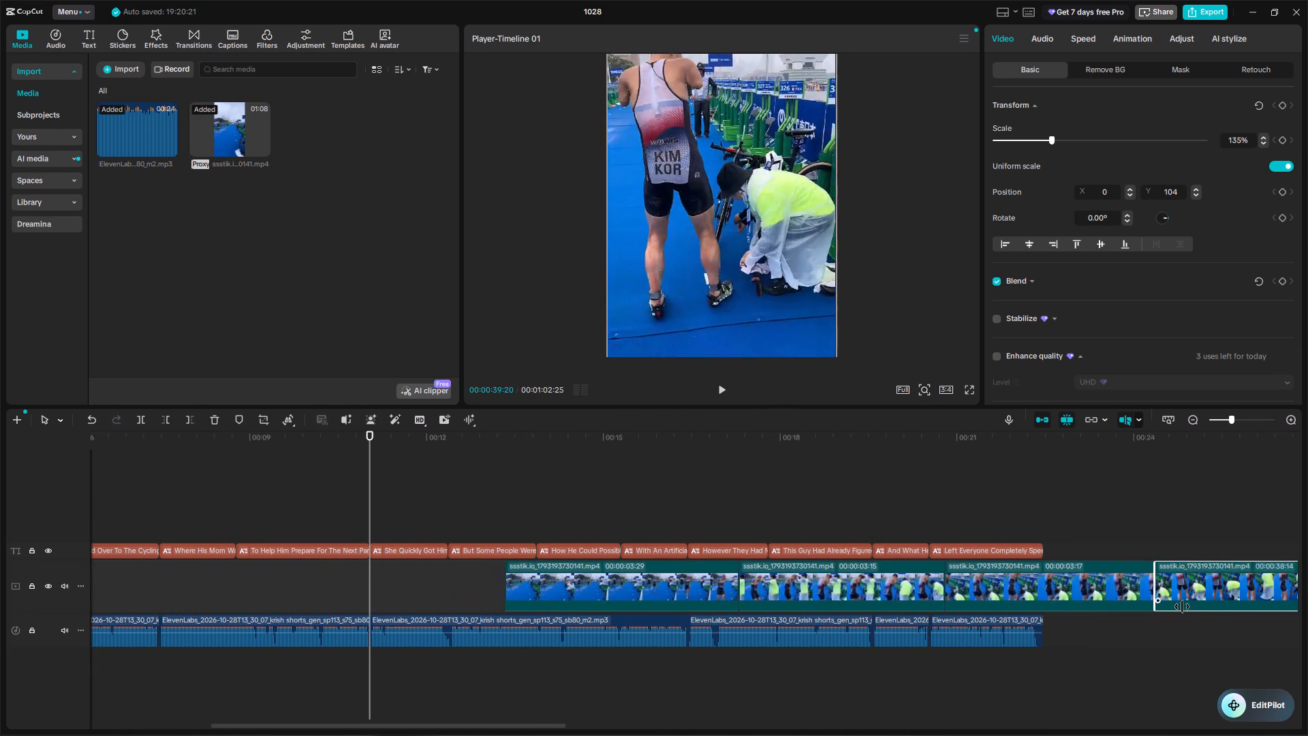
{"action": "left_click_drag", "start_coordinate": [1182, 607], "coordinate": [1045, 616]}
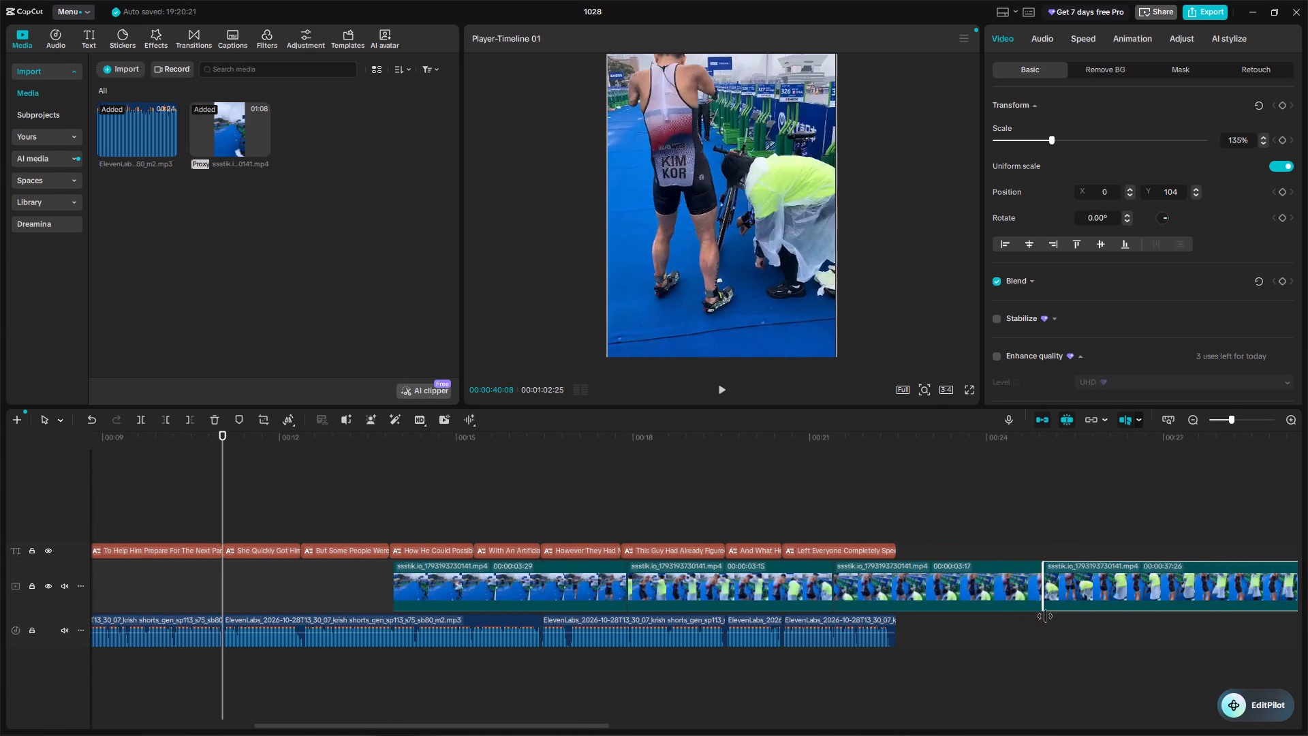
{"action": "left_click_drag", "start_coordinate": [1045, 616], "coordinate": [1172, 659]}
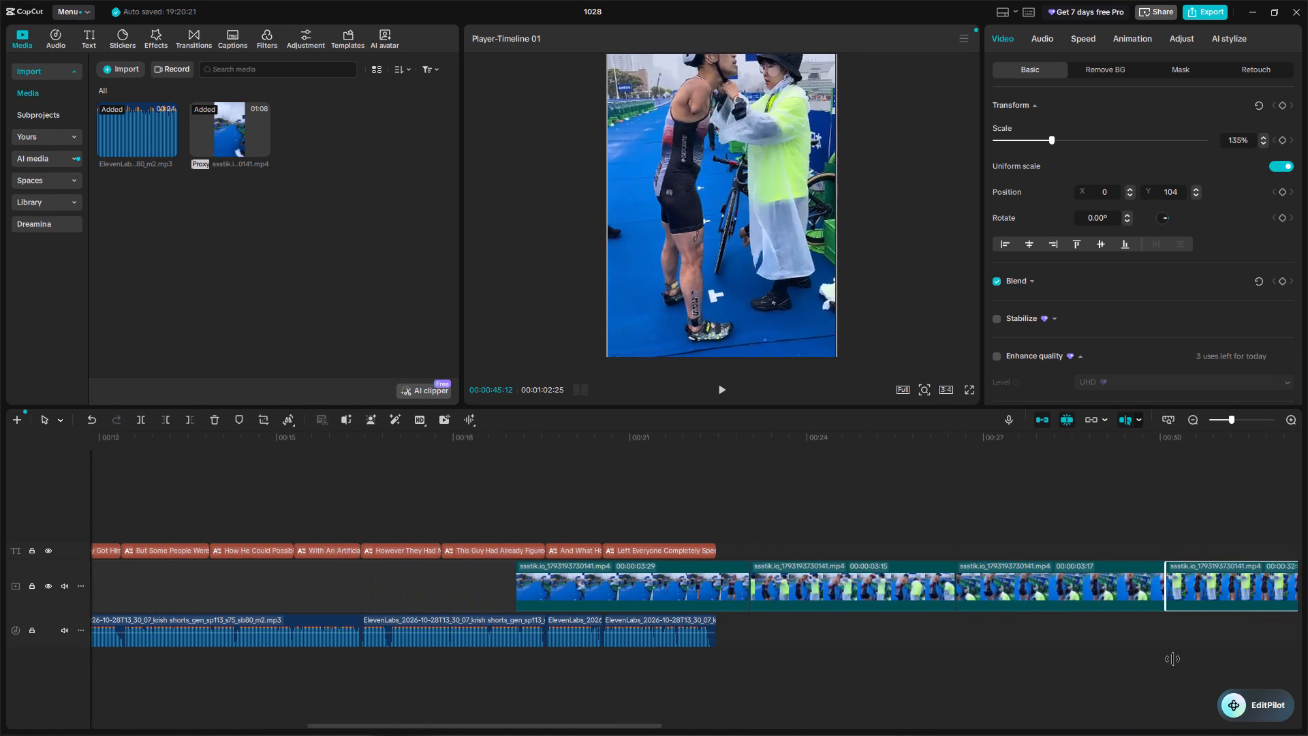
{"action": "left_click_drag", "start_coordinate": [1172, 659], "coordinate": [1108, 656]}
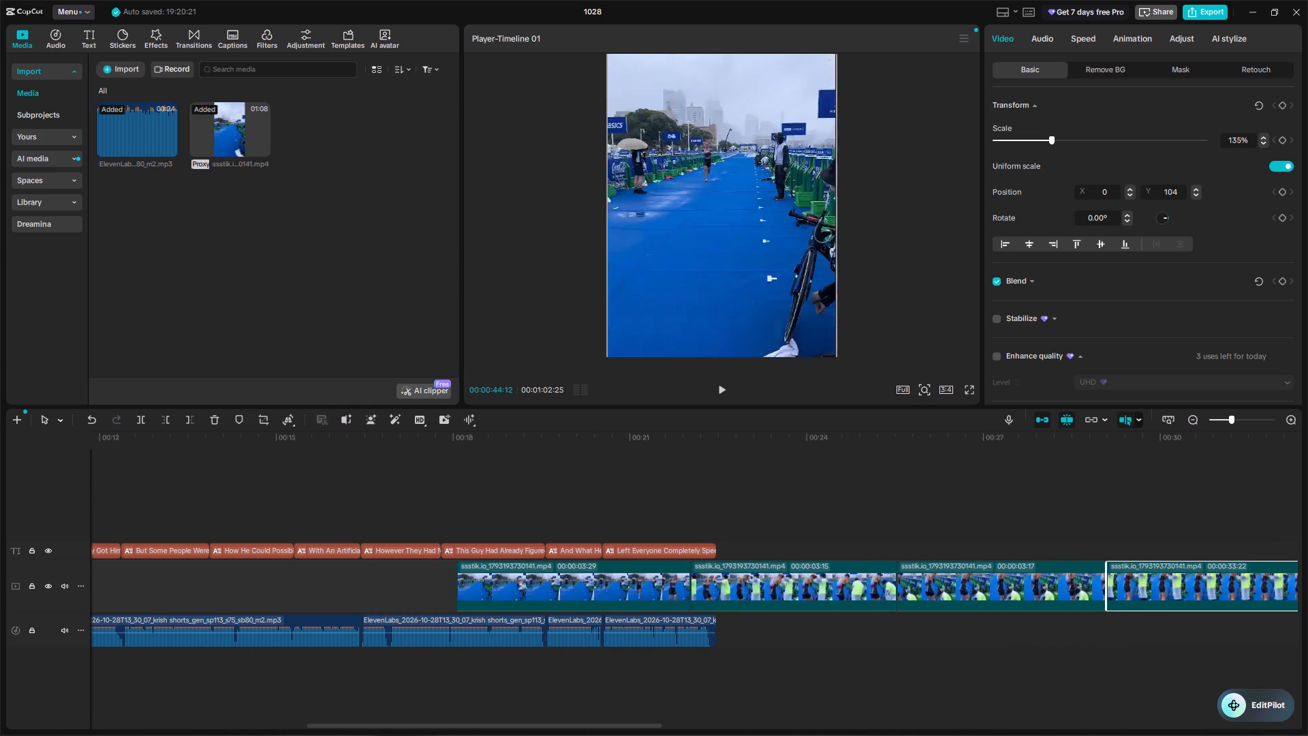
Move the picture of the segment under "She Quickly Got Him" down to a Y position of -431, keeping it horizontally centred.
{"action": "scroll", "coordinate": [685, 666], "scroll_direction": "down", "scroll_amount": 3, "text": "ctrl"}
{"action": "scroll", "coordinate": [685, 666], "scroll_direction": "right", "scroll_amount": 1}
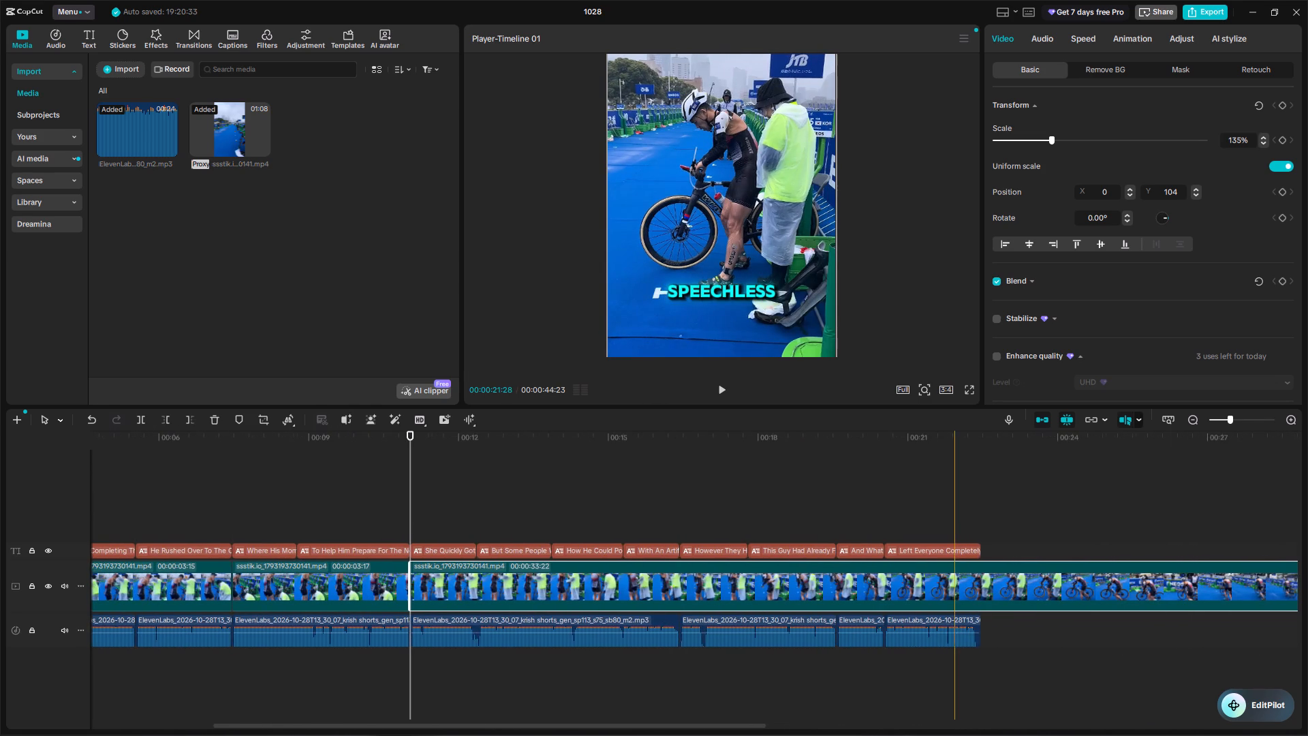
{"action": "left_click_drag", "start_coordinate": [750, 239], "coordinate": [747, 276]}
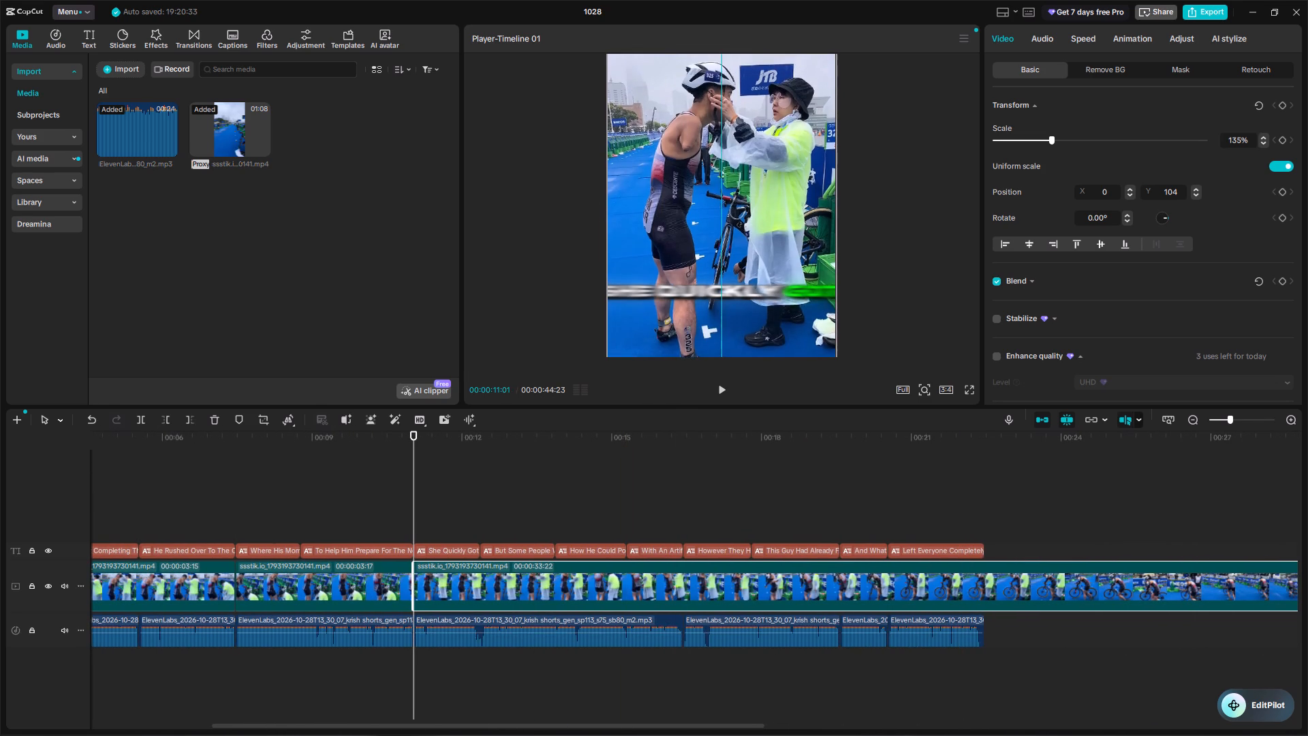
{"action": "left_click_drag", "start_coordinate": [747, 276], "coordinate": [747, 284]}
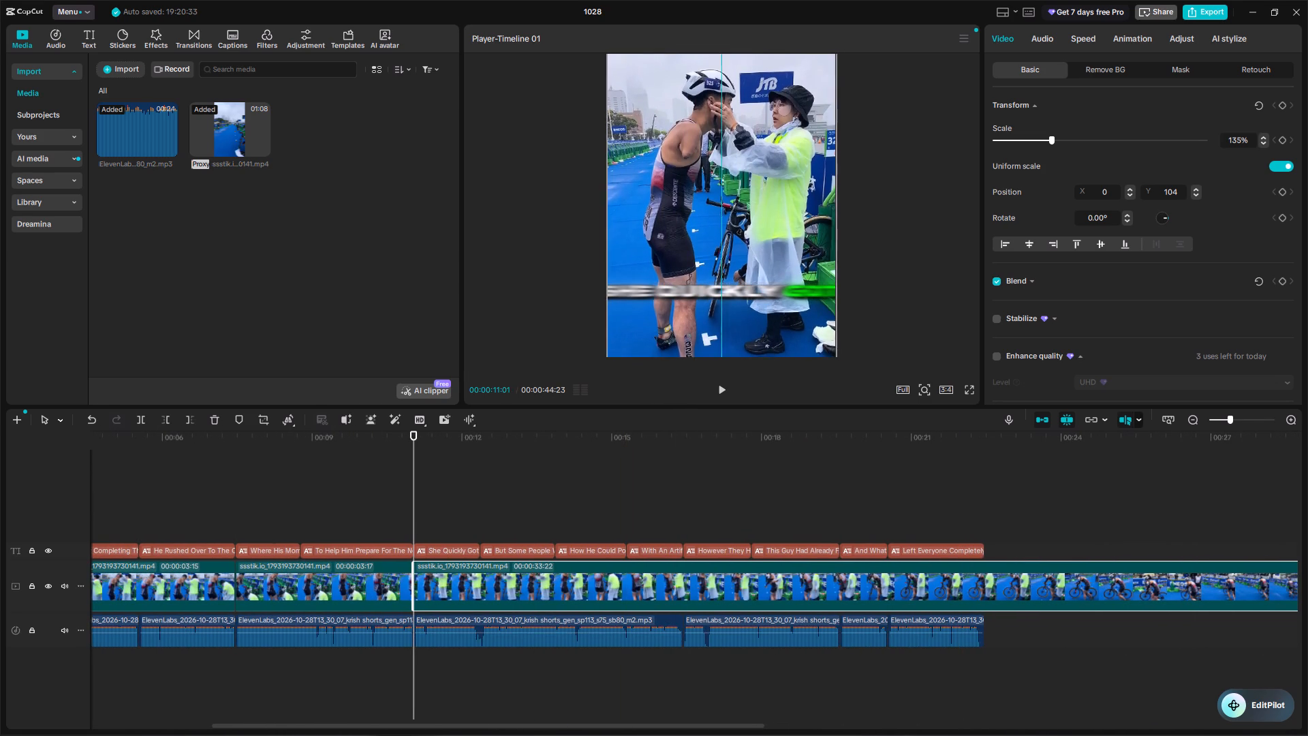
{"action": "left_click_drag", "start_coordinate": [747, 284], "coordinate": [751, 281]}
Play from the "To Help Him Prepare" caption into "But Some People Were Still Wondering" to check the cut and new framing.
{"action": "left_click", "coordinate": [305, 471]}
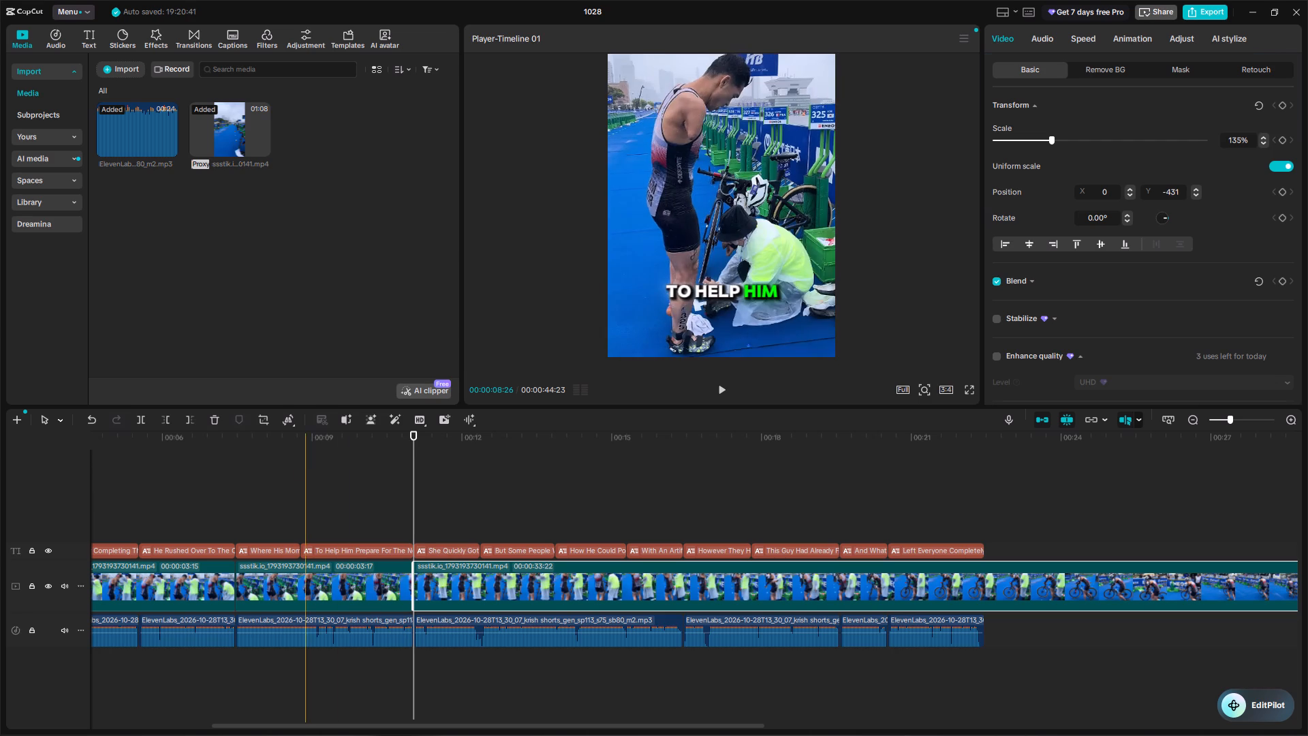
{"action": "key", "text": "space"}
{"action": "scroll", "coordinate": [463, 536], "scroll_direction": "up", "scroll_amount": 5, "text": "ctrl"}
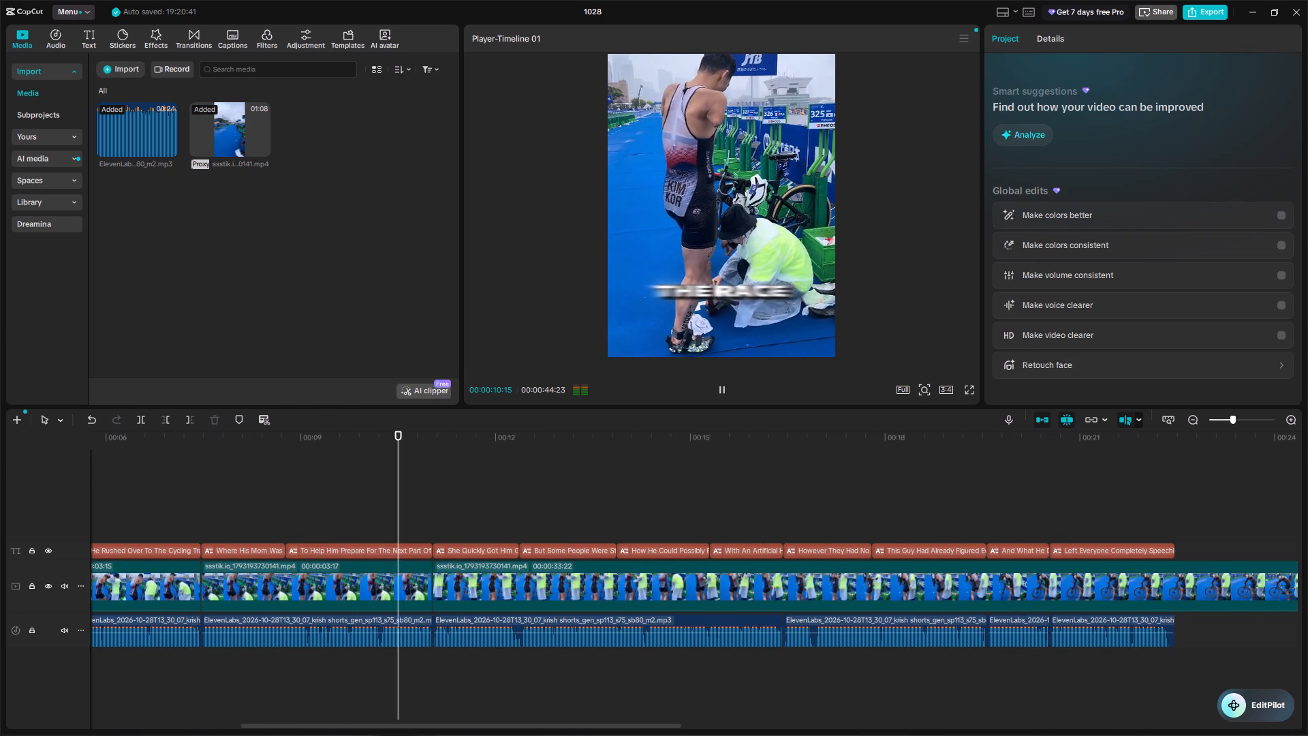
{"action": "key", "text": "space"}
{"action": "key", "text": "space"}
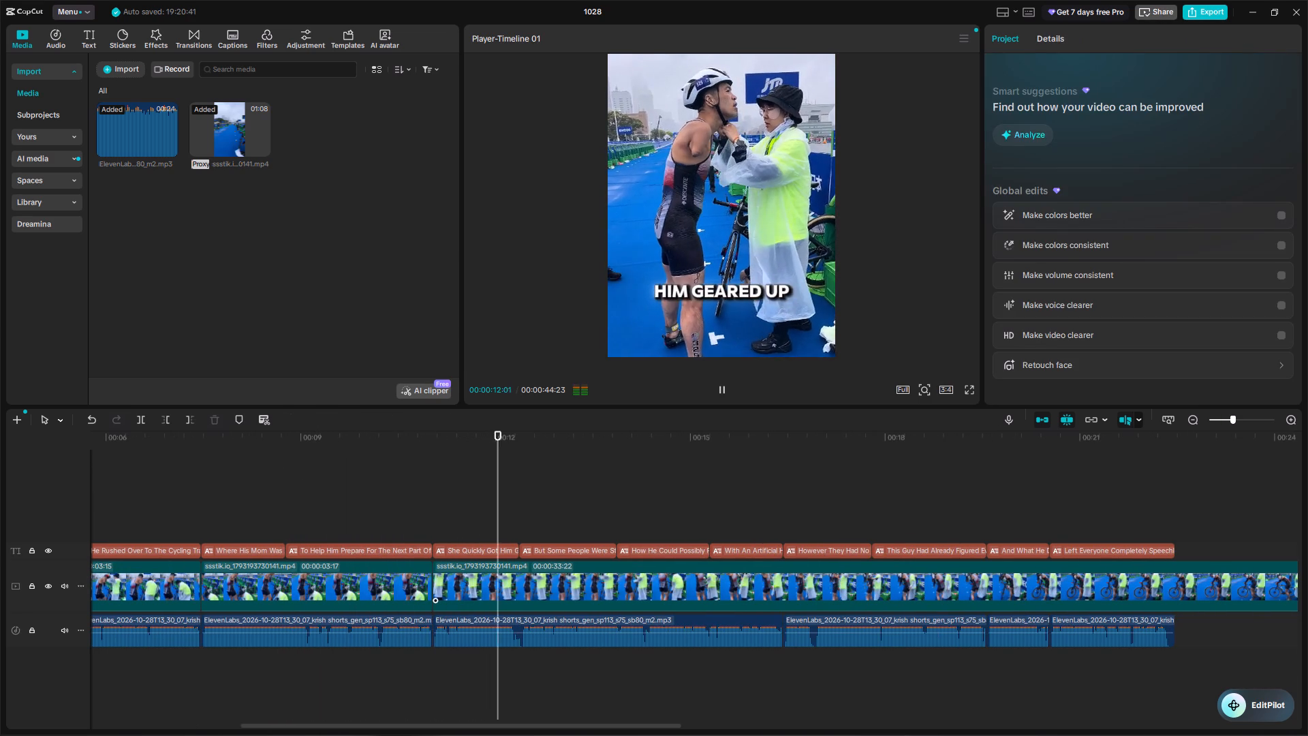
{"action": "scroll", "coordinate": [569, 562], "scroll_direction": "up", "scroll_amount": 2}
{"action": "key", "text": "space"}
{"action": "key", "text": "space"}
{"action": "key", "text": "space"}
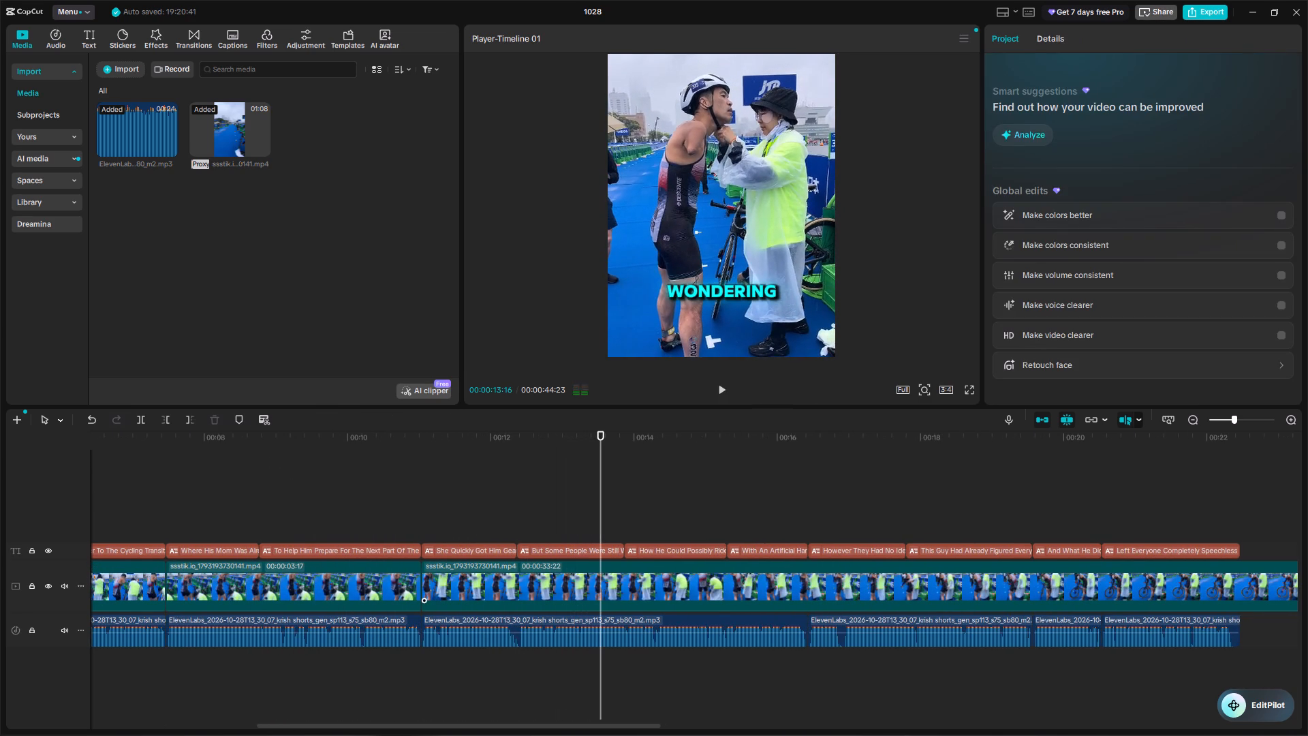
Trim the start of the segment under "She Quickly Got Him Geared Up" further, to a duration of 00:00:31:21.
{"action": "double_click", "coordinate": [572, 508]}
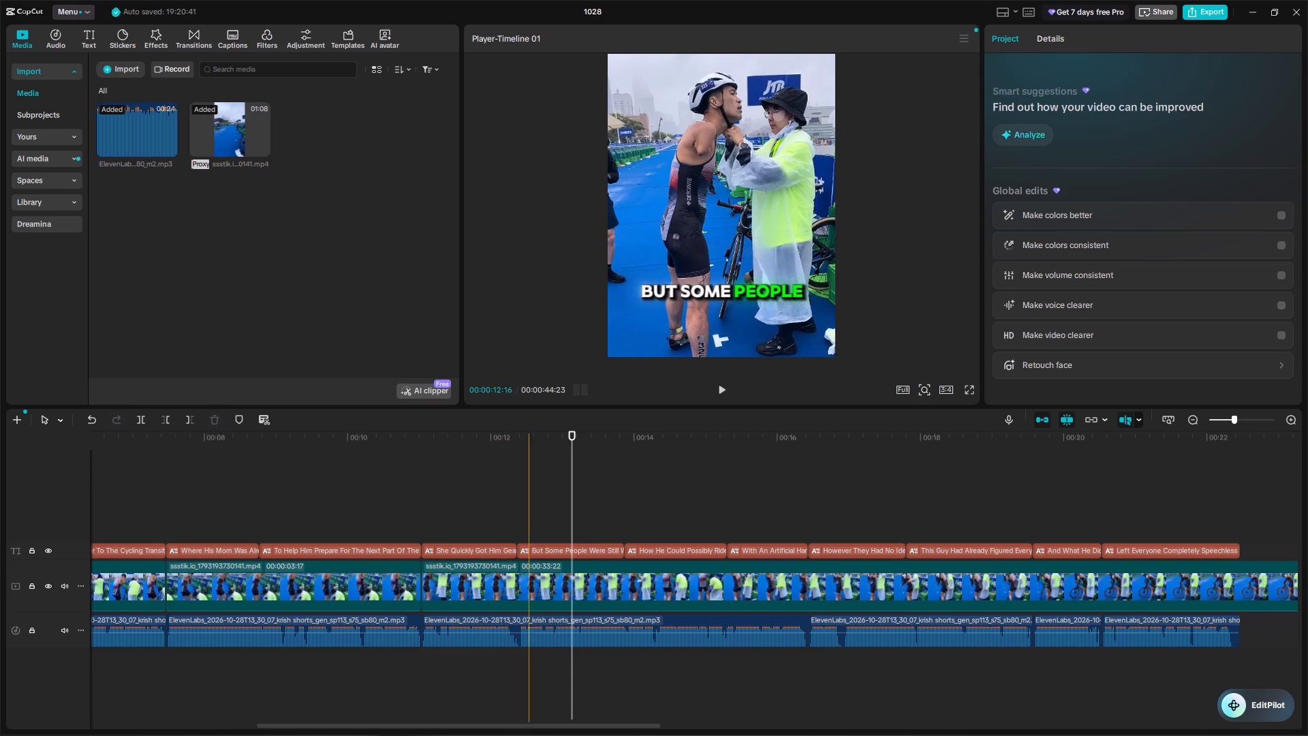
{"action": "double_click", "coordinate": [542, 507]}
{"action": "left_click_drag", "start_coordinate": [542, 507], "coordinate": [517, 530]}
{"action": "left_click", "coordinate": [502, 569]}
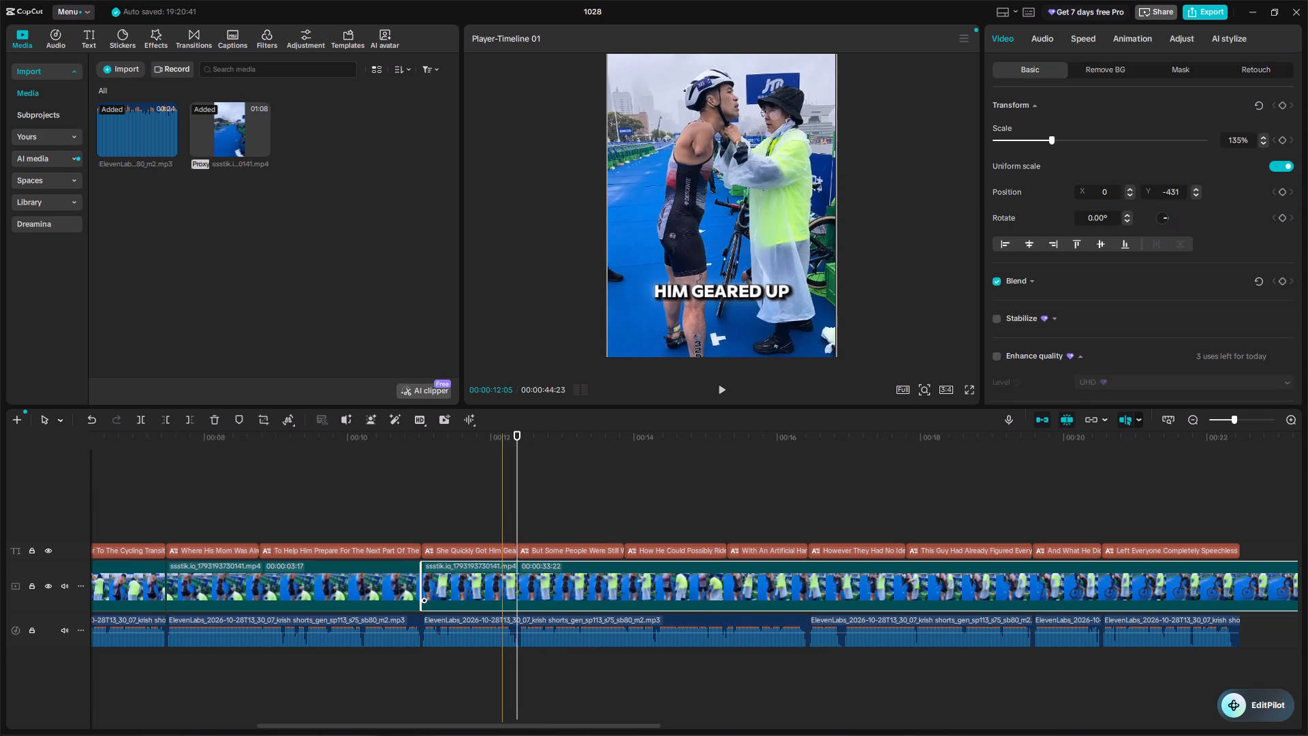
{"action": "left_click_drag", "start_coordinate": [422, 573], "coordinate": [664, 588]}
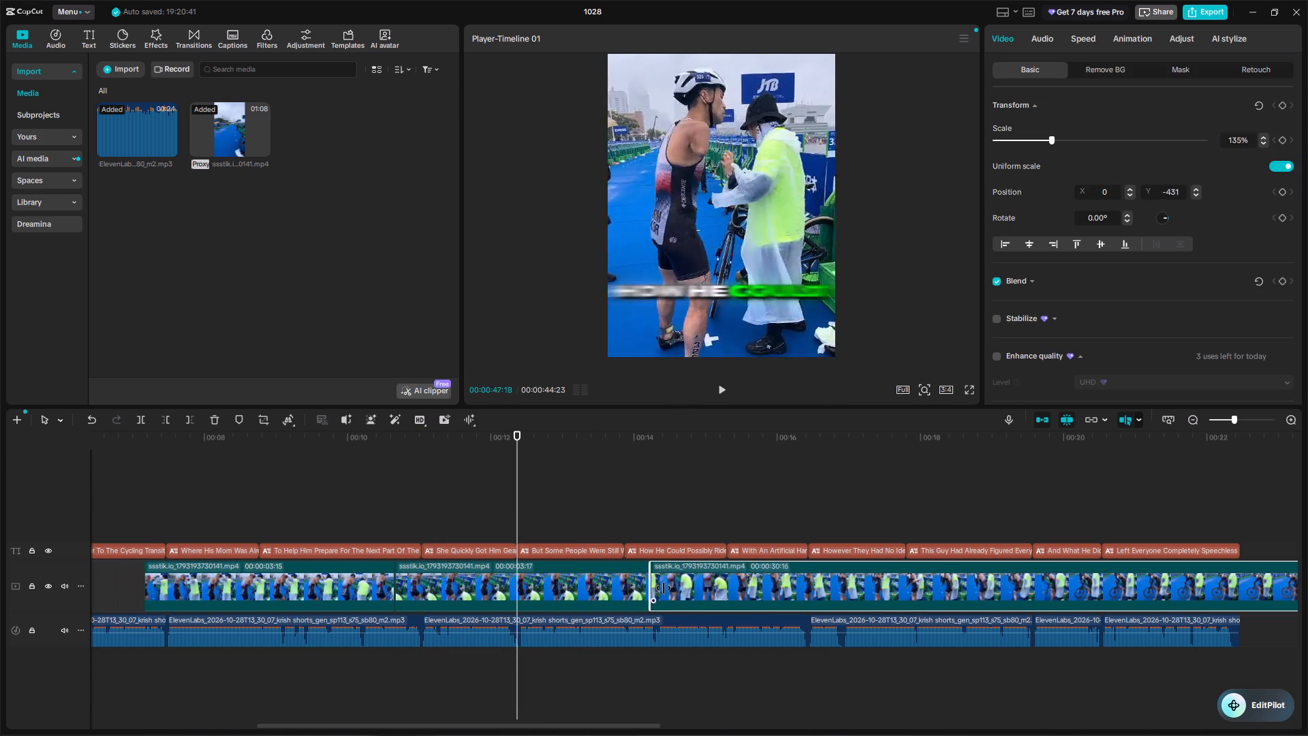
{"action": "left_click_drag", "start_coordinate": [664, 588], "coordinate": [569, 617]}
Review the footage against the narration from the "She Quickly Got Him" caption through the "Left Everyone Completely Speechless" caption.
{"action": "left_click", "coordinate": [437, 540]}
{"action": "left_click_drag", "start_coordinate": [437, 540], "coordinate": [401, 540]}
{"action": "key", "text": "space"}
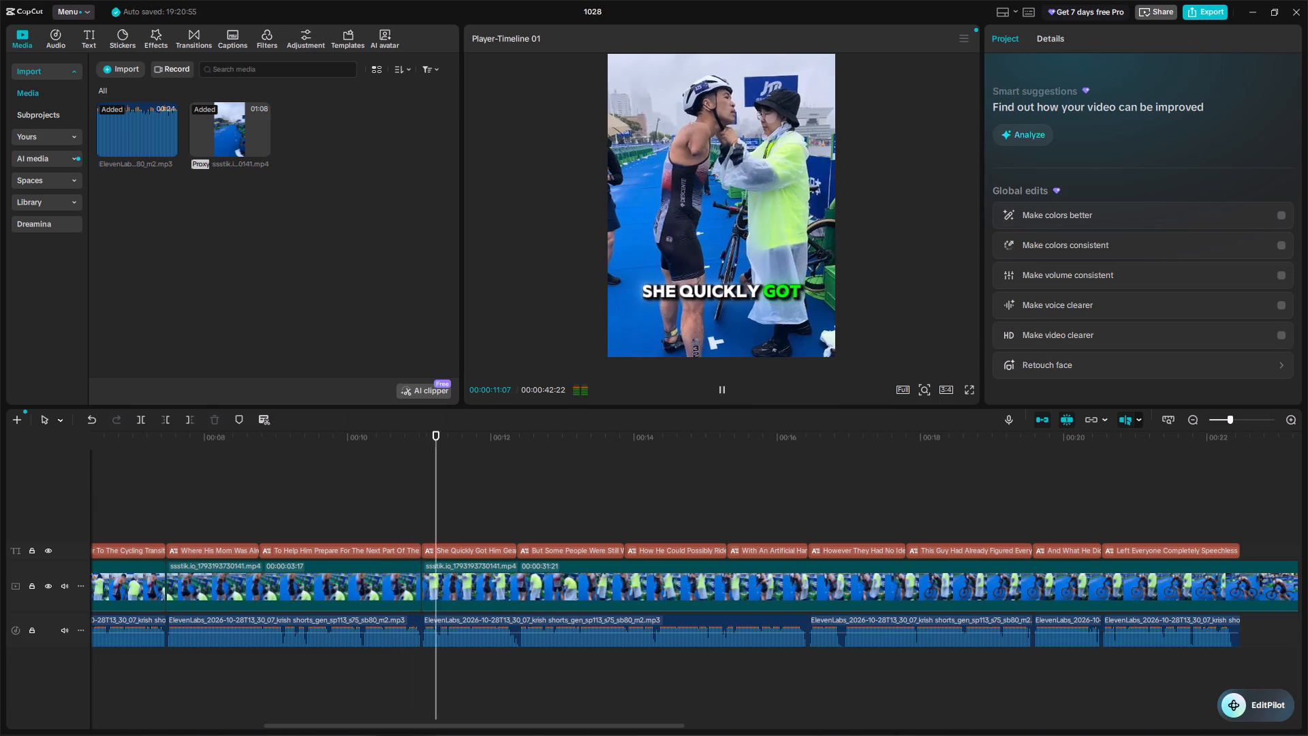
{"action": "key", "text": "space"}
{"action": "key", "text": "space"}
{"action": "key", "text": "space"}
{"action": "key", "text": "space"}
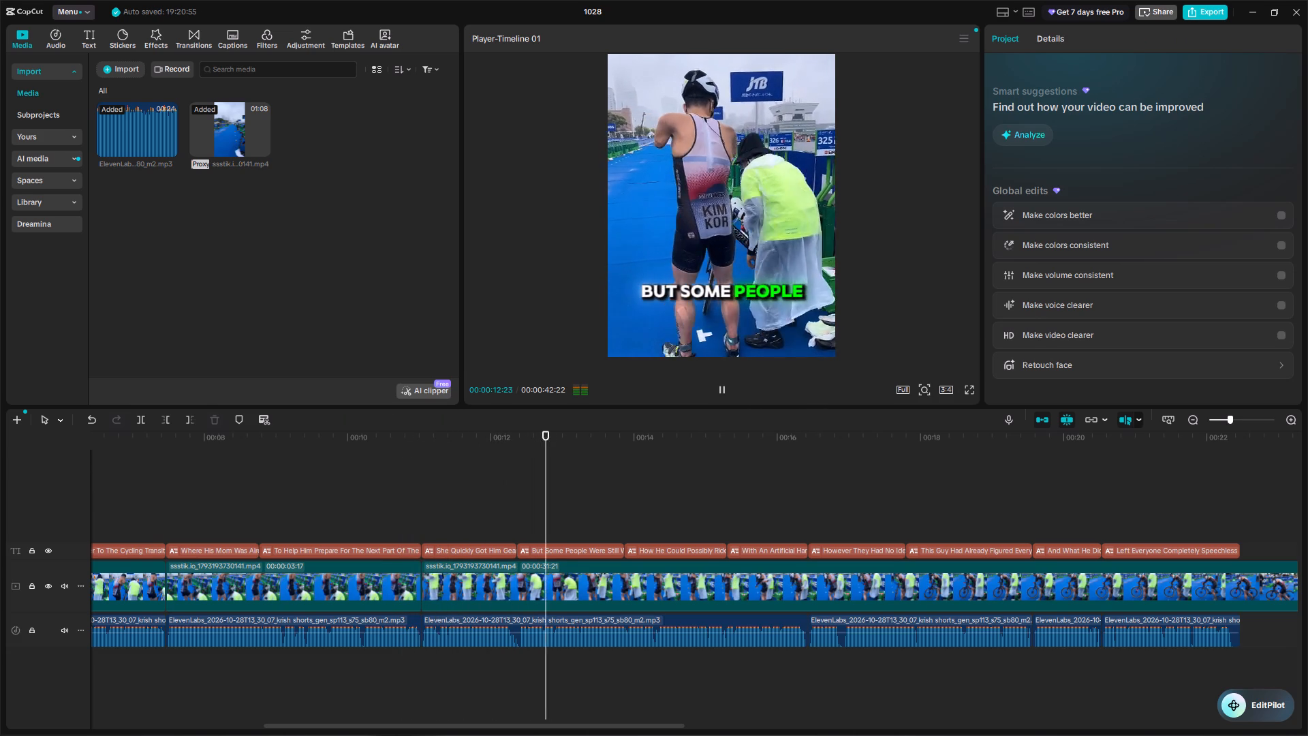
{"action": "key", "text": "space"}
{"action": "key", "text": "space"}
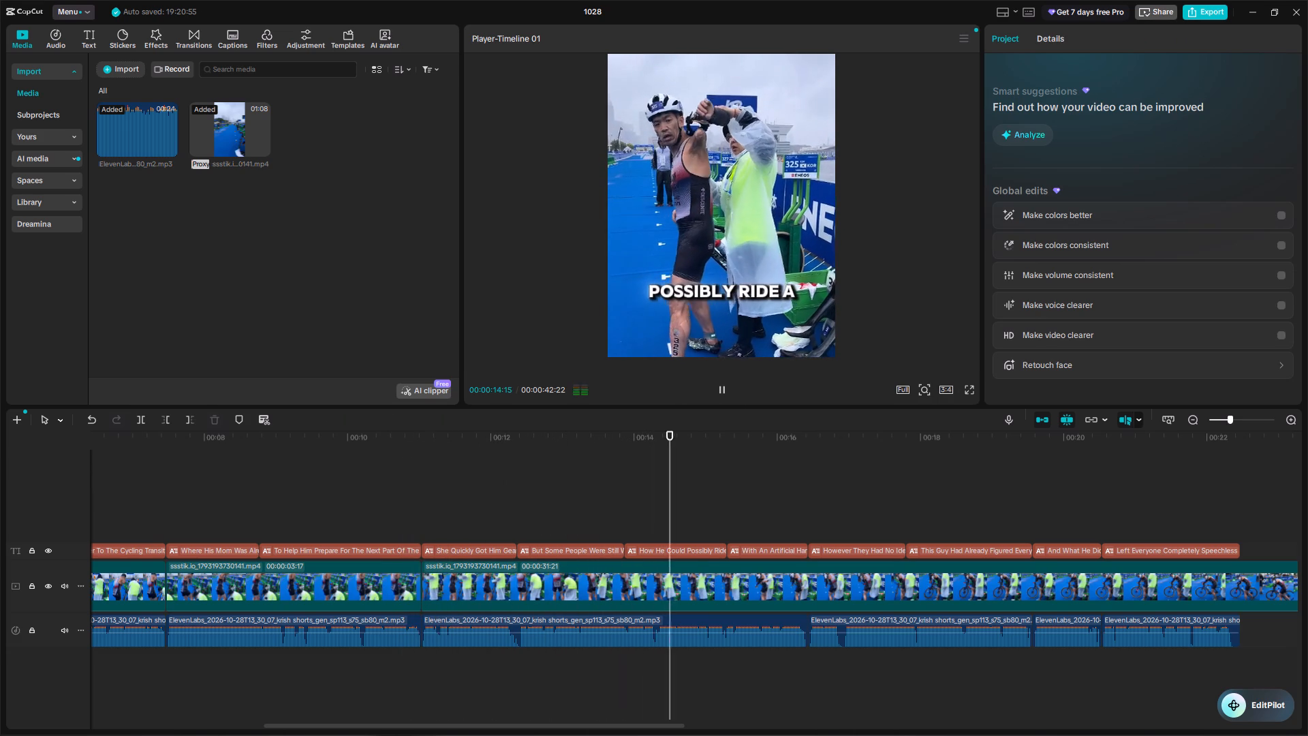
{"action": "key", "text": "space"}
{"action": "key", "text": "space"}
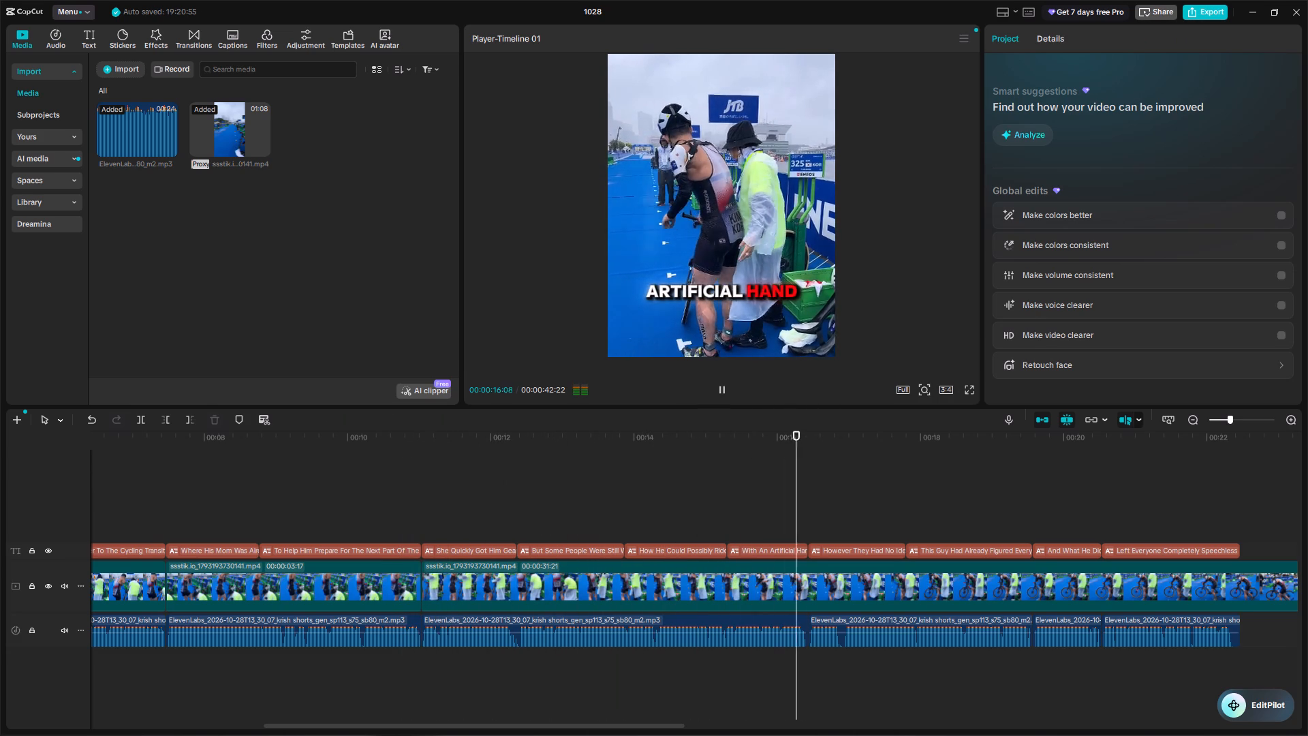
{"action": "key", "text": "space"}
{"action": "key", "text": "space"}
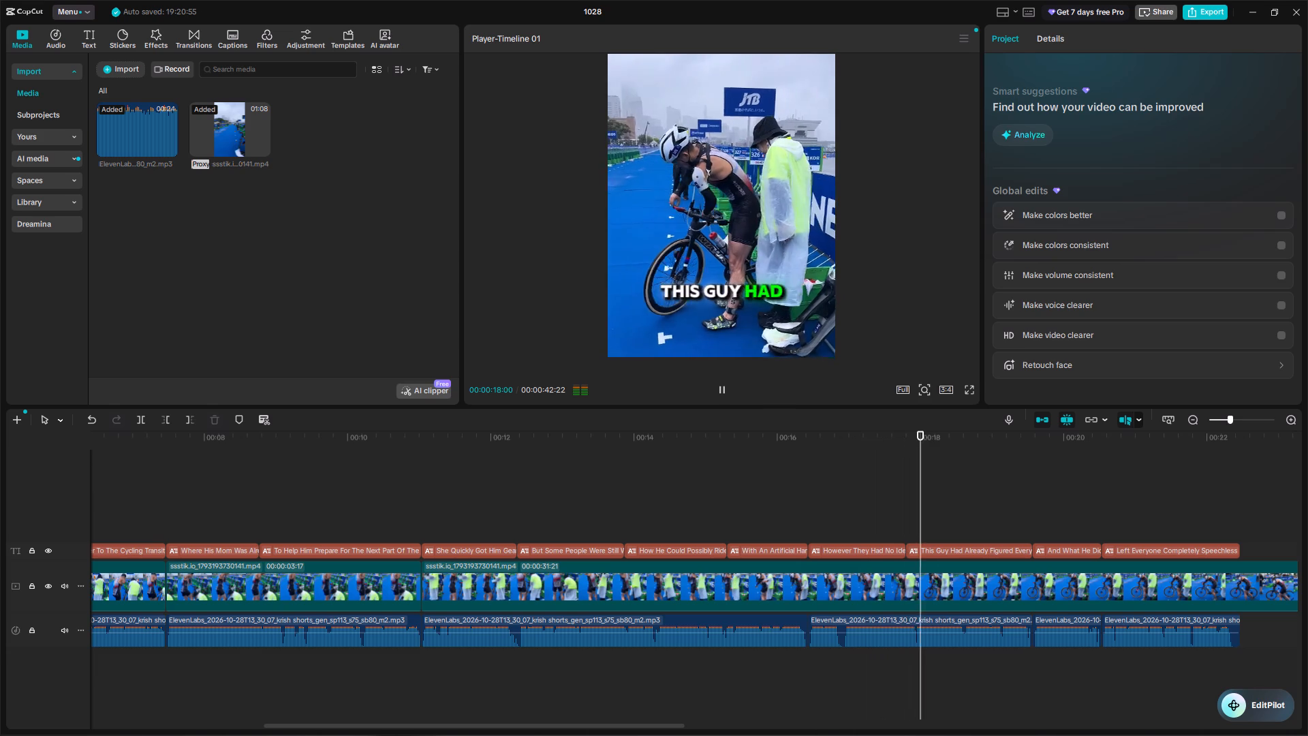
{"action": "key", "text": "space"}
{"action": "key", "text": "space"}
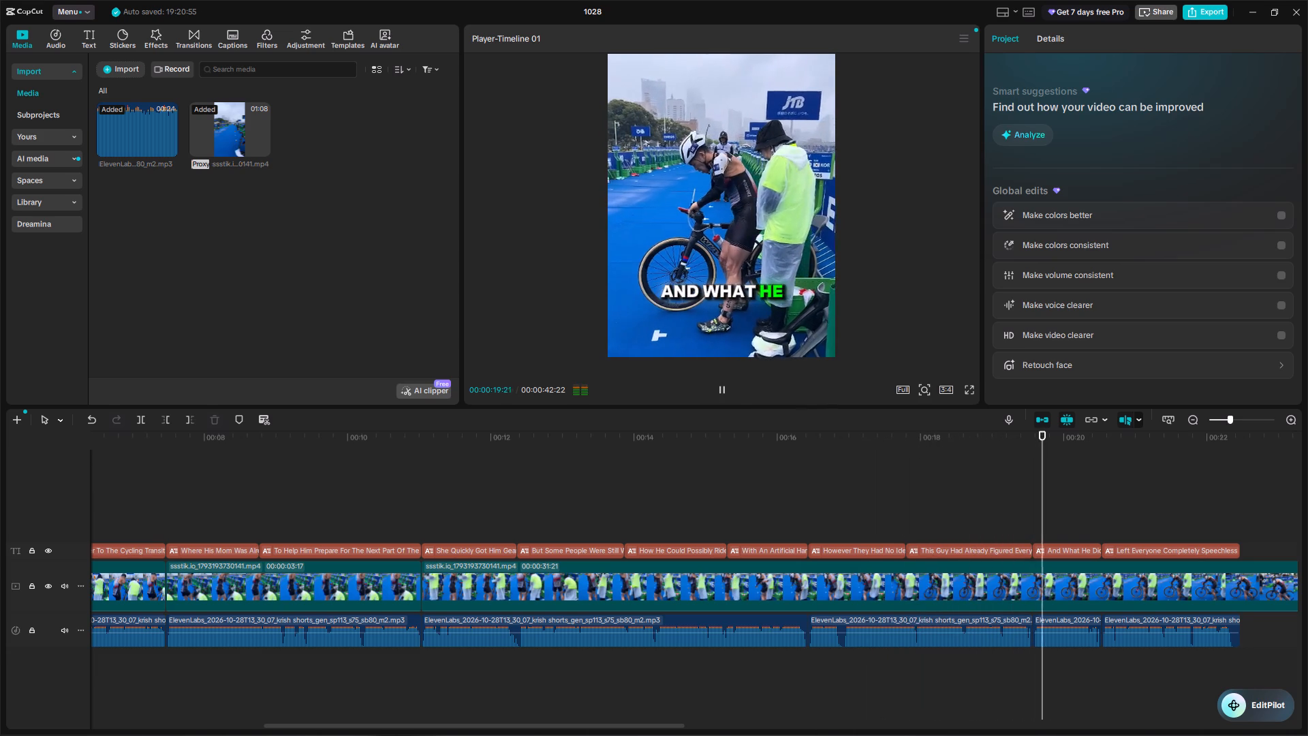
{"action": "scroll", "coordinate": [561, 580], "scroll_direction": "left", "scroll_amount": 1}
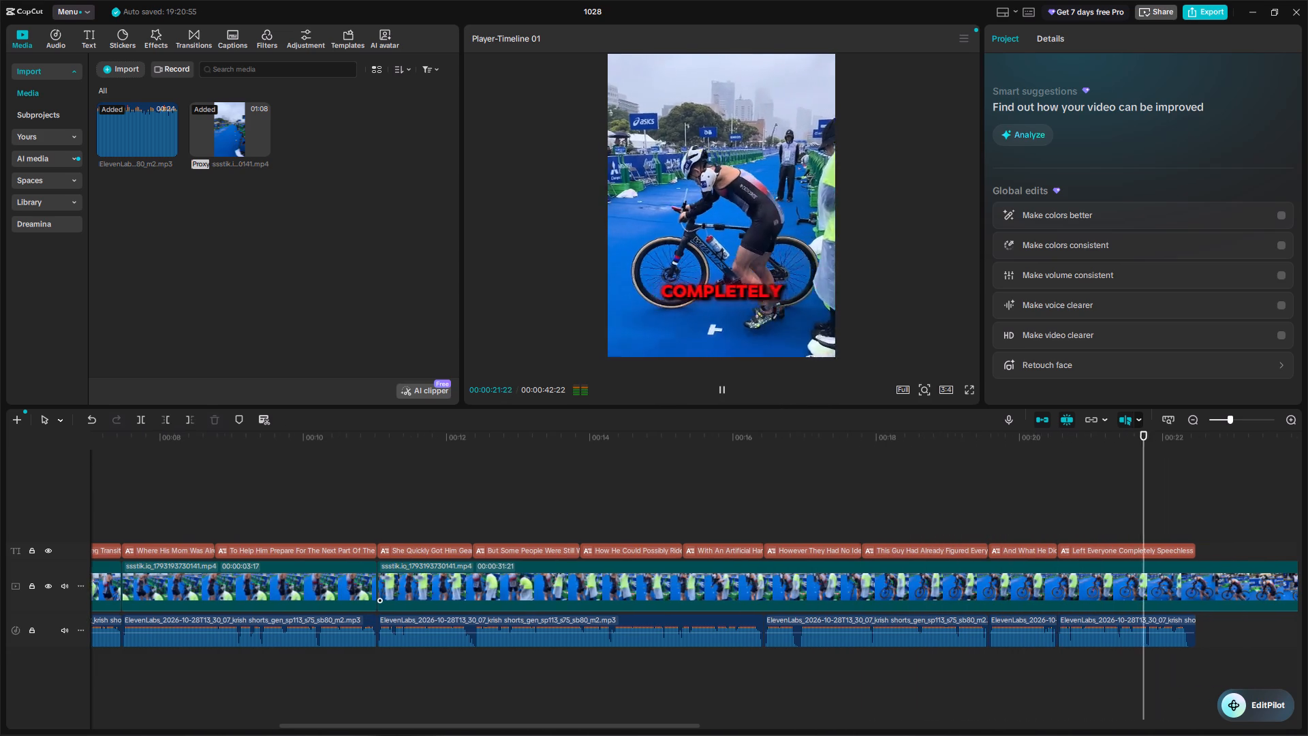
Play on past the "Left Everyone Completely Speechless" caption to check the footage that remains after the narration ends.
{"action": "scroll", "coordinate": [561, 580], "scroll_direction": "left", "scroll_amount": 1}
{"action": "key", "text": "space"}
{"action": "key", "text": "space"}
{"action": "key", "text": "space"}
{"action": "key", "text": "space"}
{"action": "key", "text": "space"}
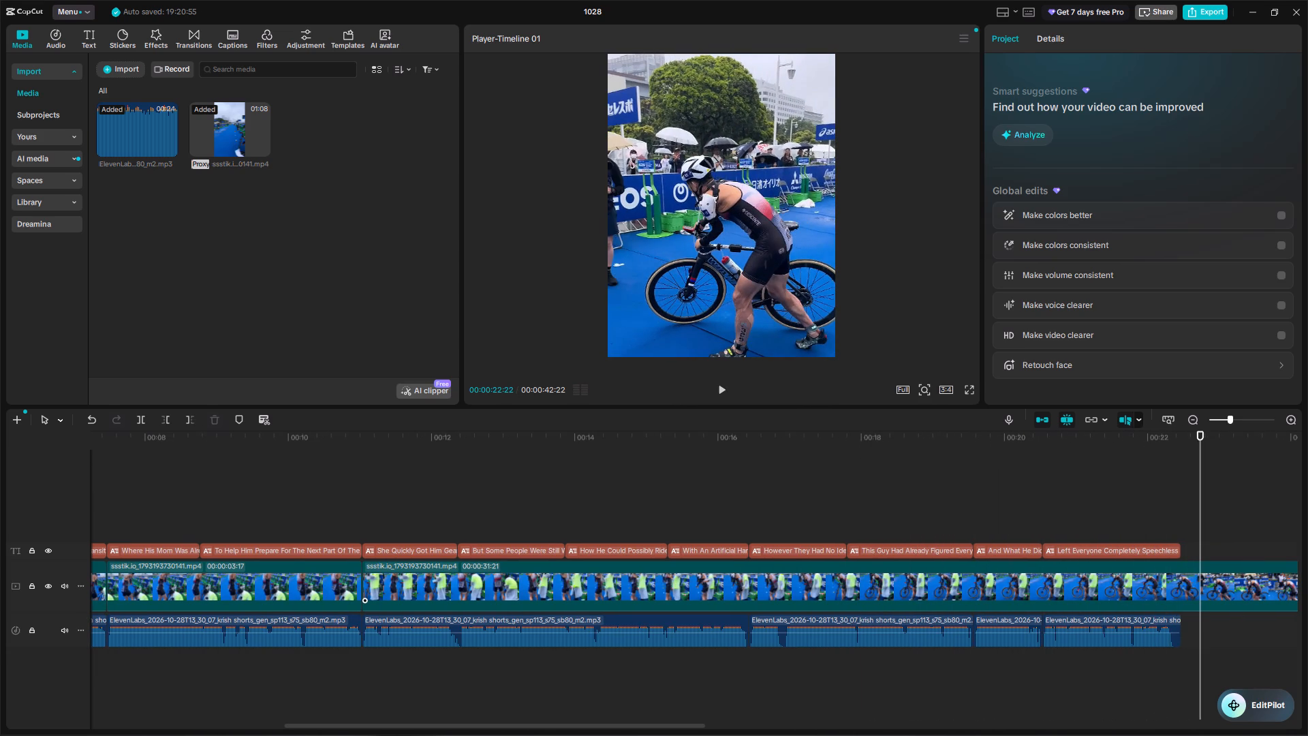
{"action": "key", "text": "space"}
{"action": "scroll", "coordinate": [561, 580], "scroll_direction": "left", "scroll_amount": 1}
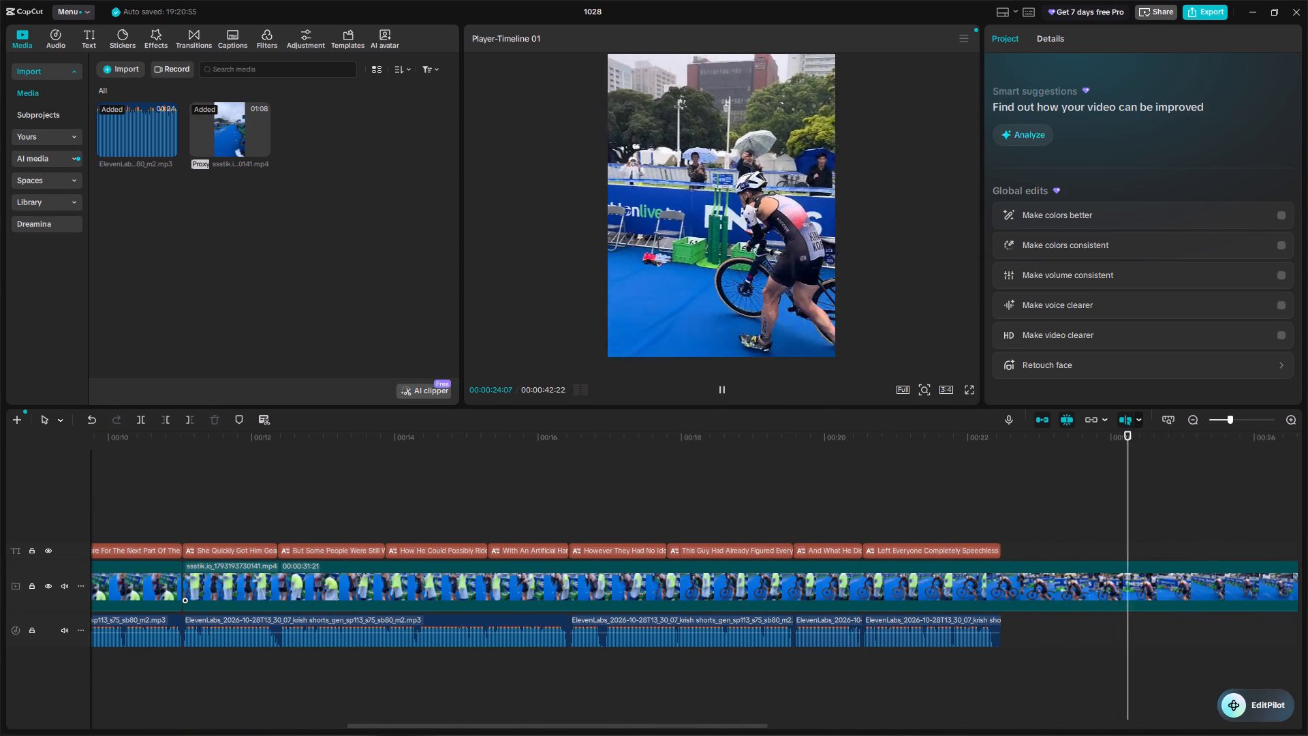
{"action": "scroll", "coordinate": [561, 580], "scroll_direction": "up", "scroll_amount": 2, "text": "ctrl"}
{"action": "scroll", "coordinate": [561, 580], "scroll_direction": "down", "scroll_amount": 13, "text": "ctrl"}
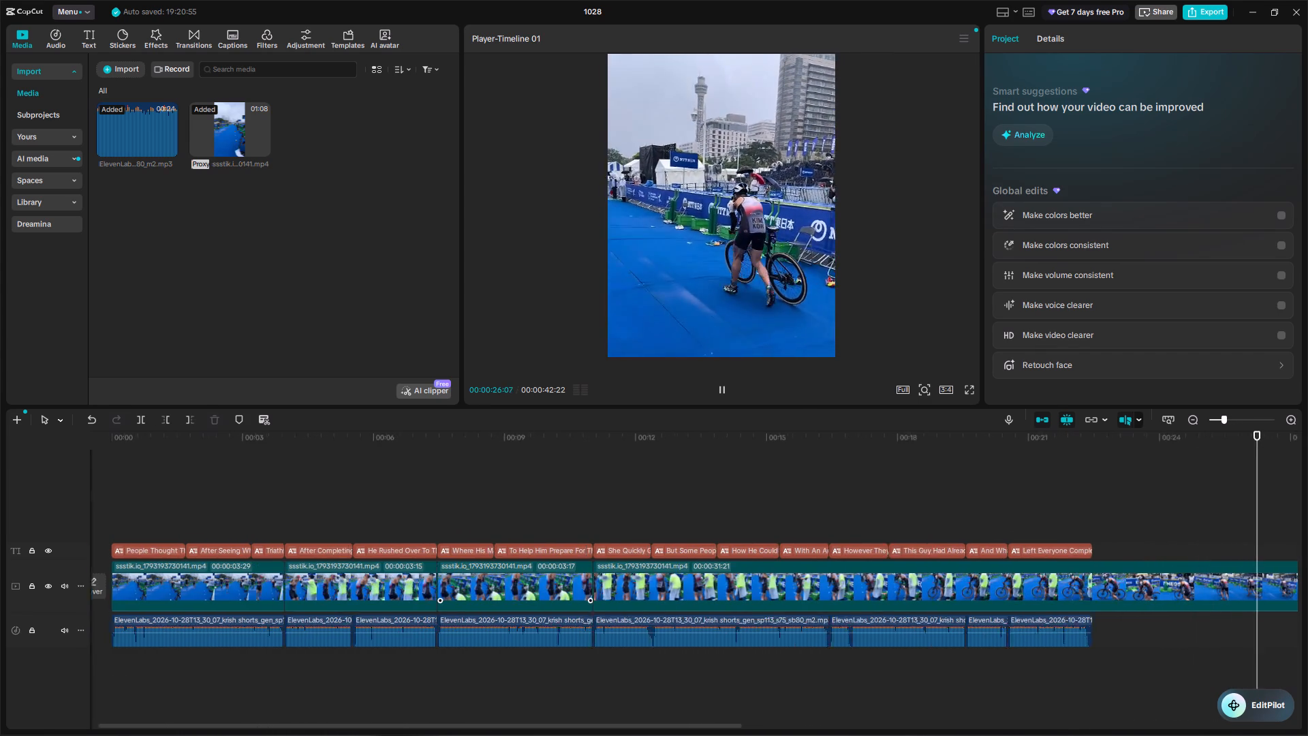
Play the clip from the beginning into the "After Completing The Running Stage" caption to check the opening against the narration.
{"action": "scroll", "coordinate": [523, 701], "scroll_direction": "down", "scroll_amount": 4, "text": "ctrl"}
{"action": "double_click", "coordinate": [443, 525]}
{"action": "left_click_drag", "start_coordinate": [443, 525], "coordinate": [253, 545]}
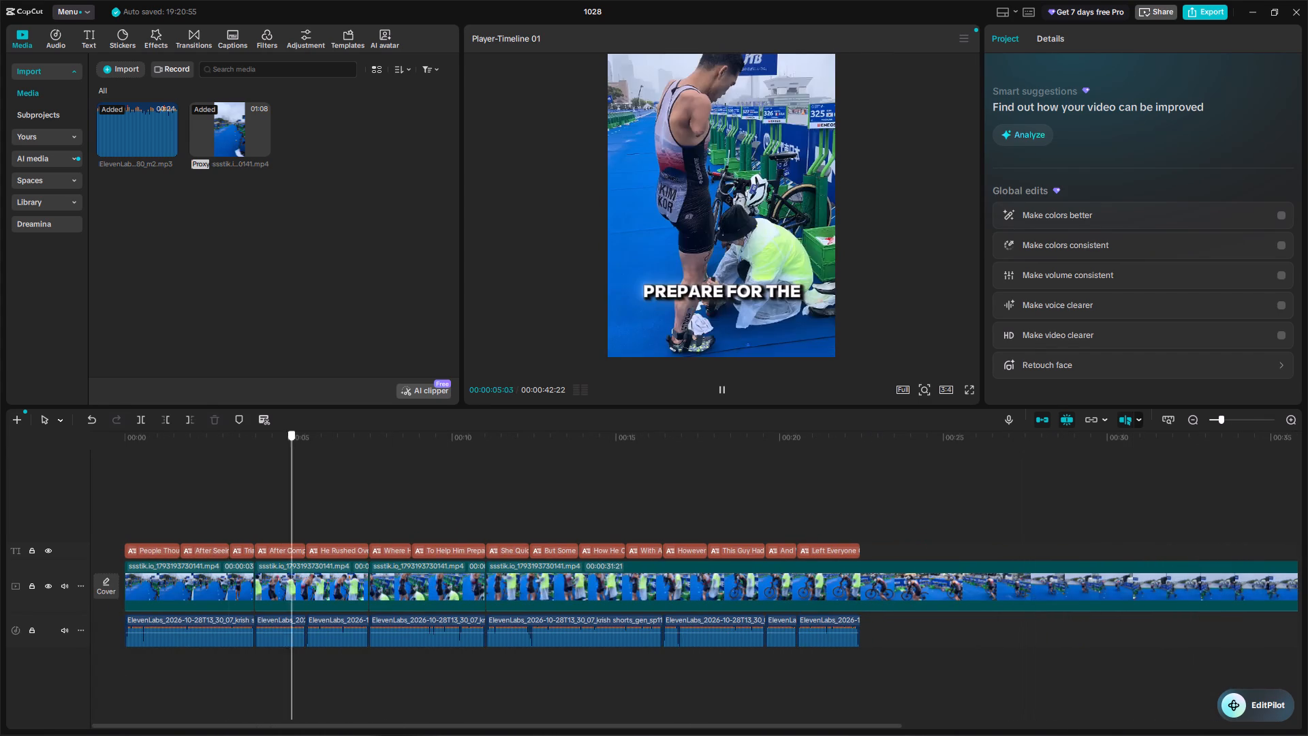
{"action": "left_click_drag", "start_coordinate": [253, 545], "coordinate": [112, 585]}
{"action": "key", "text": "space"}
{"action": "scroll", "coordinate": [220, 584], "scroll_direction": "up", "scroll_amount": 8, "text": "ctrl"}
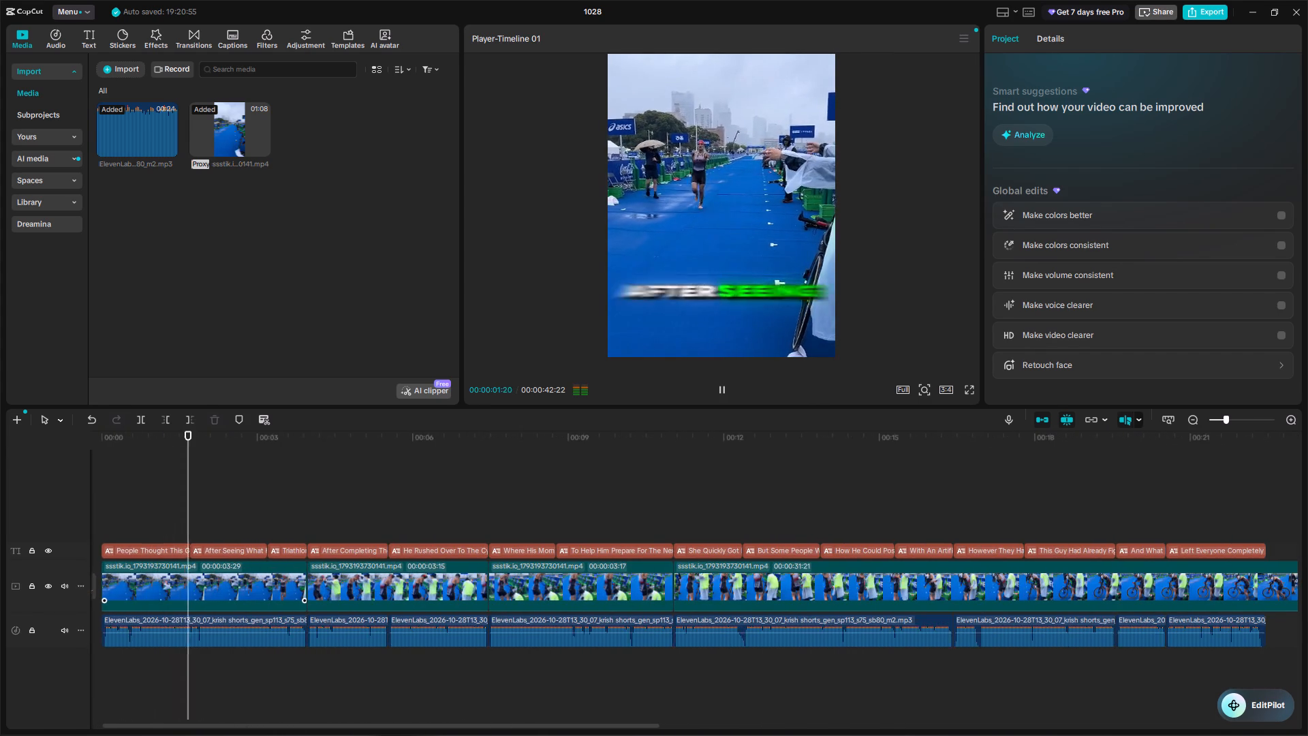
{"action": "scroll", "coordinate": [220, 584], "scroll_direction": "left", "scroll_amount": 1}
{"action": "scroll", "coordinate": [220, 584], "scroll_direction": "up", "scroll_amount": 3, "text": "ctrl"}
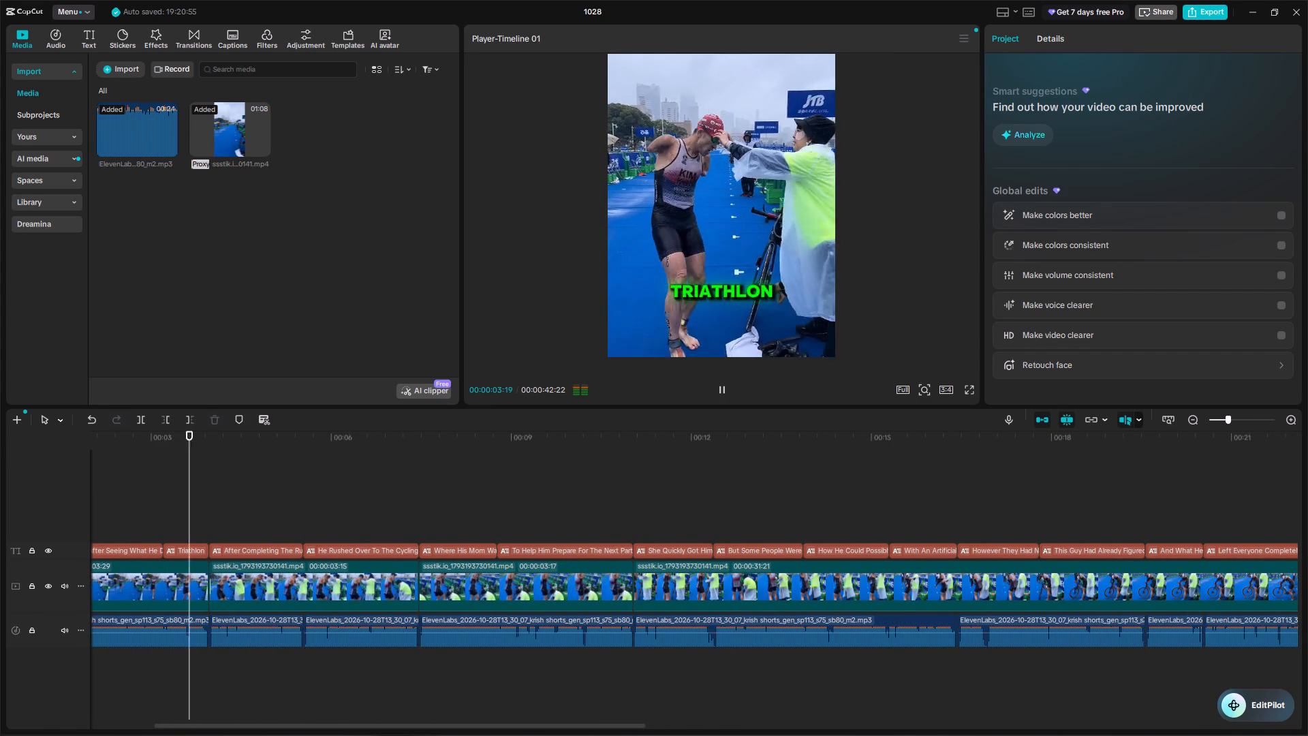
{"action": "scroll", "coordinate": [608, 532], "scroll_direction": "up", "scroll_amount": 3, "text": "ctrl"}
{"action": "scroll", "coordinate": [608, 532], "scroll_direction": "left", "scroll_amount": 1}
{"action": "key", "text": "space"}
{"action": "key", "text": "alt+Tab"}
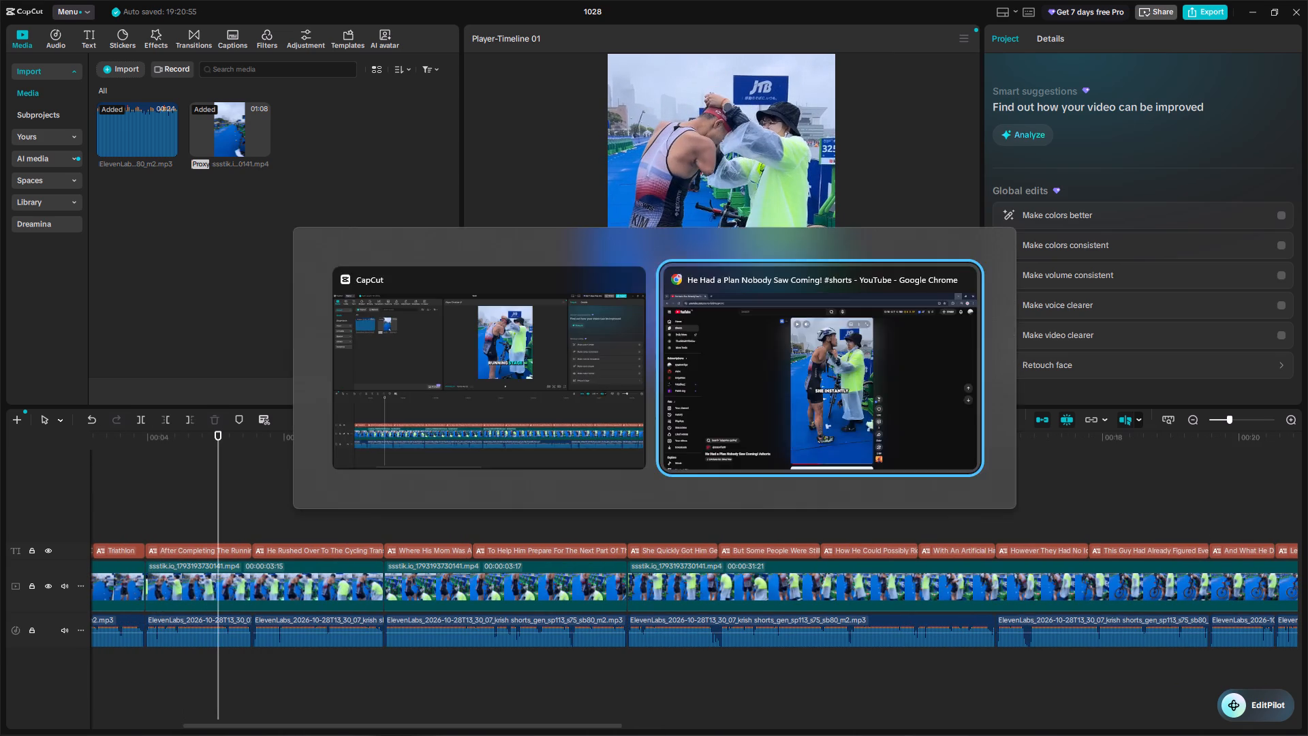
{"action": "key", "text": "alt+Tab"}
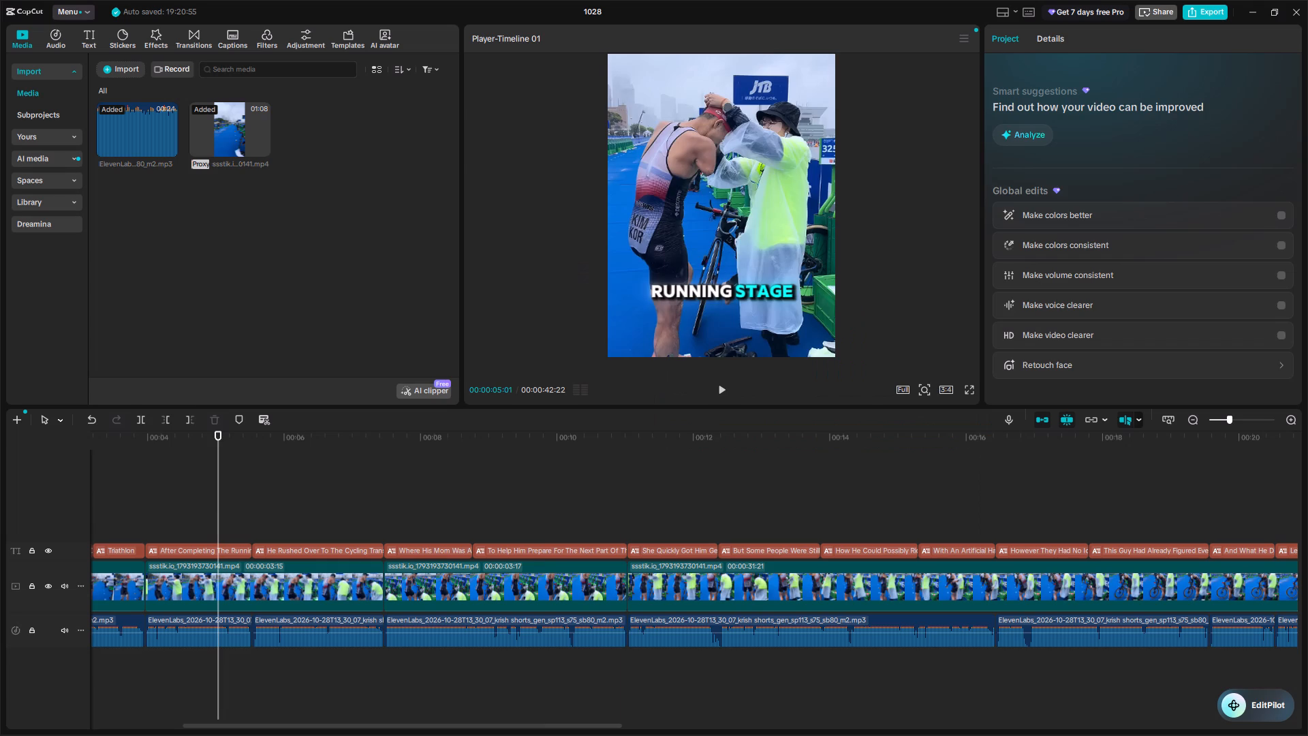
Replay from the "After Completing The Running Stage" caption through "To Help Him Prepare For The Next Part Of The Race" to check the cuts.
{"action": "left_click", "coordinate": [555, 536]}
{"action": "left_click", "coordinate": [555, 536]}
{"action": "left_click_drag", "start_coordinate": [555, 536], "coordinate": [190, 557]}
{"action": "key", "text": "space"}
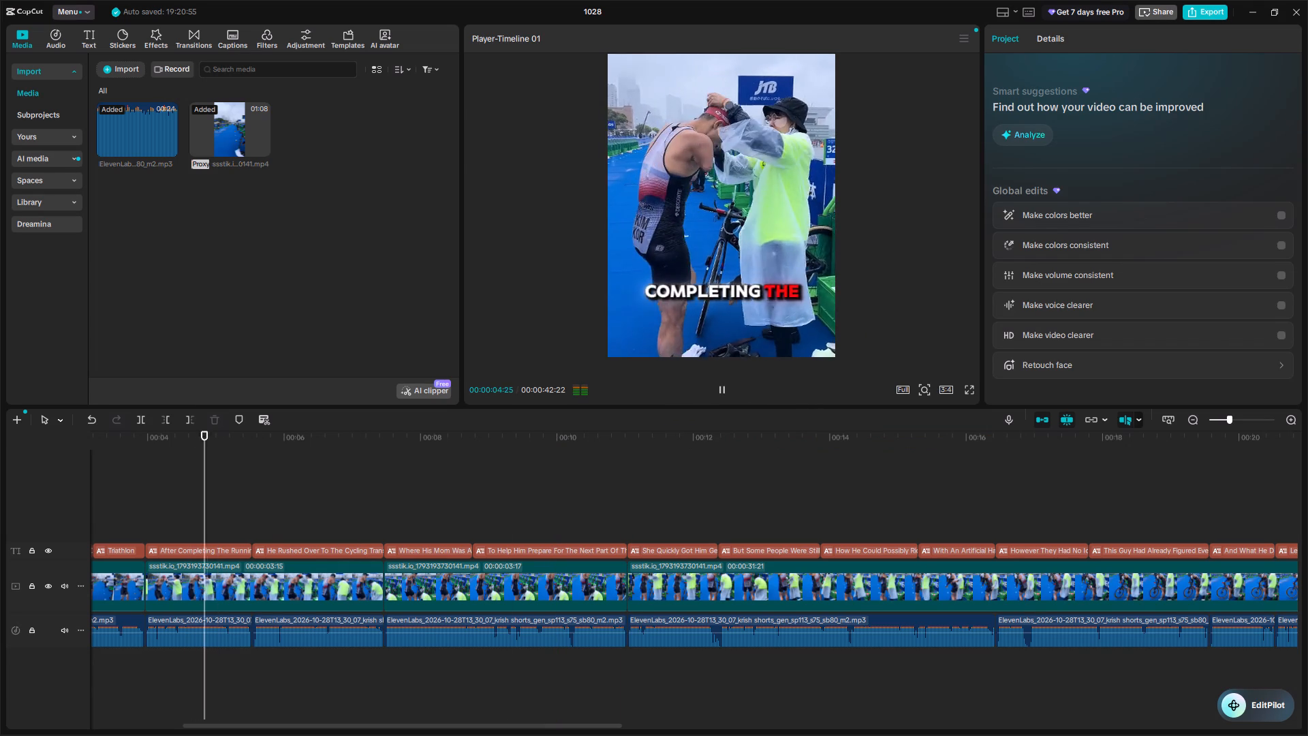
{"action": "scroll", "coordinate": [326, 592], "scroll_direction": "up", "scroll_amount": 4, "text": "ctrl"}
{"action": "scroll", "coordinate": [326, 592], "scroll_direction": "left", "scroll_amount": 1}
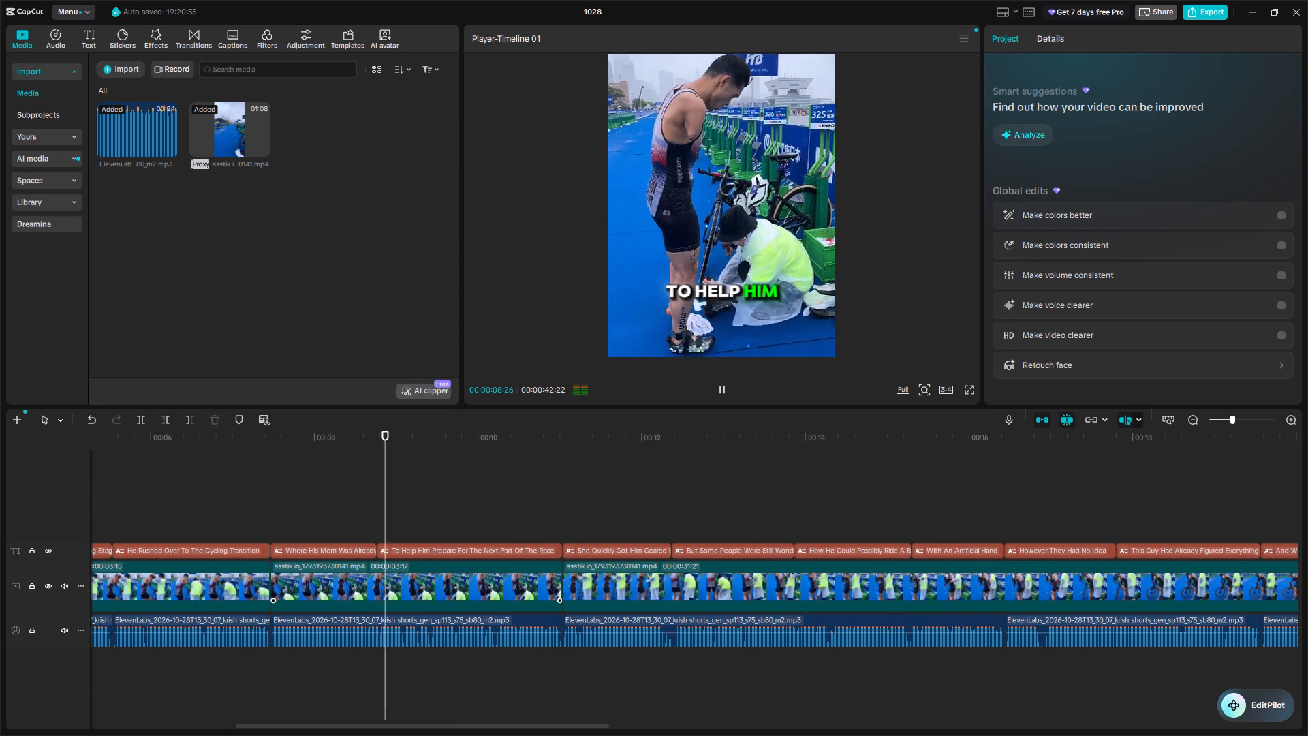
Search the computer for "kur" and open the best match.
{"action": "type", "text": "kur"}
{"action": "key", "text": "Return"}
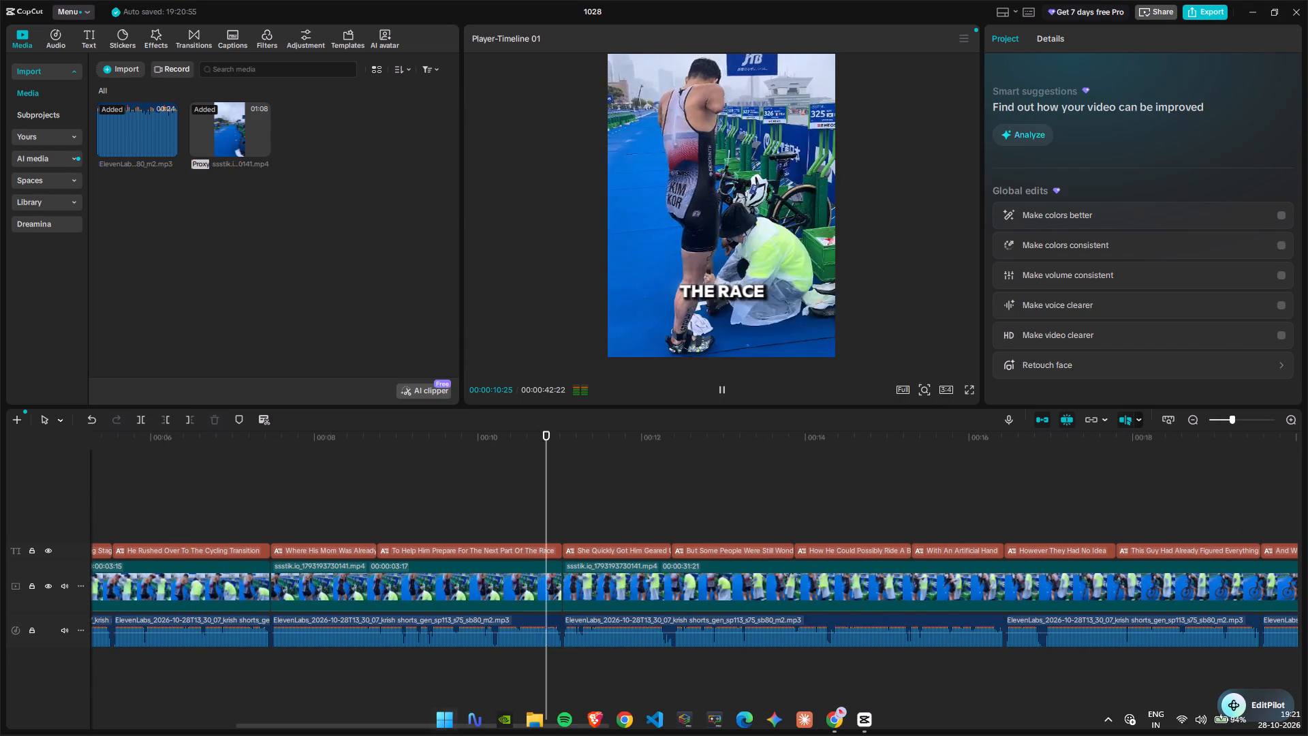